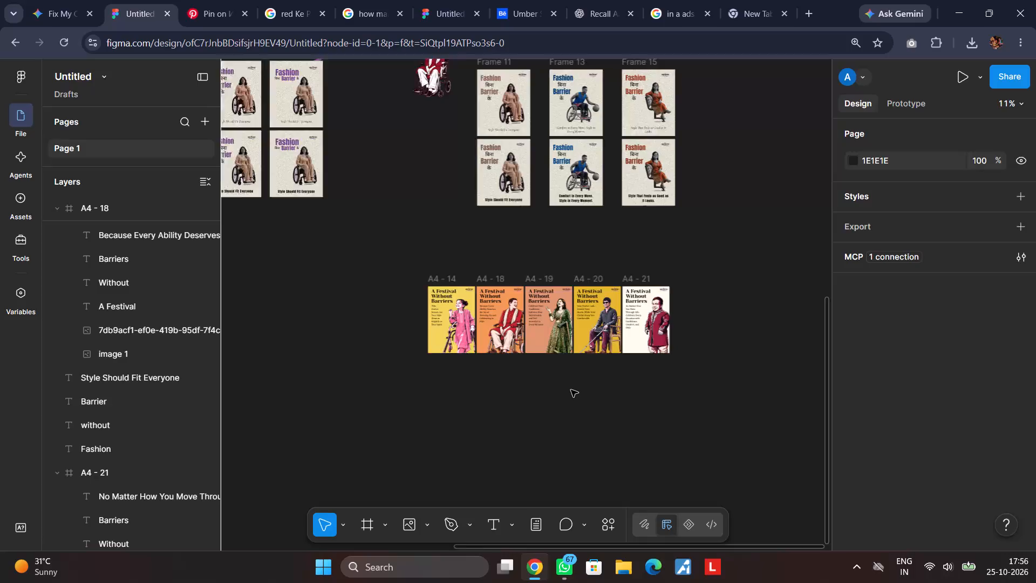
scroll(364, 131, left, 1)
drag(383, 123, 381, 202)
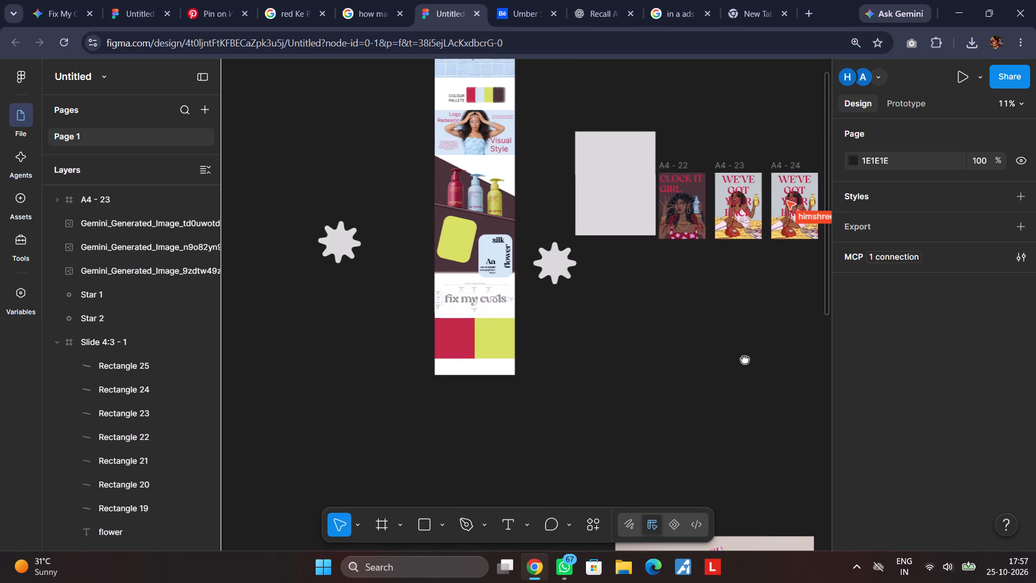
middle_drag(745, 359, 688, 370)
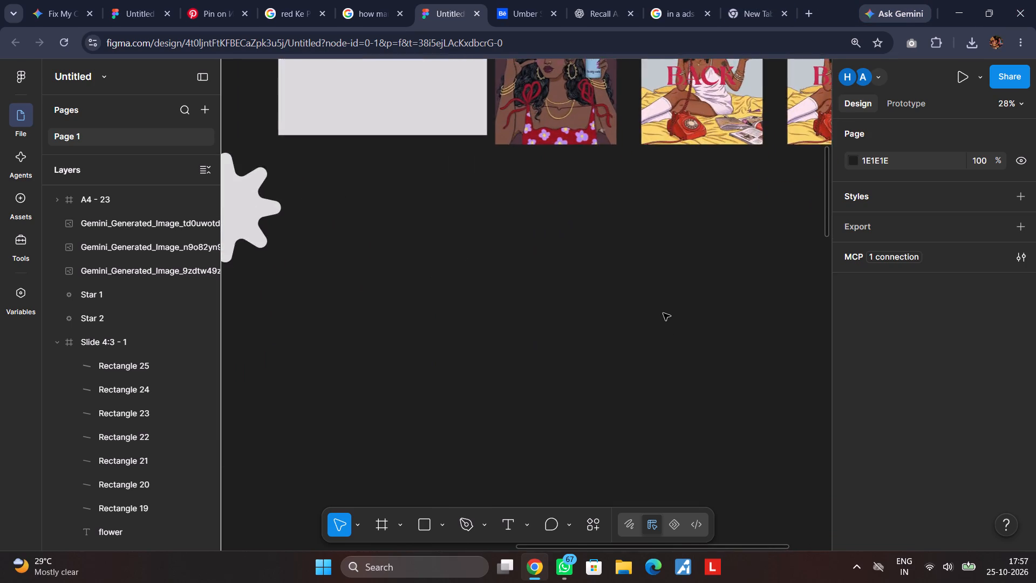
scroll(663, 313, up, 3)
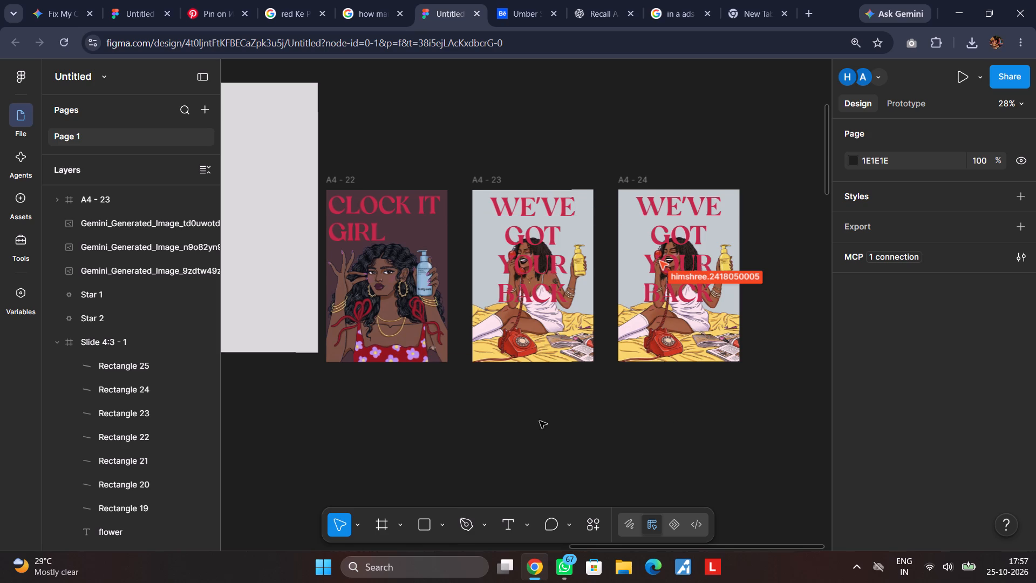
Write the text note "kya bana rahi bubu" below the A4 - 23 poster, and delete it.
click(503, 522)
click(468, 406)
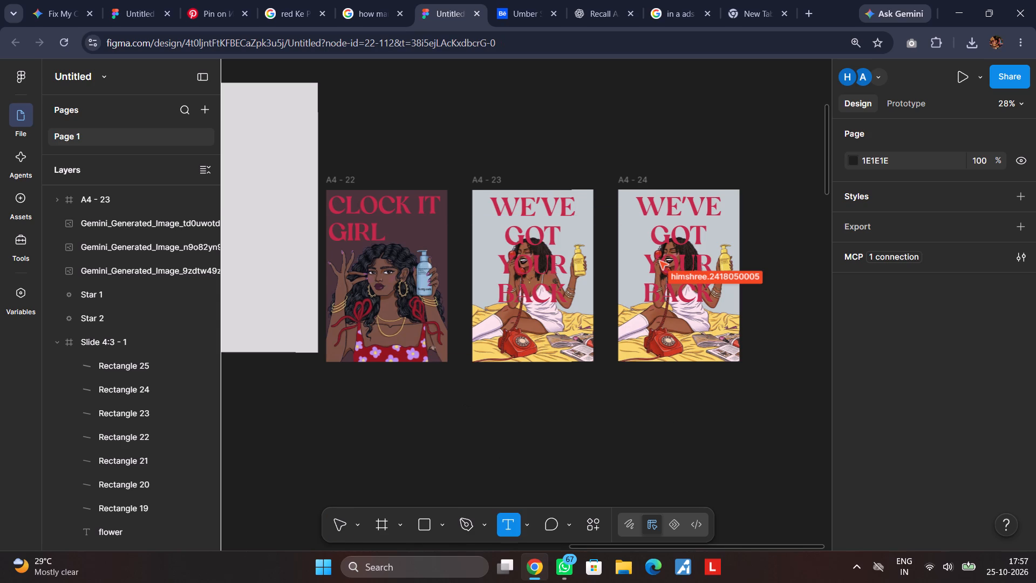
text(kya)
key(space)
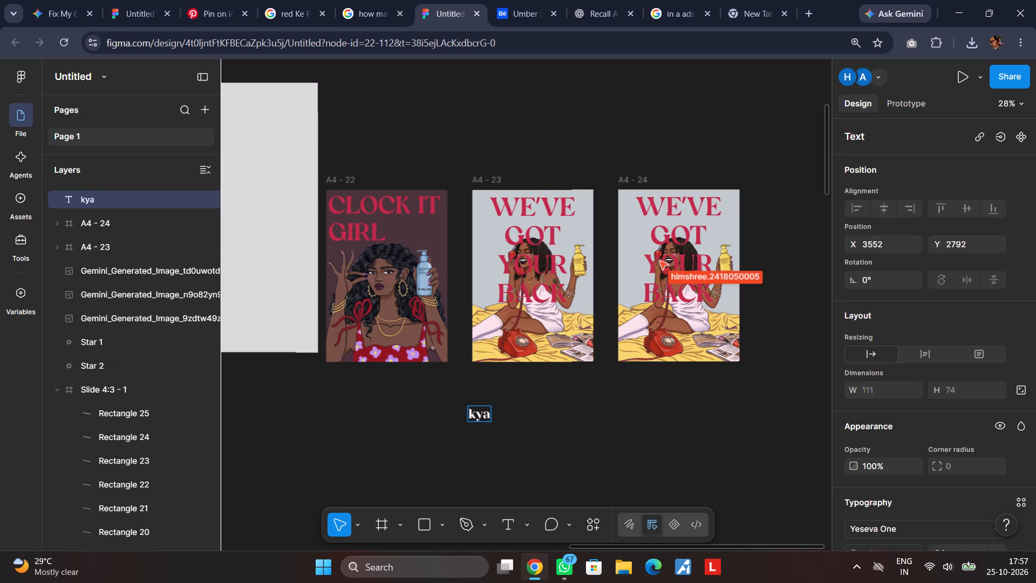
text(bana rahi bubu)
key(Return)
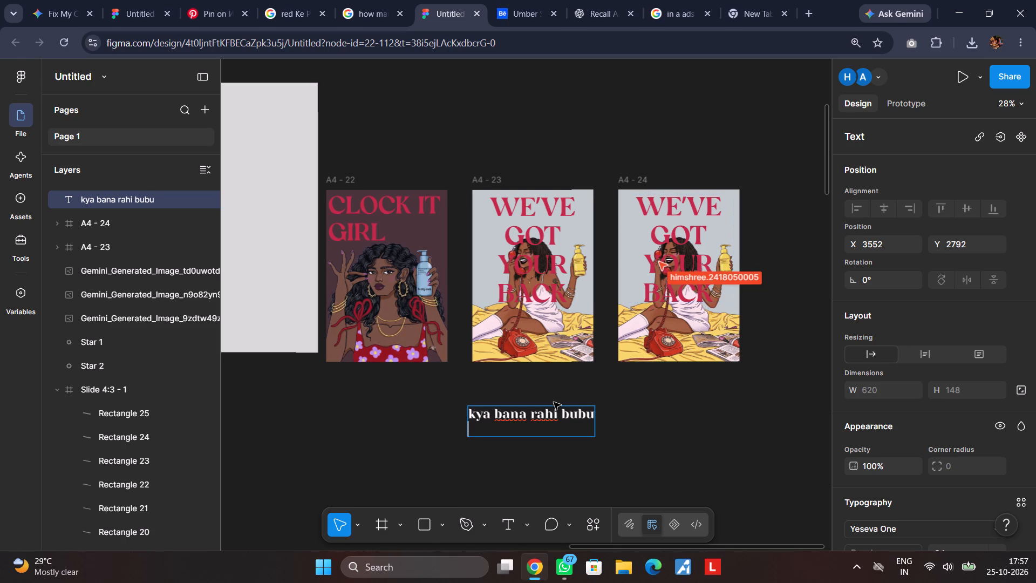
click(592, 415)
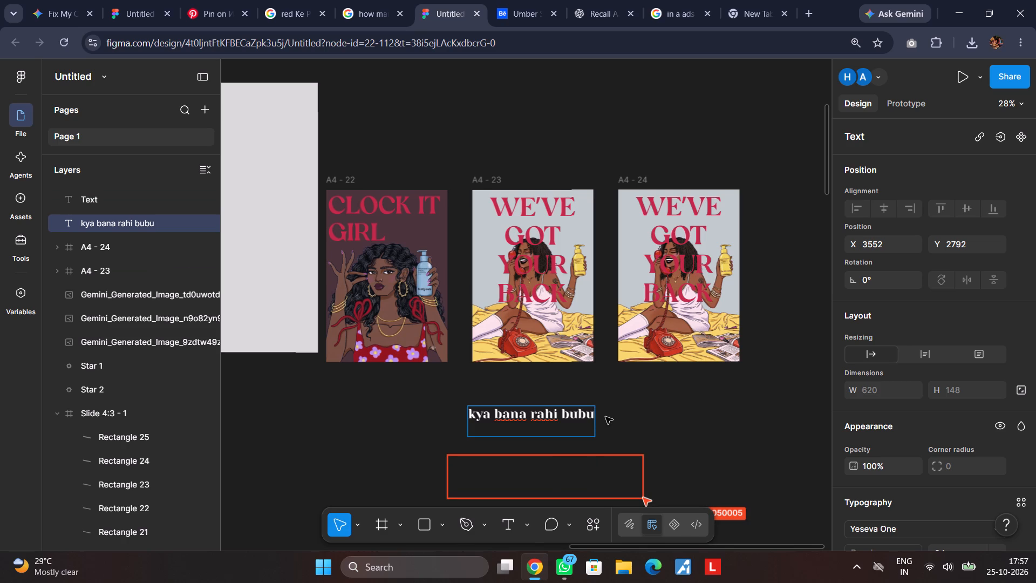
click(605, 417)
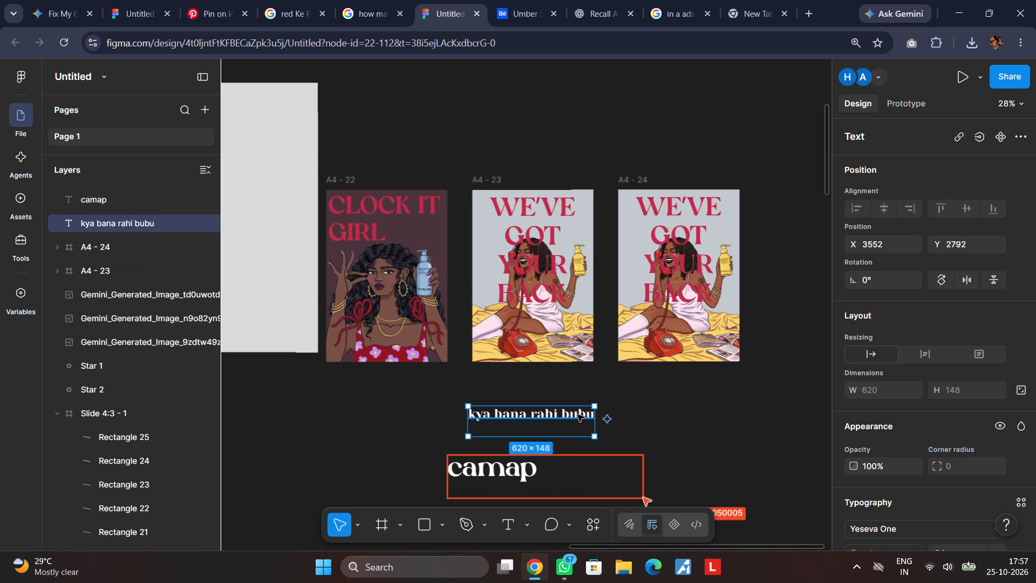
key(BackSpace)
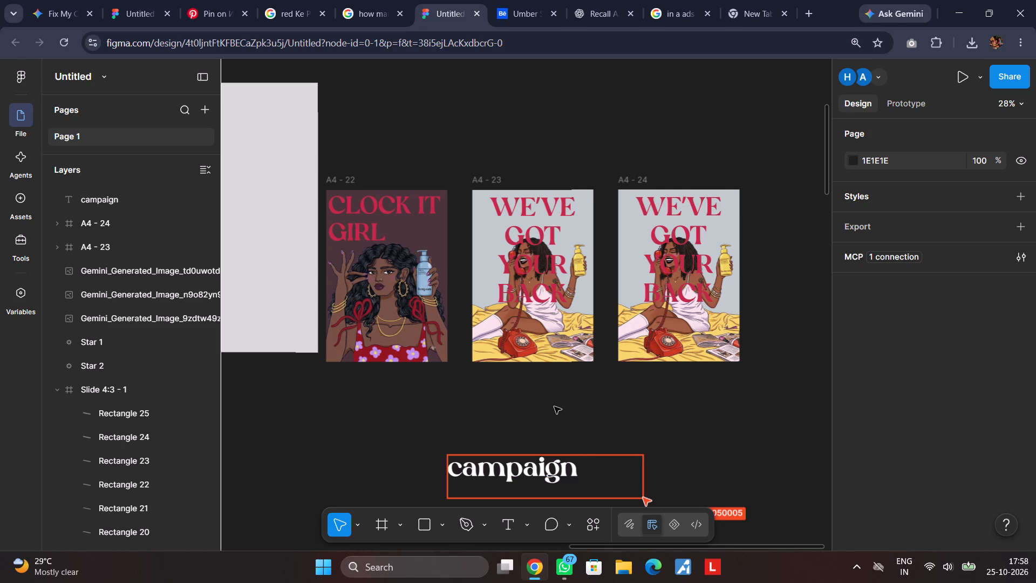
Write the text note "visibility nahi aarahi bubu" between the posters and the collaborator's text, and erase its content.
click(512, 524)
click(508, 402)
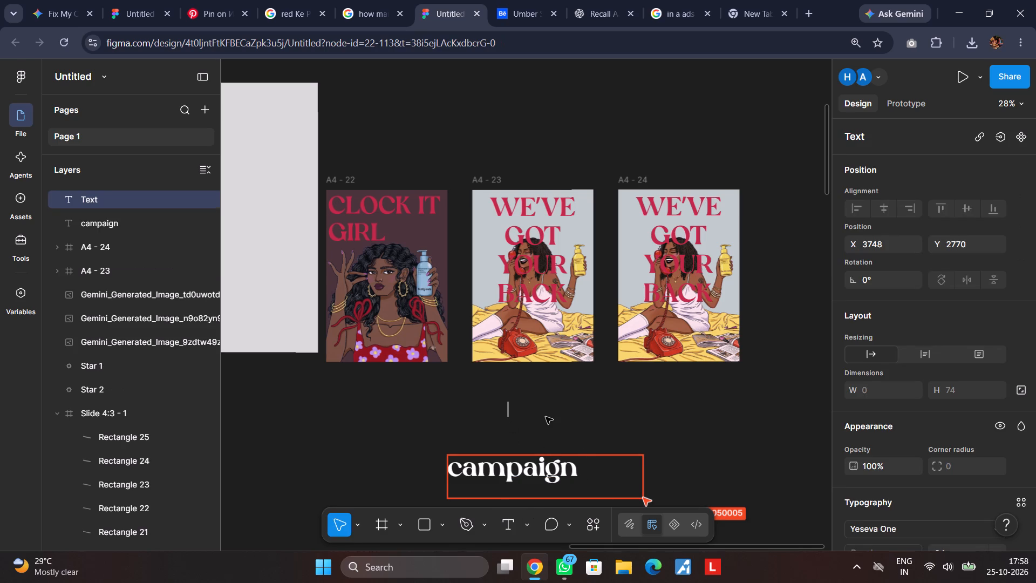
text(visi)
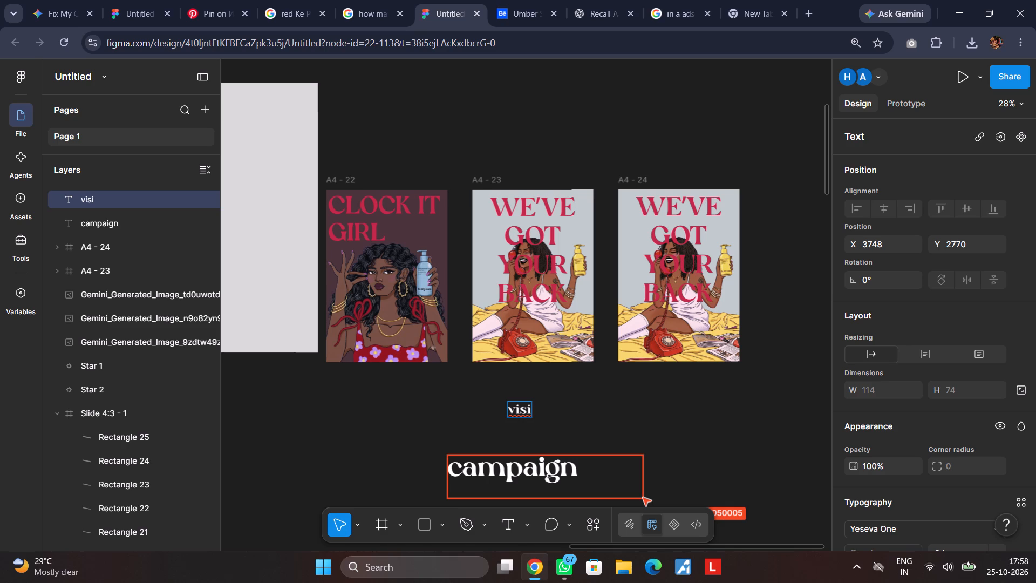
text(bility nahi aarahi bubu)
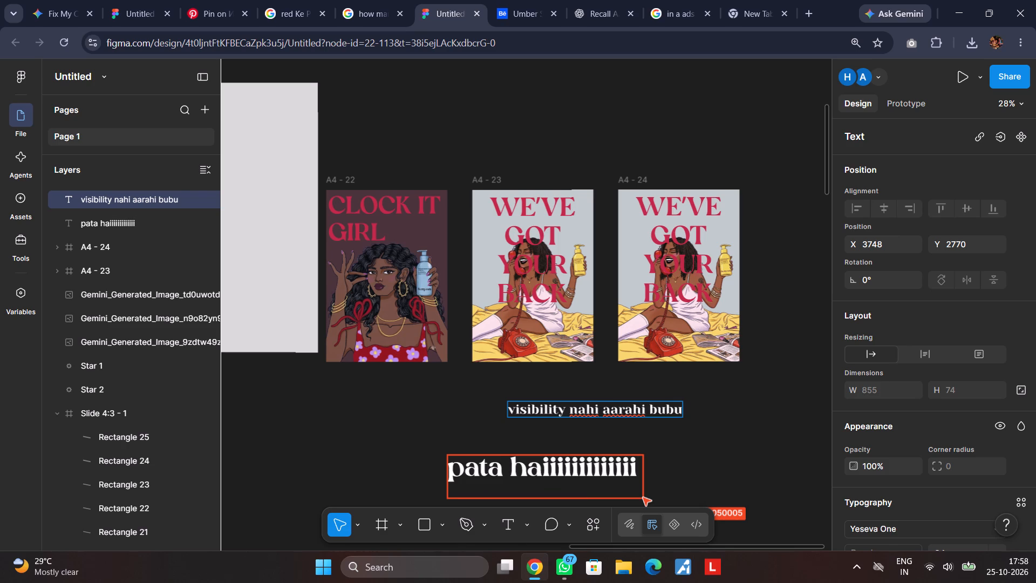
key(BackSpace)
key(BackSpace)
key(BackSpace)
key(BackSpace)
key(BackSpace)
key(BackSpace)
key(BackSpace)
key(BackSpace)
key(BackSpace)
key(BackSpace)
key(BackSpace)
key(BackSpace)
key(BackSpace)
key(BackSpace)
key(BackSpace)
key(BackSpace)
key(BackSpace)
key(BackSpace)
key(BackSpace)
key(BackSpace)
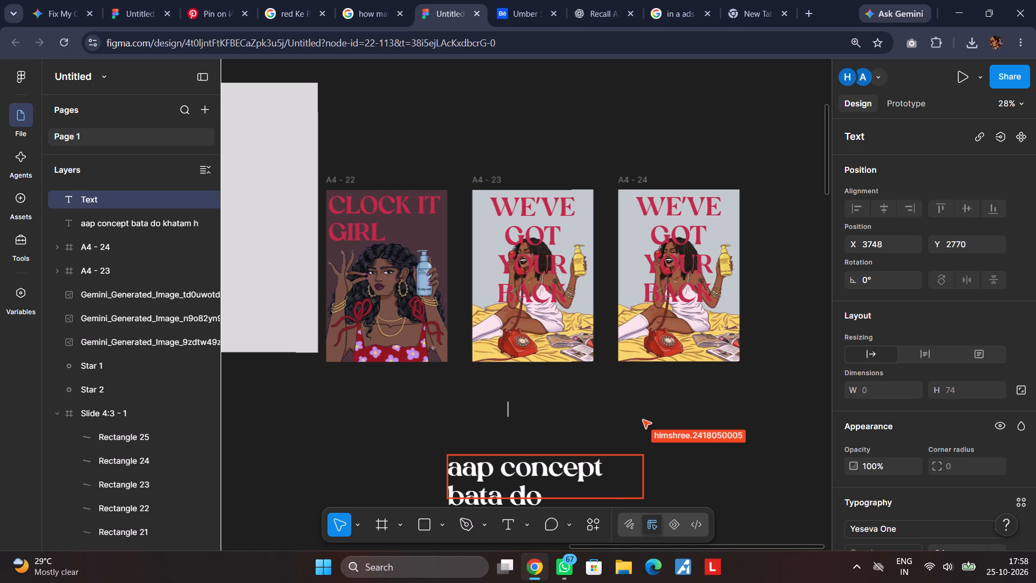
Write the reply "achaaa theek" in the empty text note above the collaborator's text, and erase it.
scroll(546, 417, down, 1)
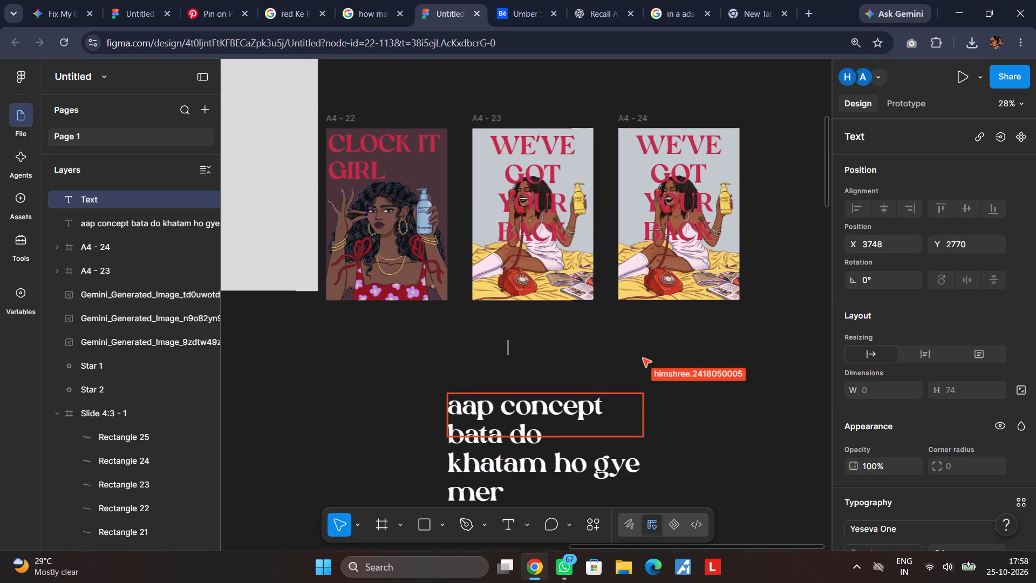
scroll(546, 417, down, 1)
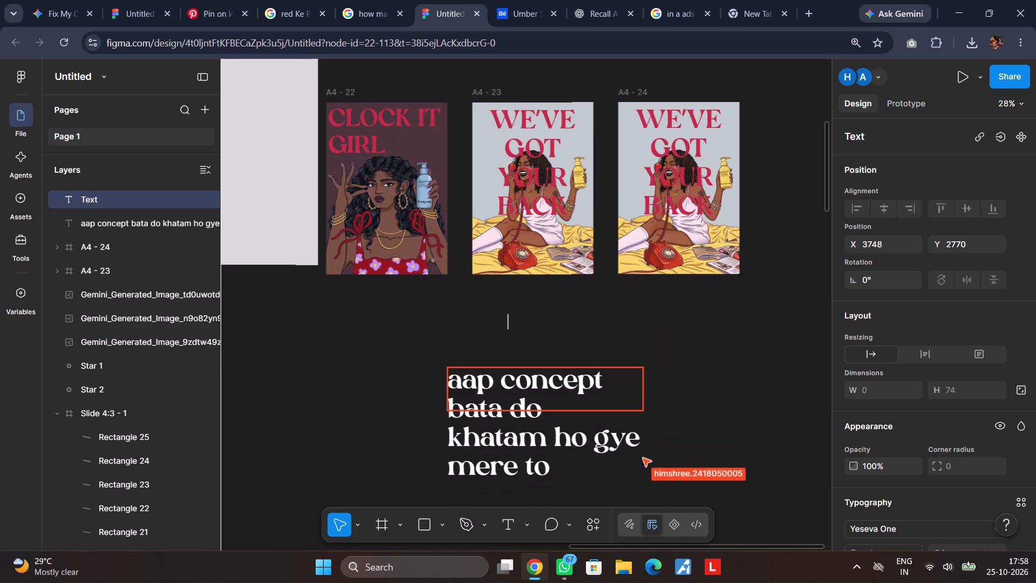
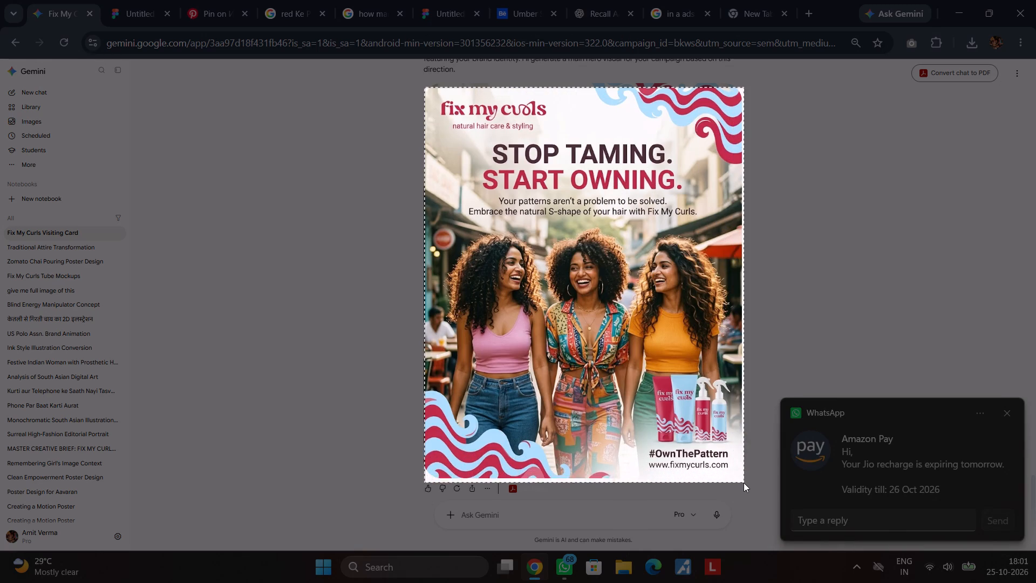
Capture a screenshot of the full "STOP TAMING. START OWNING." Fix My Curls poster in the Gemini chat.
drag(744, 483, 744, 483)
Switch to the Untitled Figma file with the A4 posters and open the file chooser for placing an image.
click(459, 6)
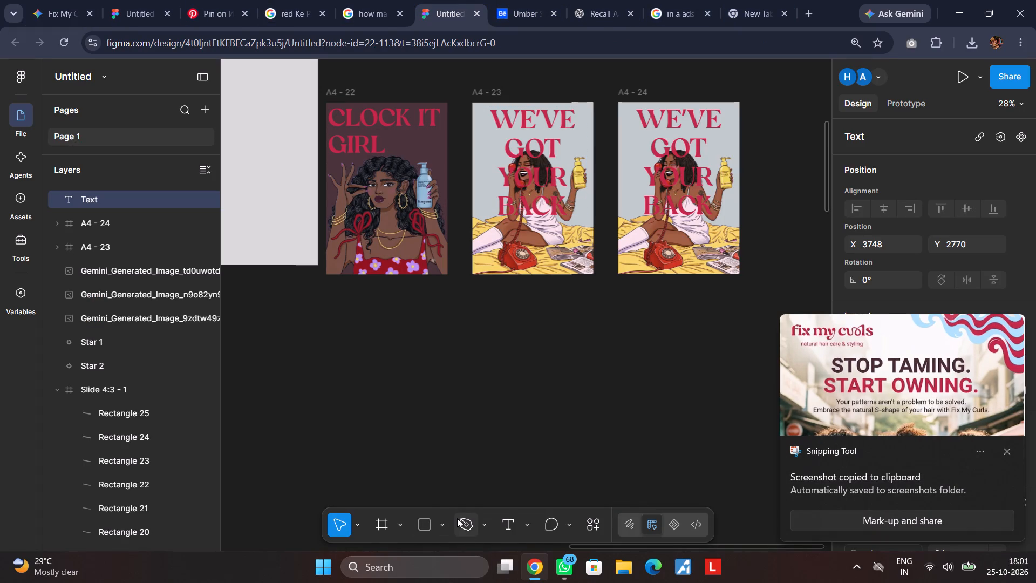
key(ctrl+shift+k)
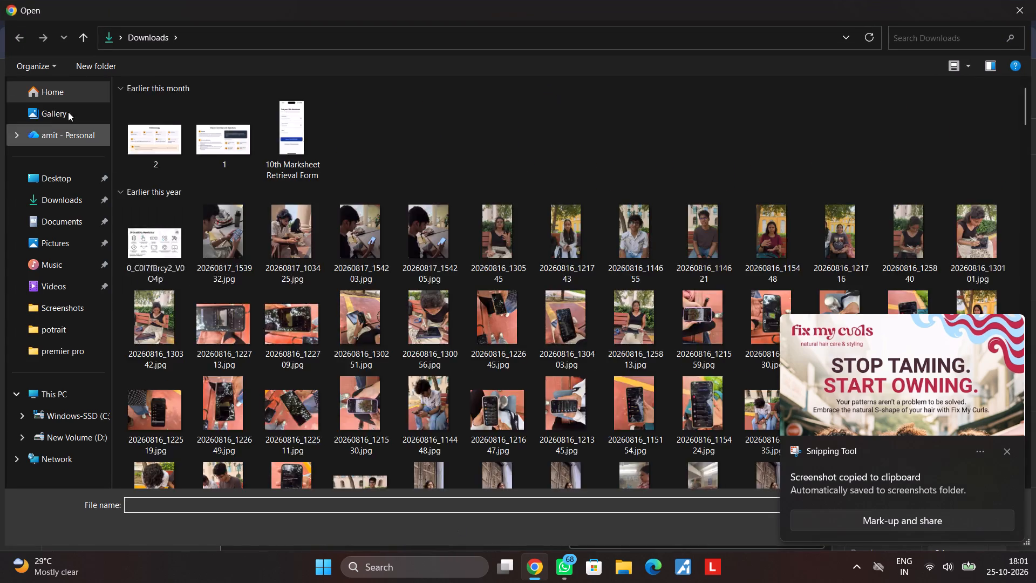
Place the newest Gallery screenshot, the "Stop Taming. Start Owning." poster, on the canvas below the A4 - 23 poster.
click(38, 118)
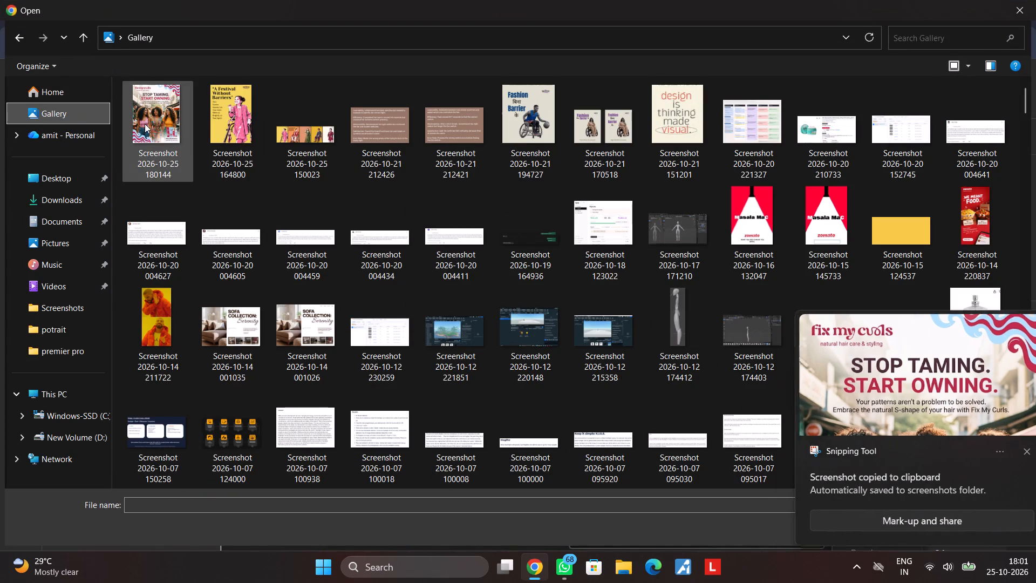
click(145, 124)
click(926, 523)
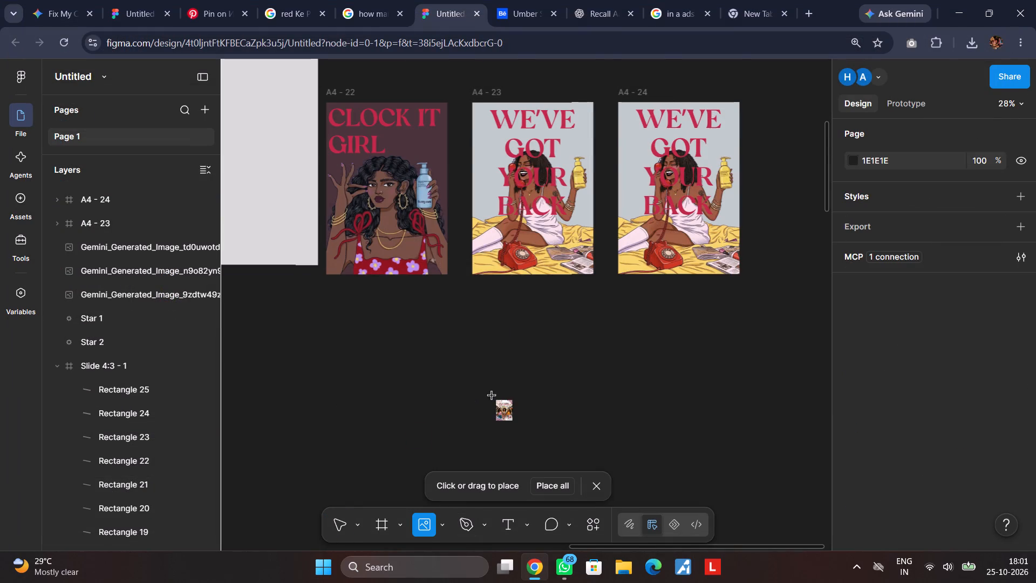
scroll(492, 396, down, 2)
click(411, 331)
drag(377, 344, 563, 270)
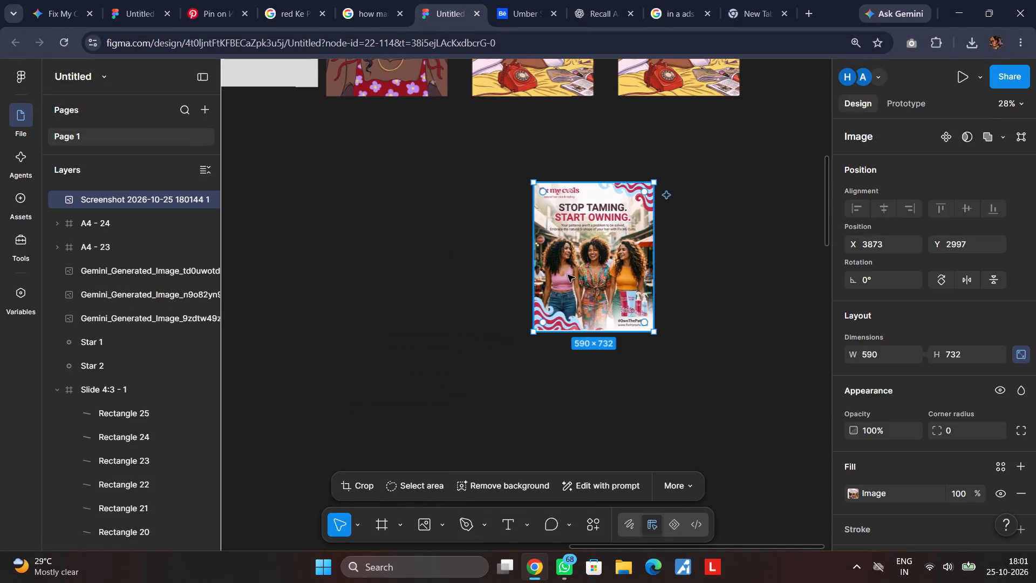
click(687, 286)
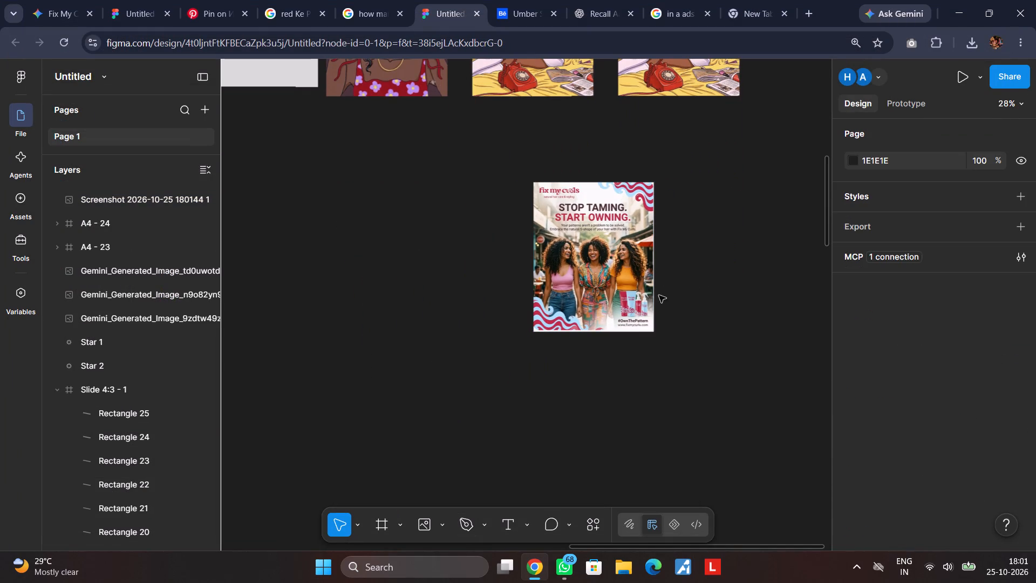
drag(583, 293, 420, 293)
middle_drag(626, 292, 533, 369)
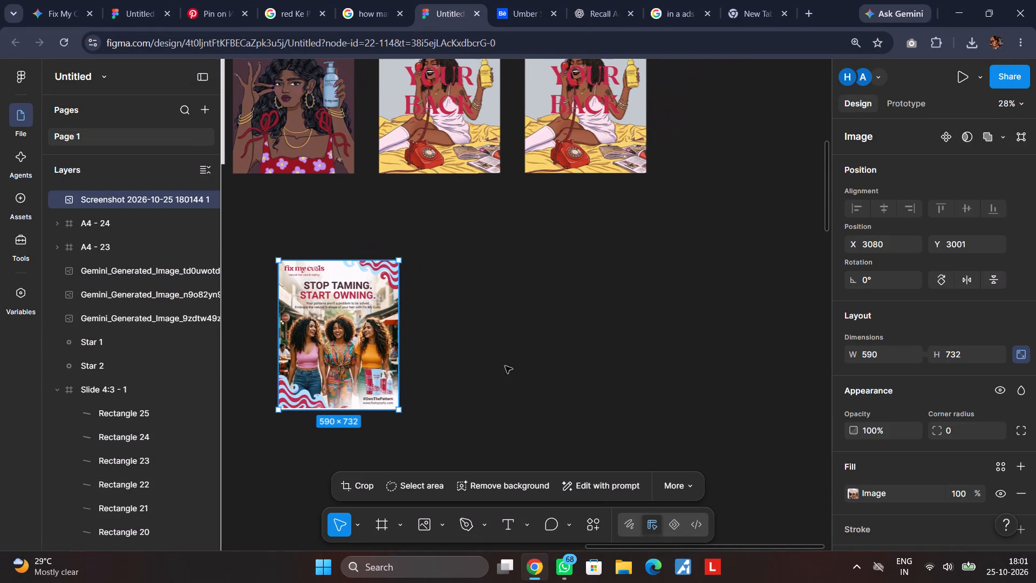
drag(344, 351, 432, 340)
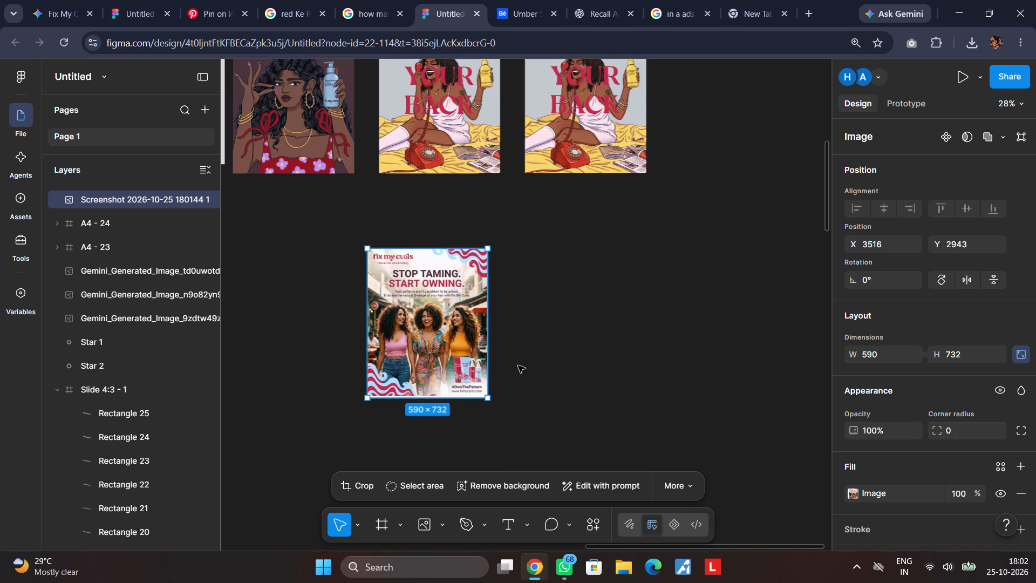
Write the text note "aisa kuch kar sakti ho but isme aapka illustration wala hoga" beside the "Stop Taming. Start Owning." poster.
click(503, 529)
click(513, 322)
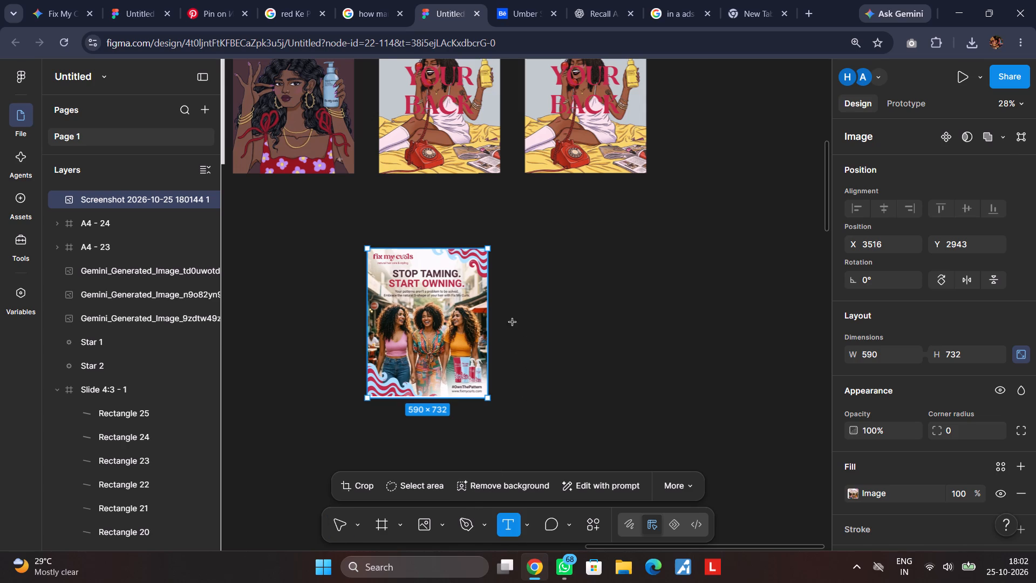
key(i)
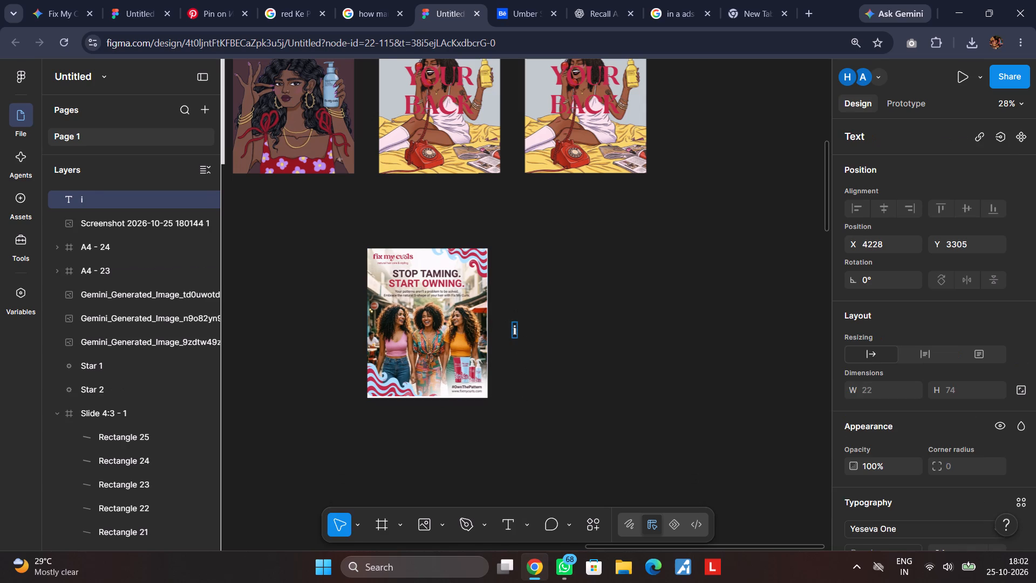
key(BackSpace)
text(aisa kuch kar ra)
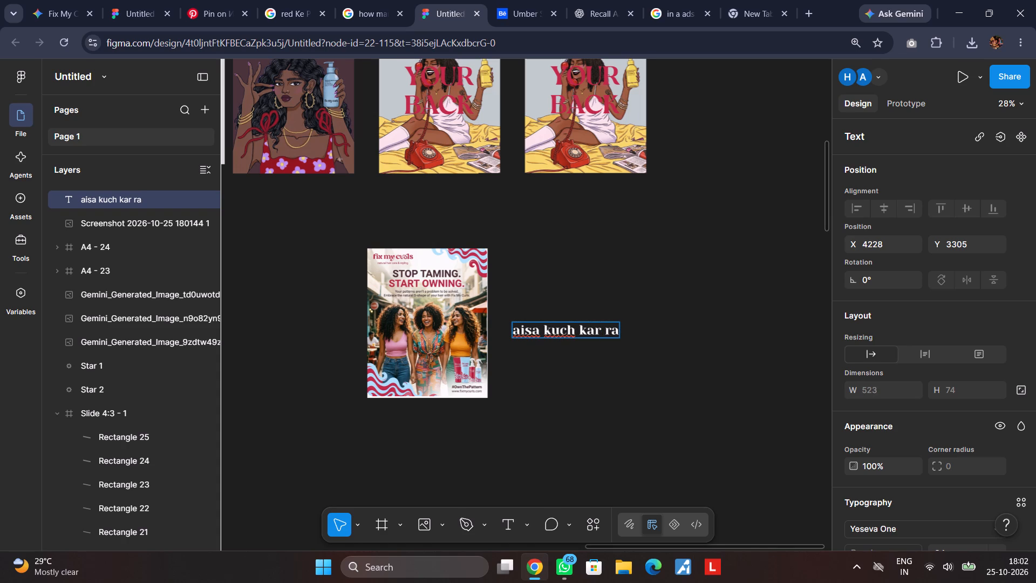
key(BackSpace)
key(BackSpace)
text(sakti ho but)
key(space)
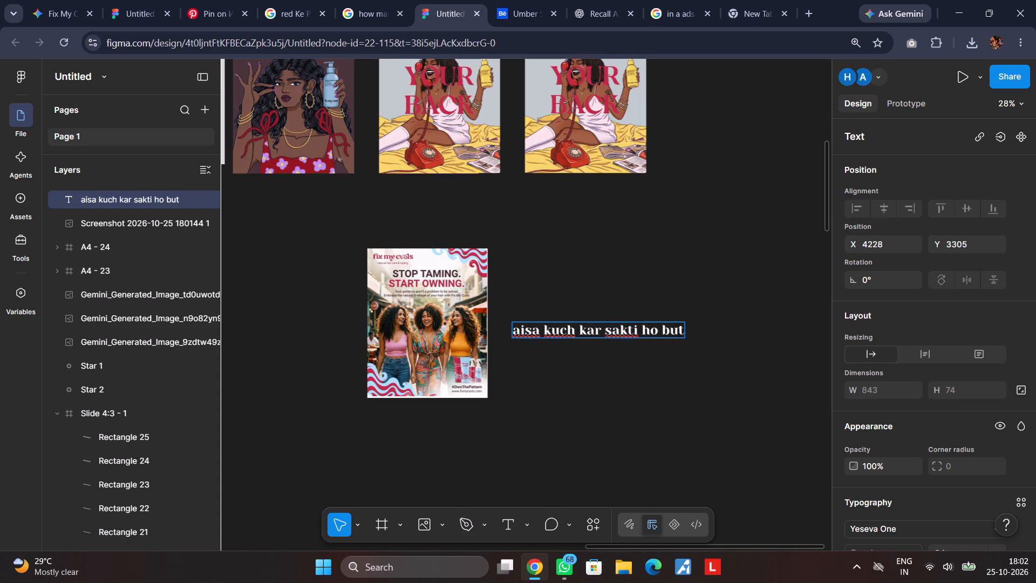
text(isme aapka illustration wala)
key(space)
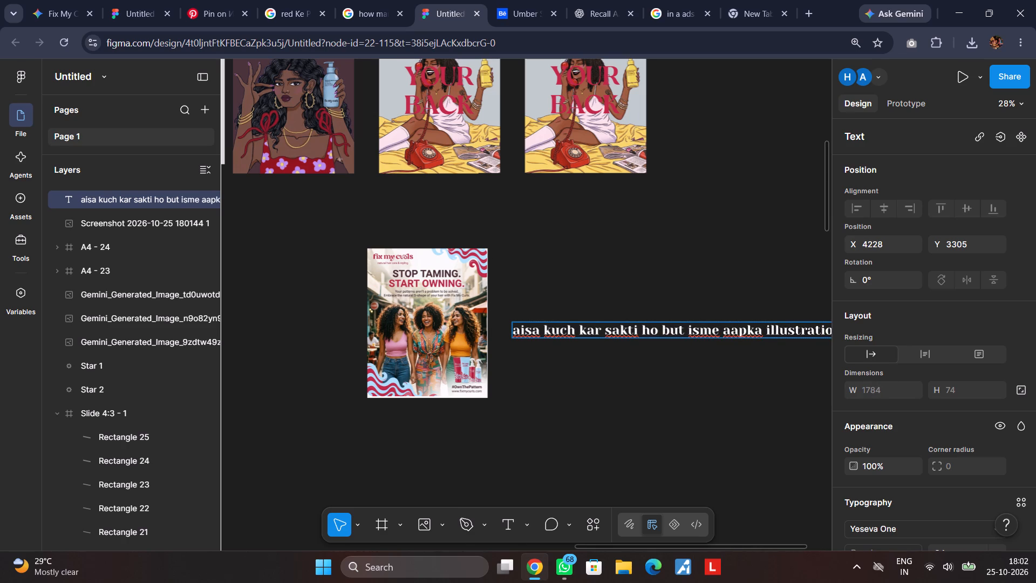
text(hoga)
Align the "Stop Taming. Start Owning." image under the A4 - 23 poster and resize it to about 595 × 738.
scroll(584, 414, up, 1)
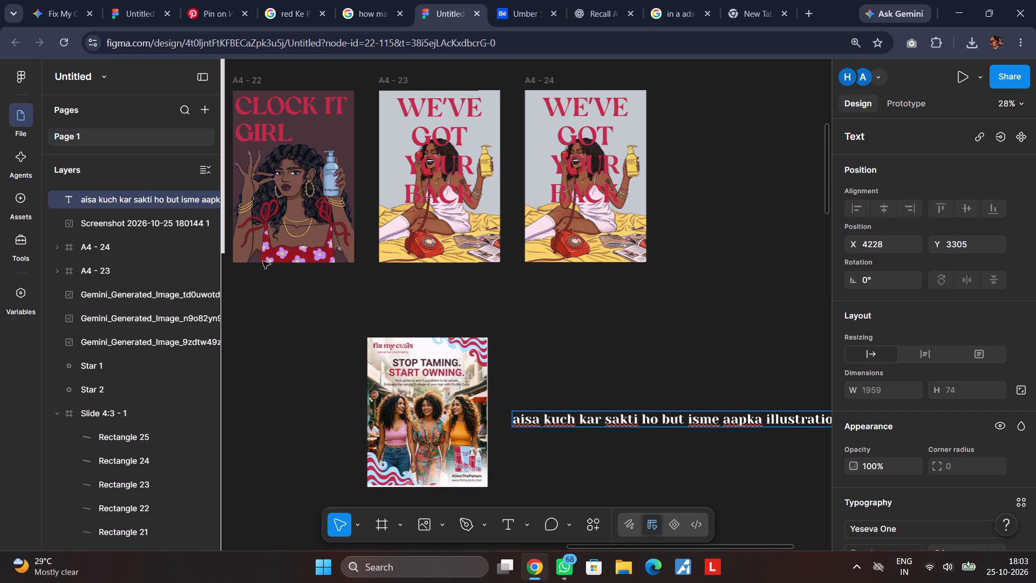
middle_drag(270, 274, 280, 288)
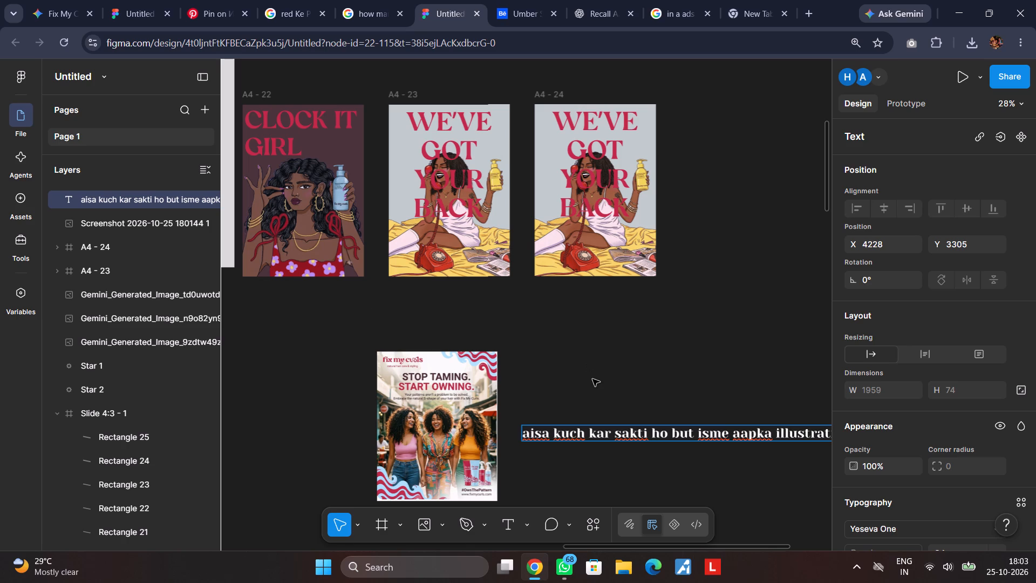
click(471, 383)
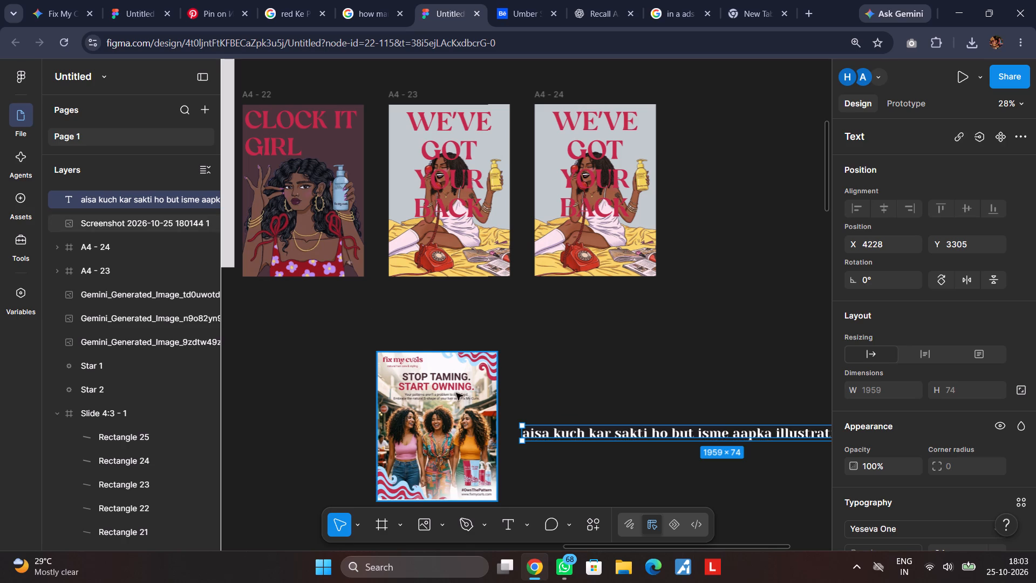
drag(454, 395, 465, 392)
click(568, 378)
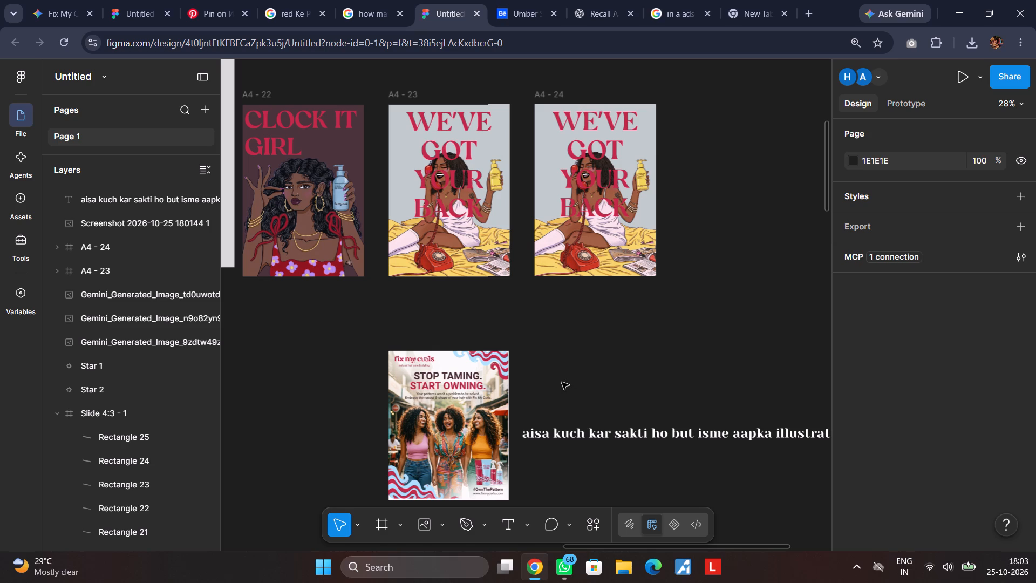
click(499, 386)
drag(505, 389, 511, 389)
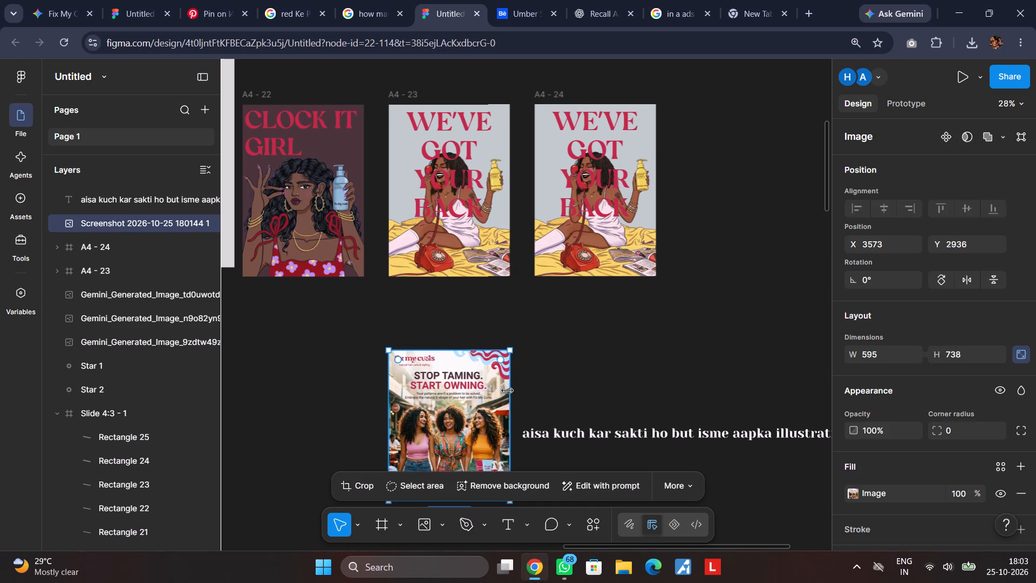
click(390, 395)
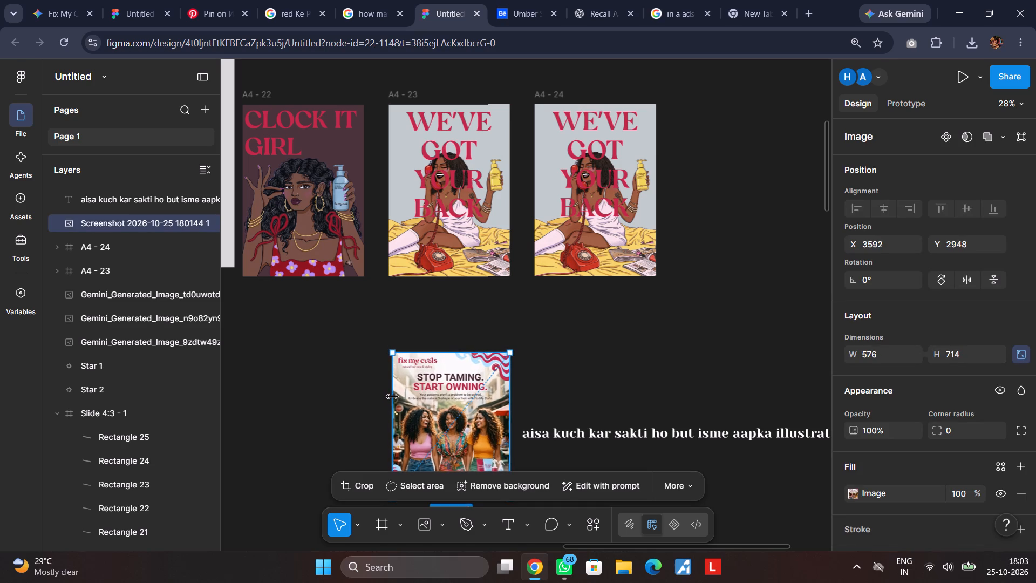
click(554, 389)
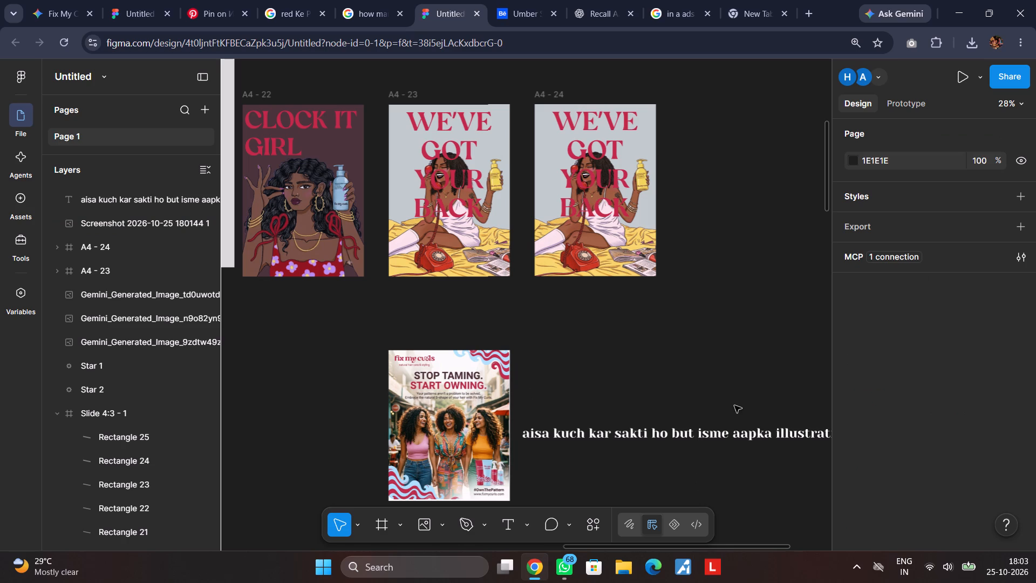
Examine the campaign posters, the reference image with its note, and the other brand artwork on the canvas.
middle_drag(704, 412, 579, 396)
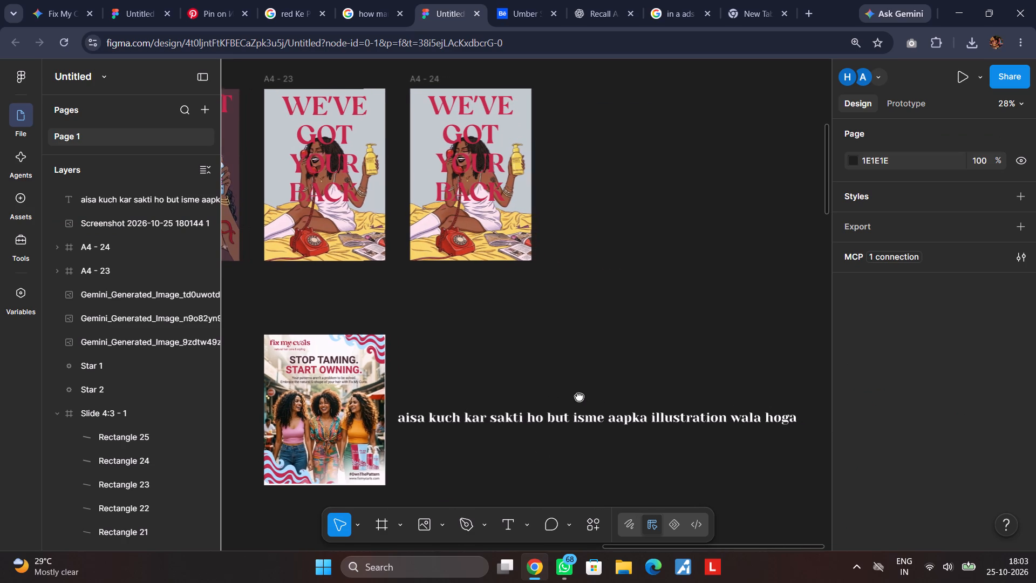
middle_drag(579, 396, 561, 388)
scroll(474, 371, up, 1)
middle_drag(474, 371, 598, 382)
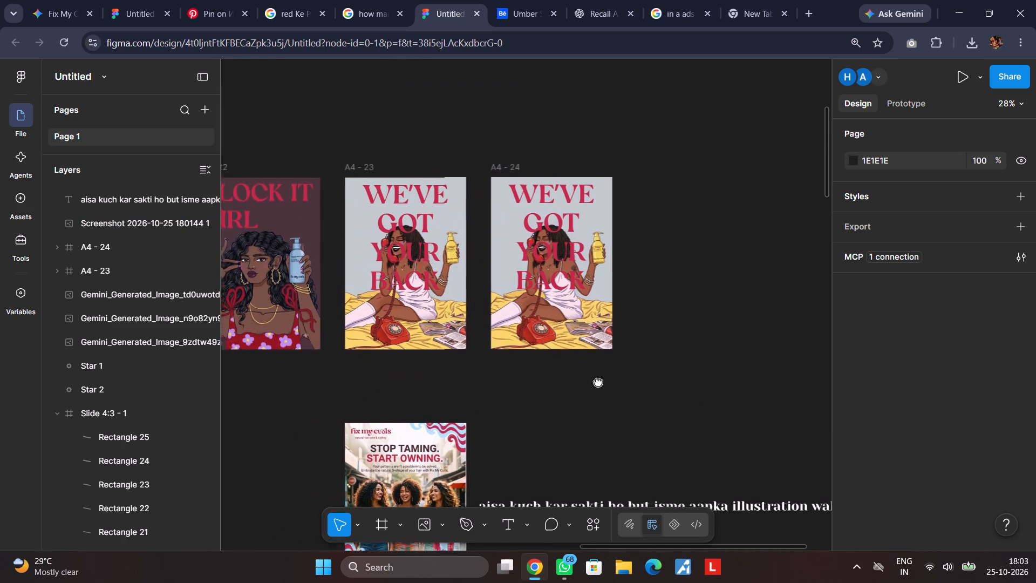
middle_drag(598, 382, 492, 293)
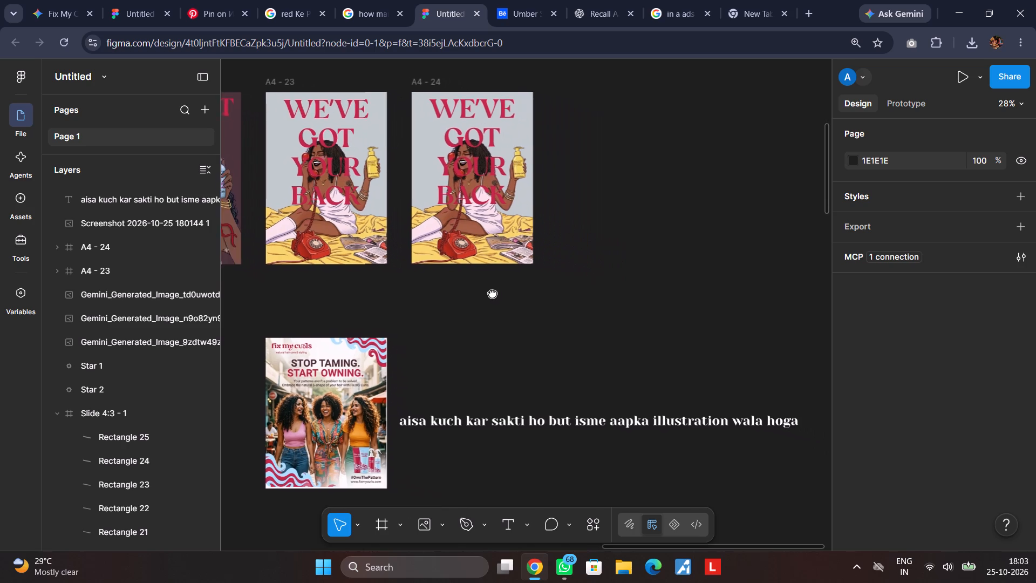
middle_drag(492, 293, 473, 293)
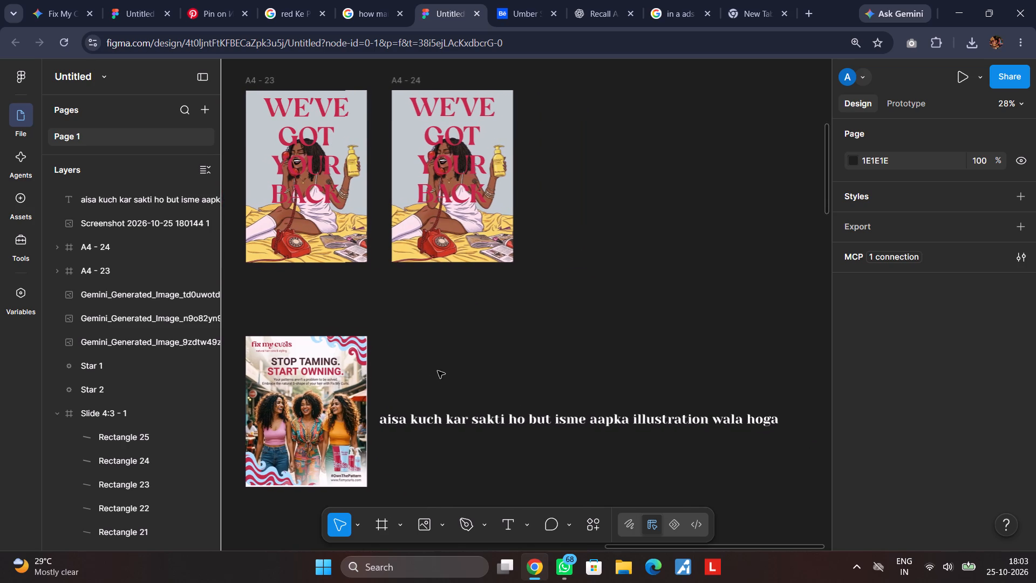
middle_drag(438, 371, 609, 340)
scroll(609, 340, down, 7)
scroll(609, 342, up, 6)
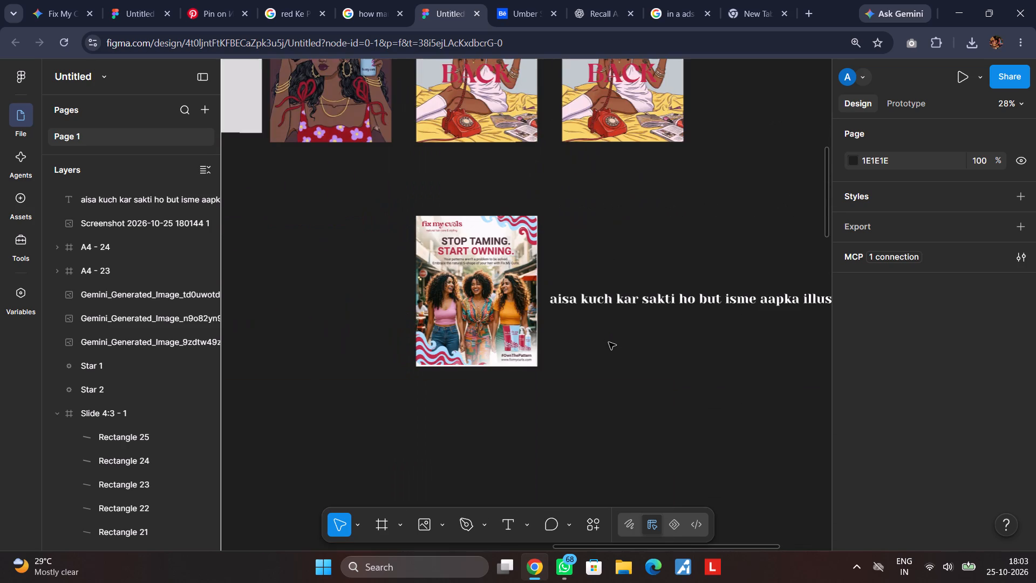
scroll(609, 342, up, 1)
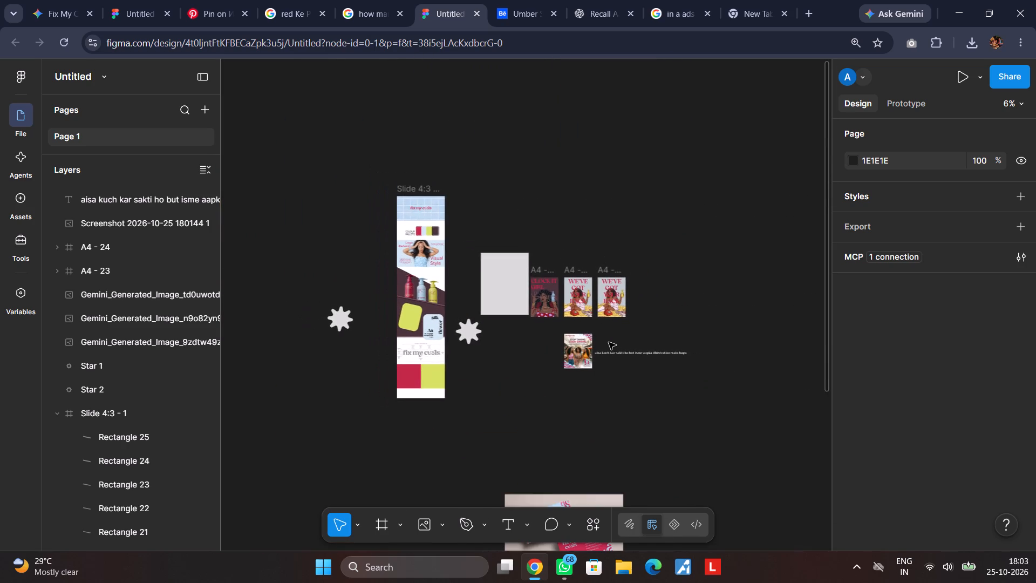
scroll(609, 342, down, 2)
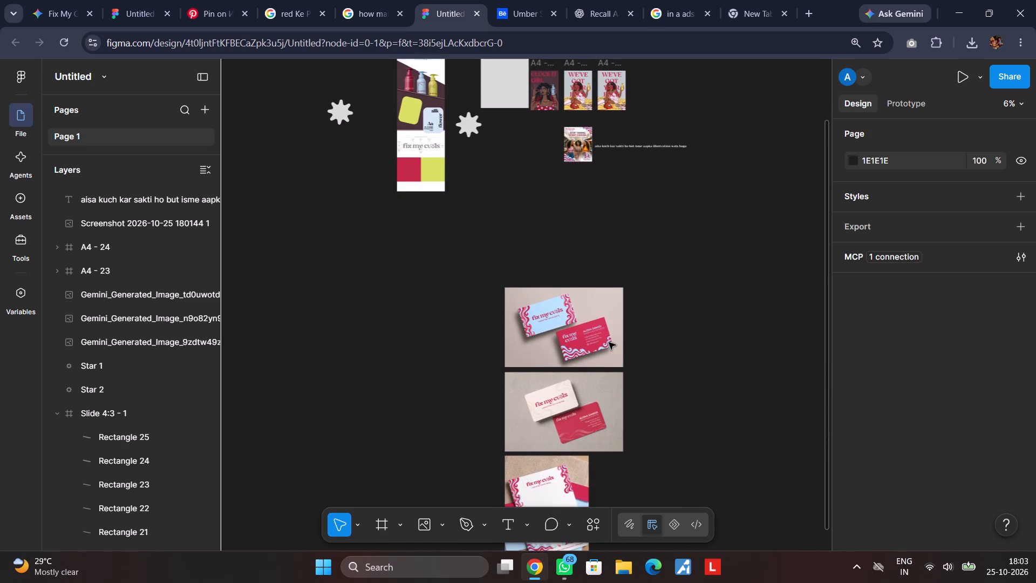
scroll(609, 342, down, 1)
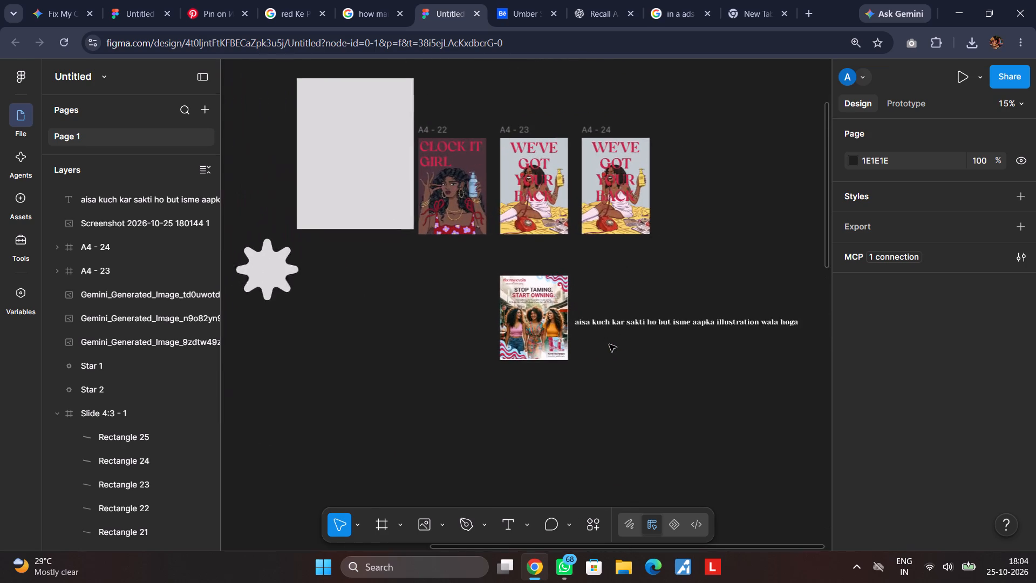
scroll(609, 345, left, 1)
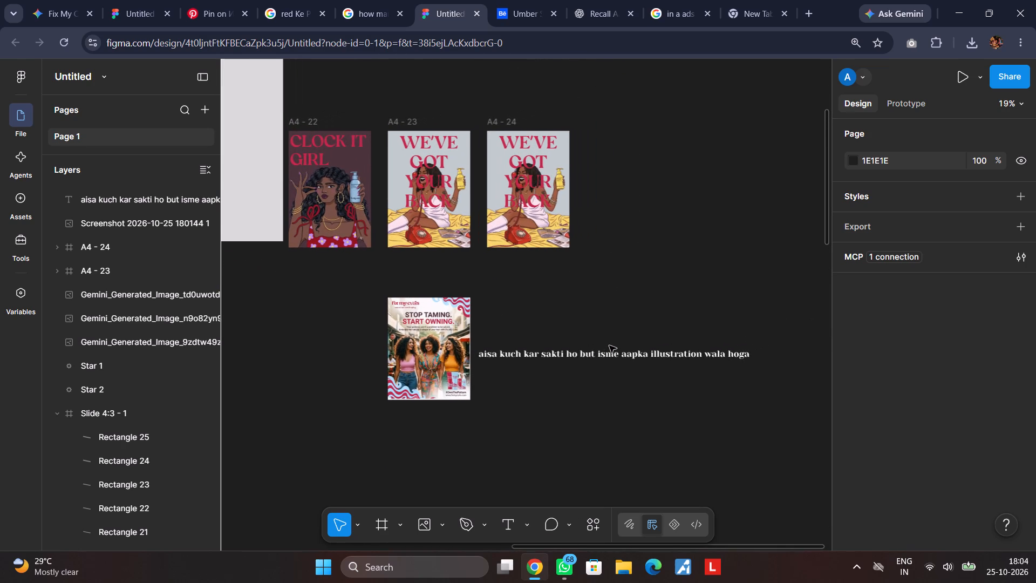
scroll(603, 340, right, 1)
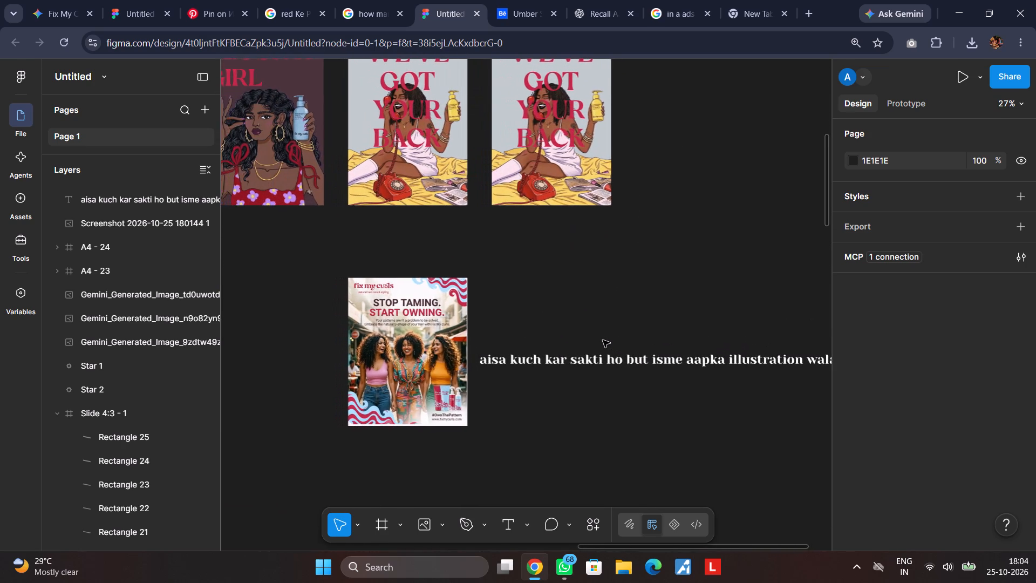
scroll(603, 341, left, 1)
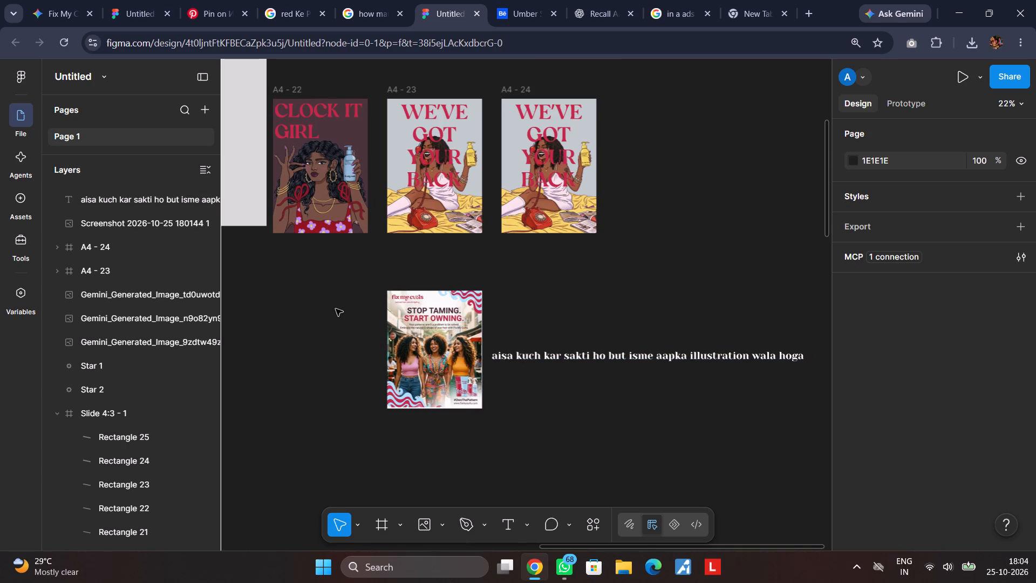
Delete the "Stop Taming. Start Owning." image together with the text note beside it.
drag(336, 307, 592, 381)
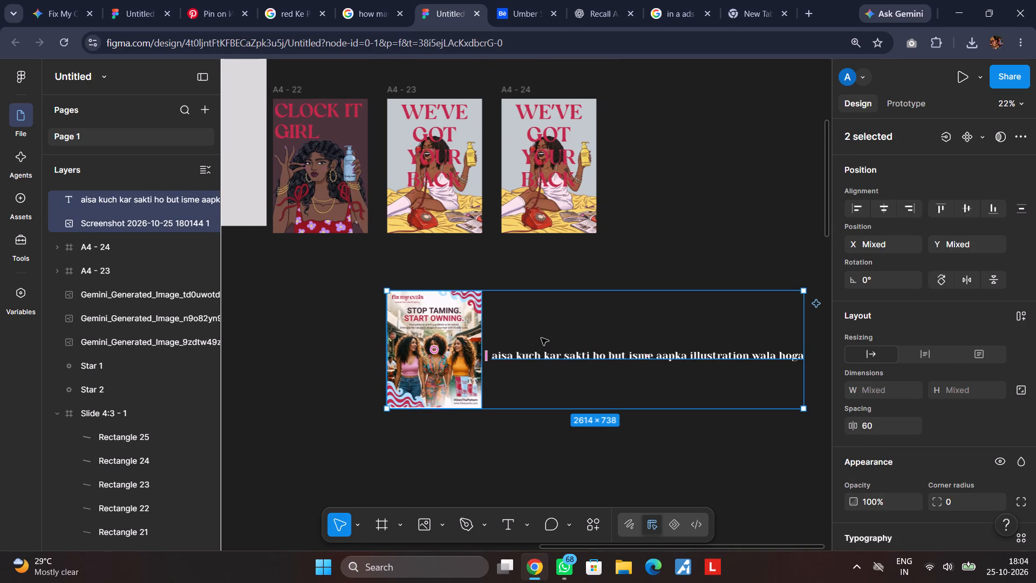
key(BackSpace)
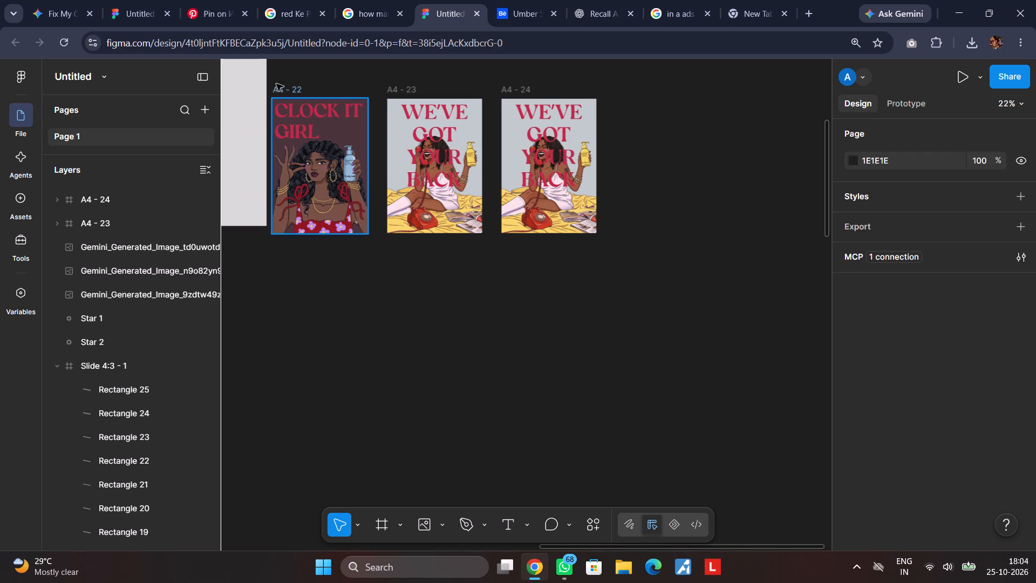
Capture a screenshot of the A4 - 22 and A4 - 23 posters side by side.
key(Print)
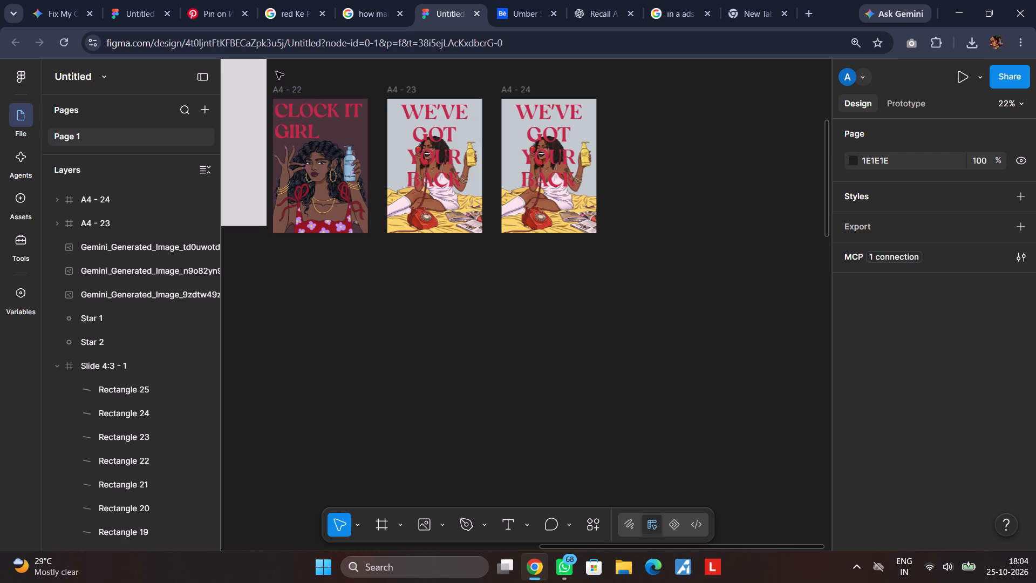
drag(270, 89, 486, 247)
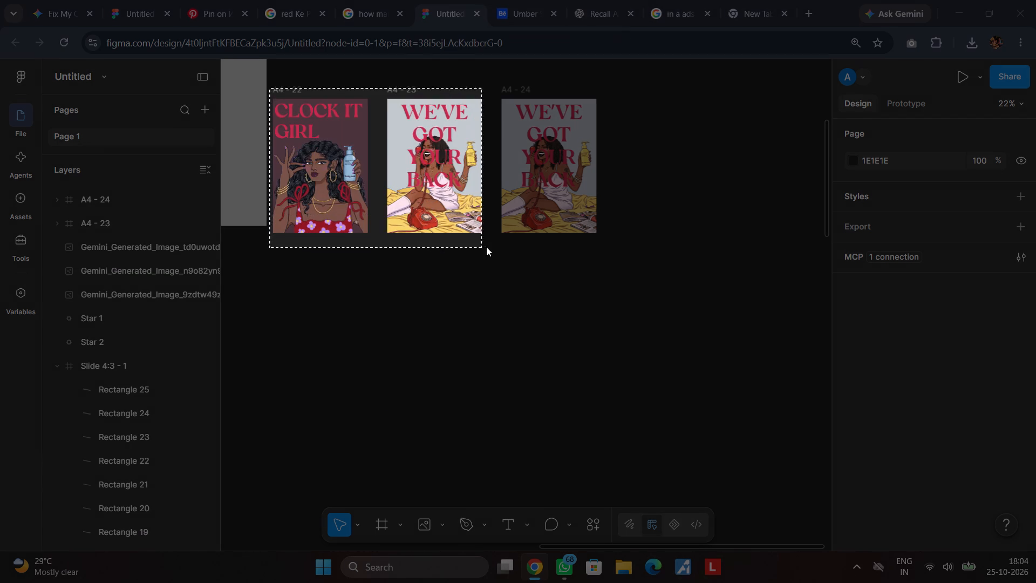
drag(486, 247, 488, 244)
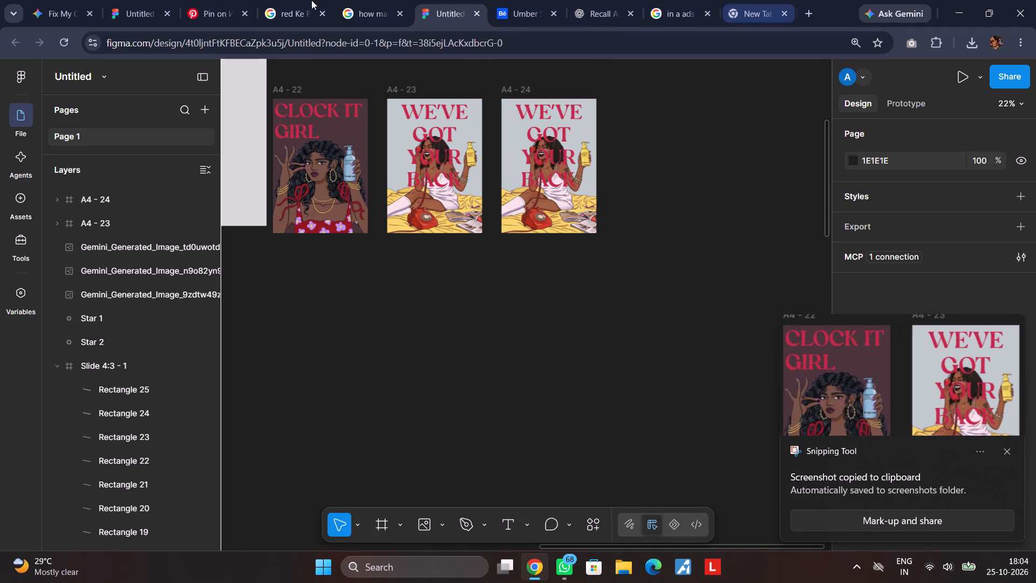
click(65, 1)
click(457, 512)
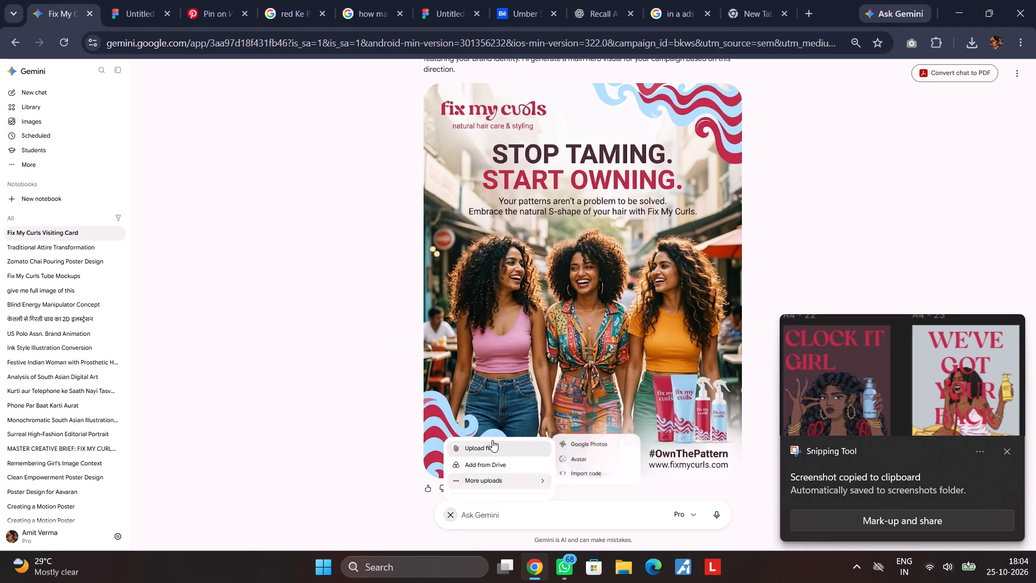
click(504, 336)
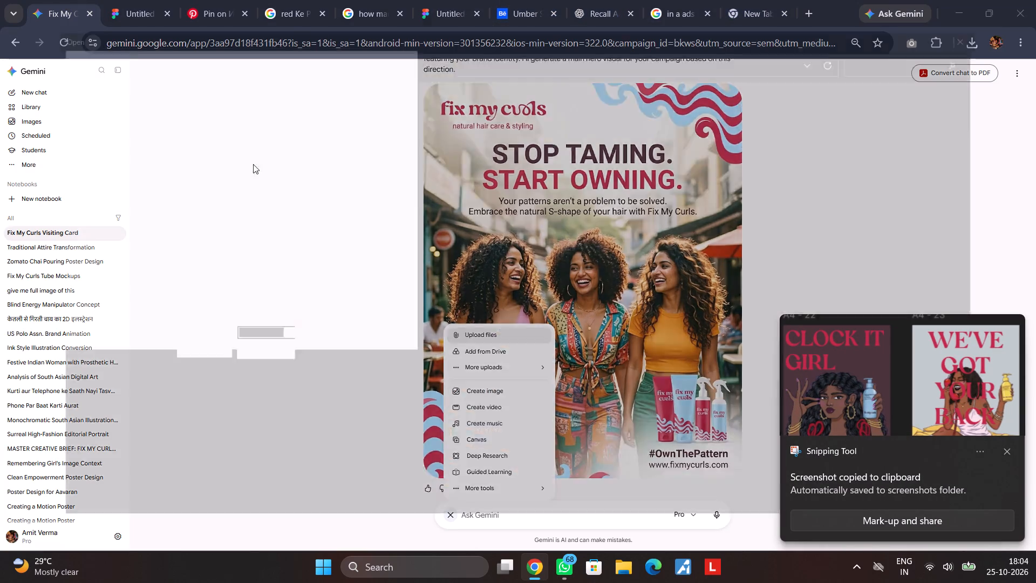
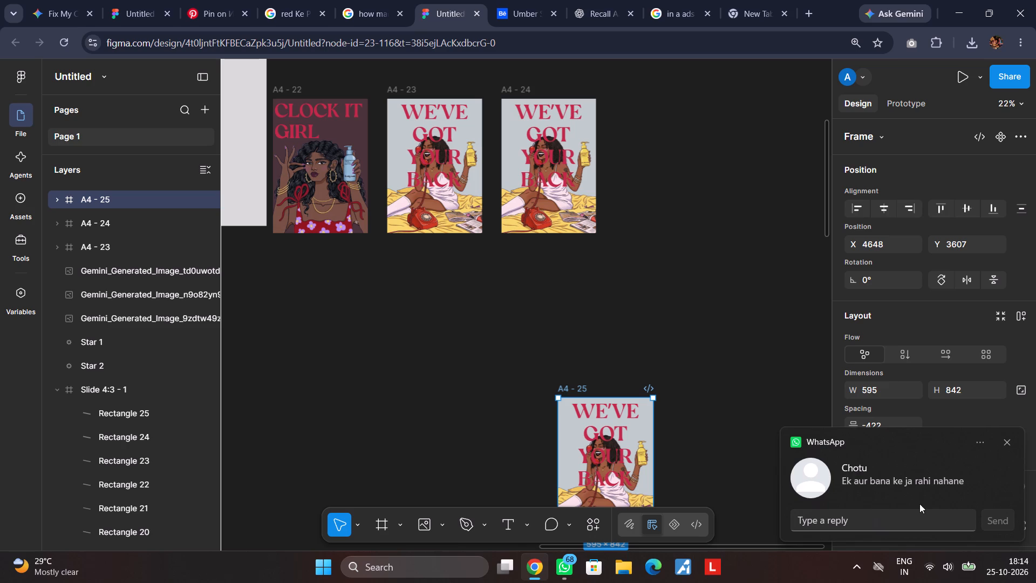
click(895, 524)
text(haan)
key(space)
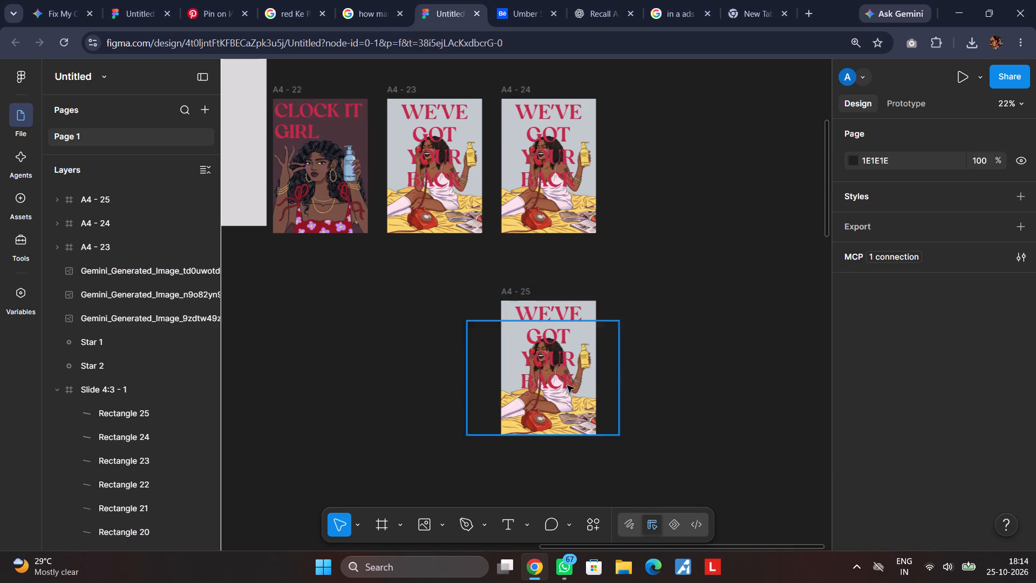
Move the WE'VE GOT YOUR BACK text out of the A4 - 25 poster onto the empty canvas beside it.
scroll(559, 376, down, 1)
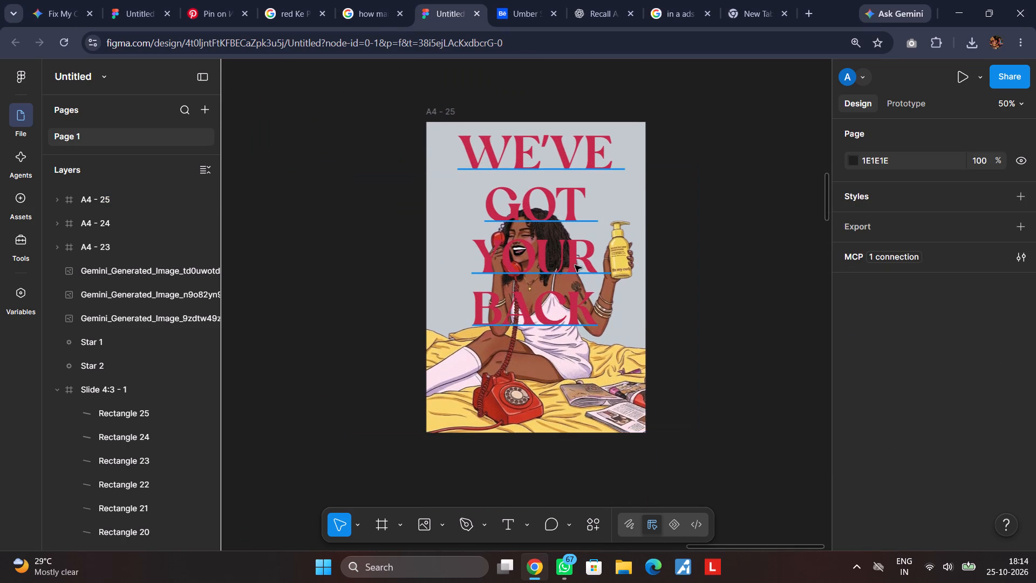
drag(558, 246, 294, 245)
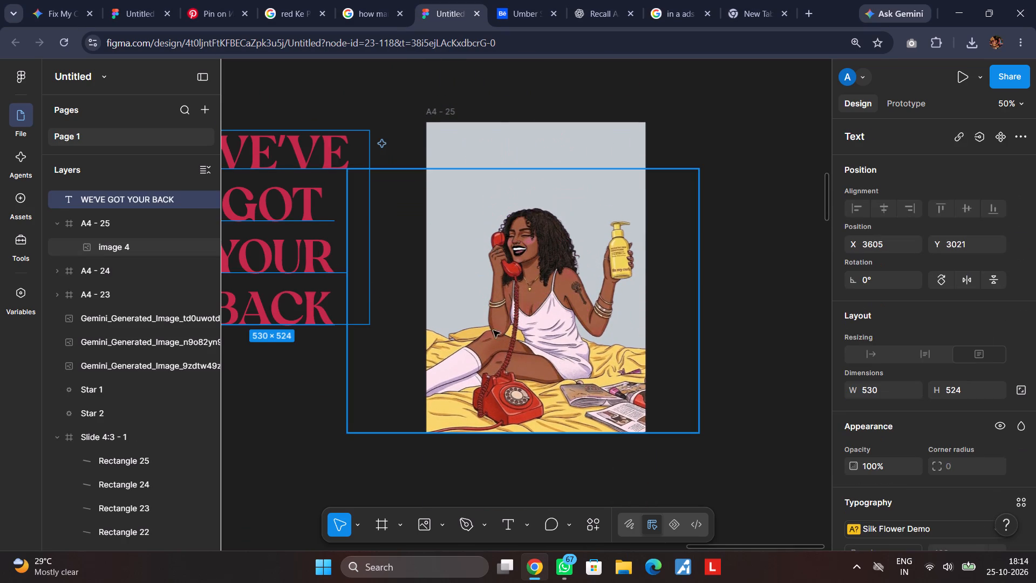
Scale the woman-on-the-phone image in A4 - 25 down proportionally to about 862 × 646, keeping its bottom-right corner fixed.
click(563, 302)
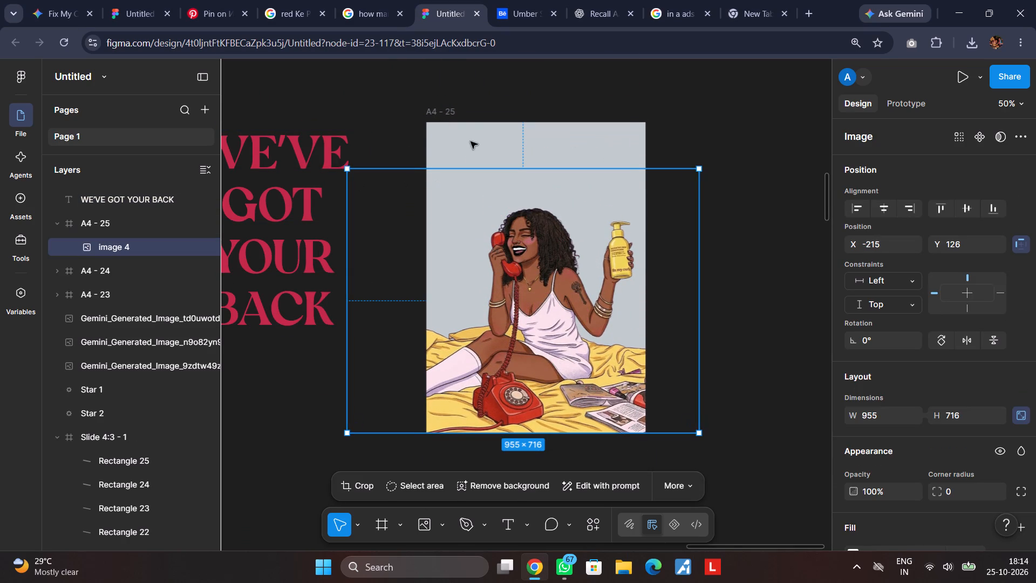
click(624, 294)
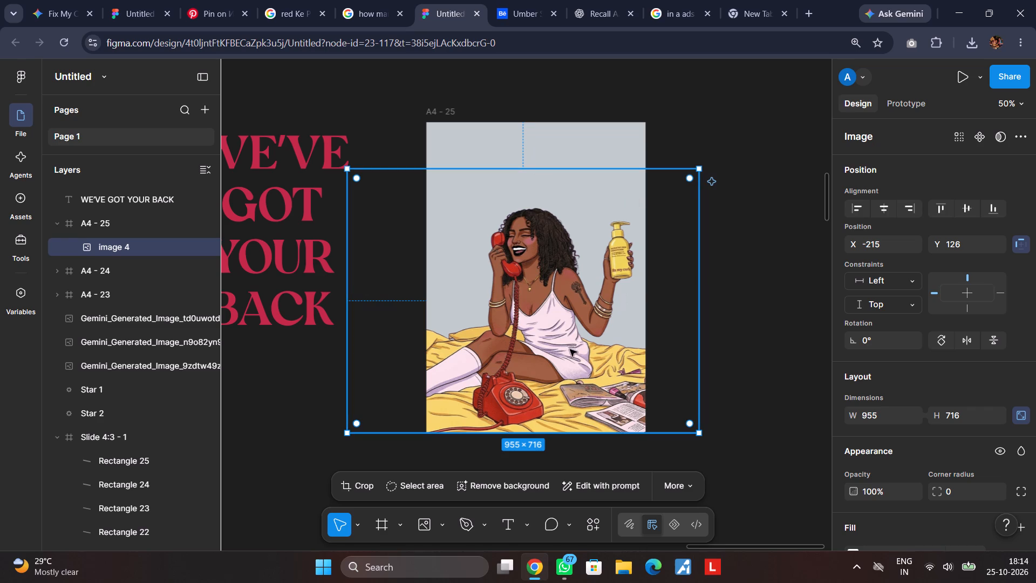
shift+drag(349, 170, 398, 197)
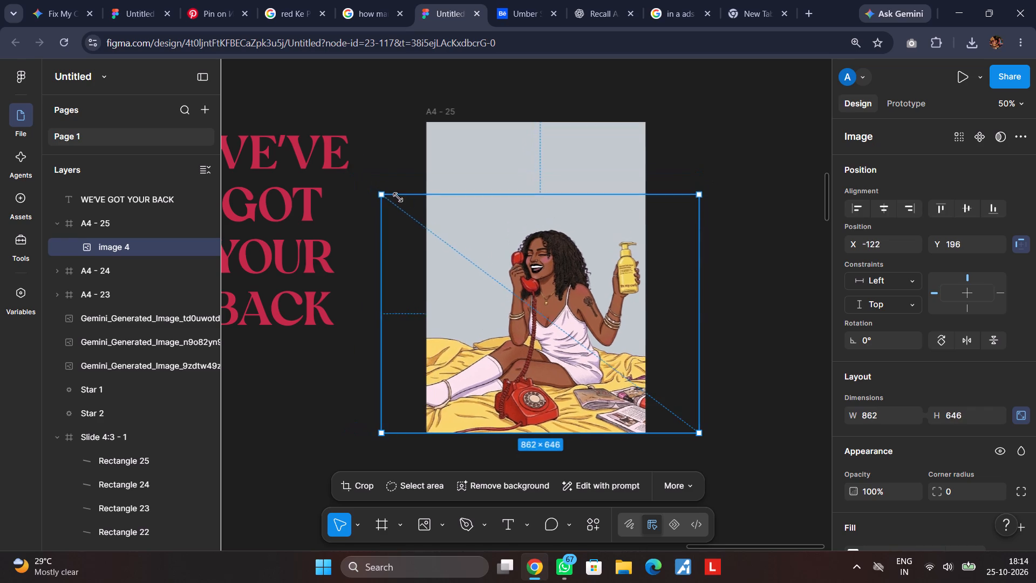
Scale the phone-call illustration in the A4 - 25 frame down proportionally to about 802 × 601, keeping its lower-right corner anchored.
shift+drag(398, 197, 440, 211)
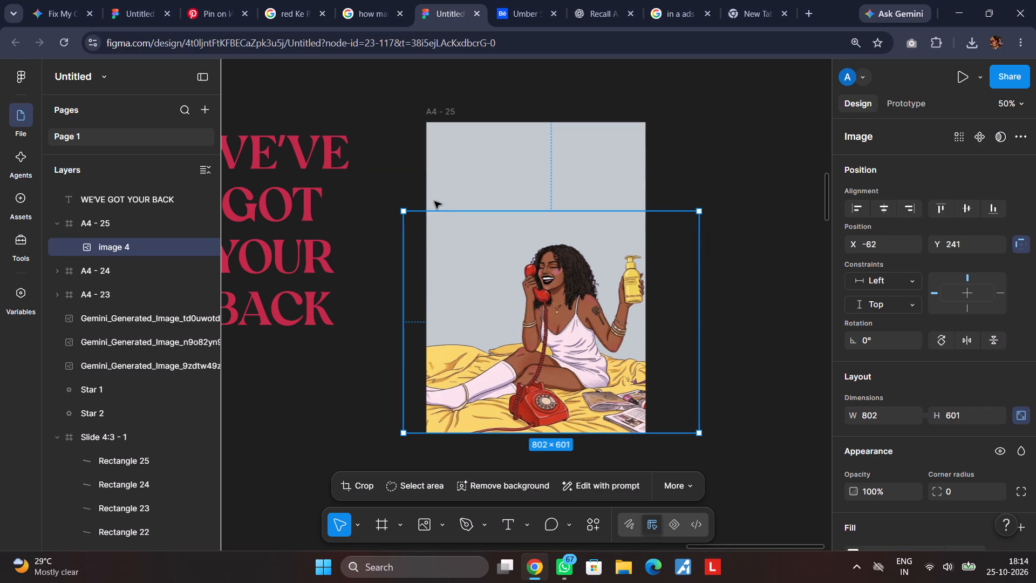
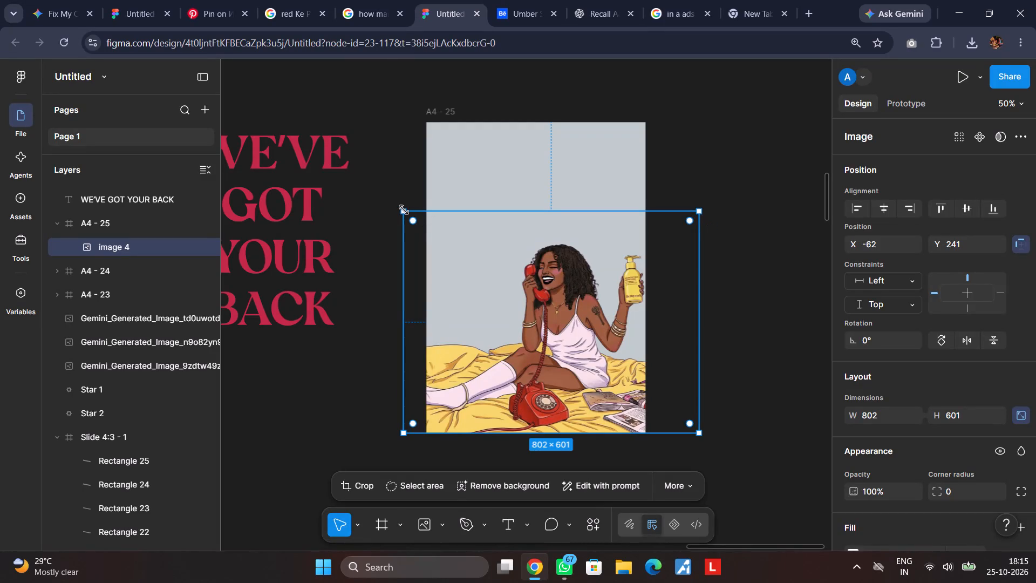
Scale the phone-call illustration down proportionally to about 665 × 498 and align it with the A4 - 25 frame's lower-left corner.
drag(404, 209, 441, 229)
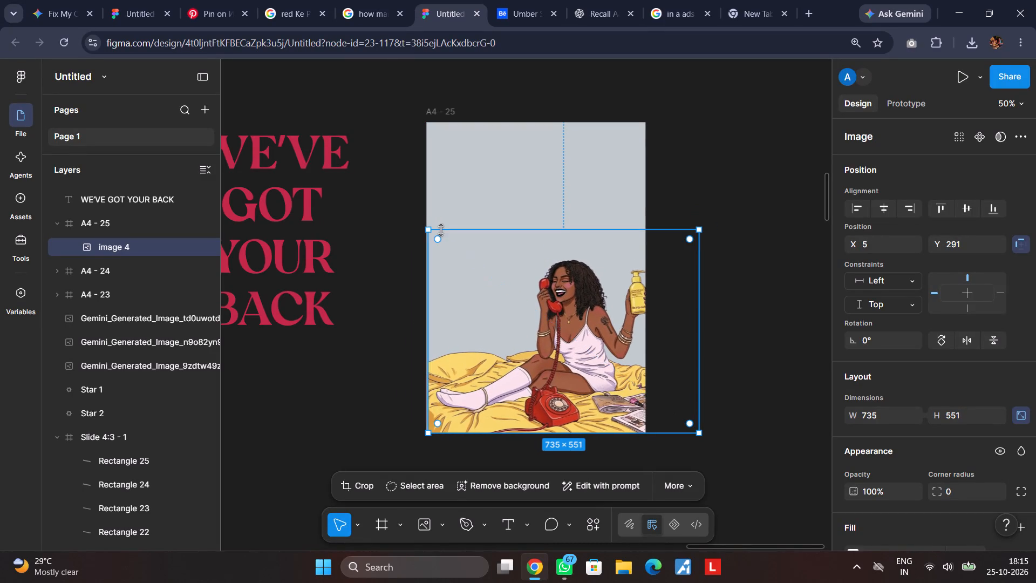
drag(700, 229, 682, 242)
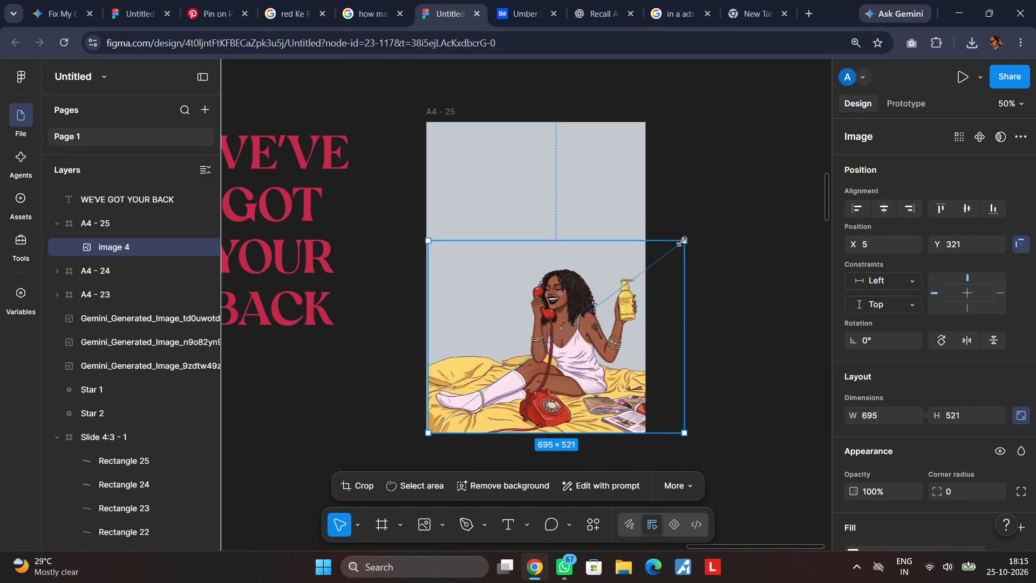
drag(682, 242, 681, 243)
drag(683, 243, 675, 252)
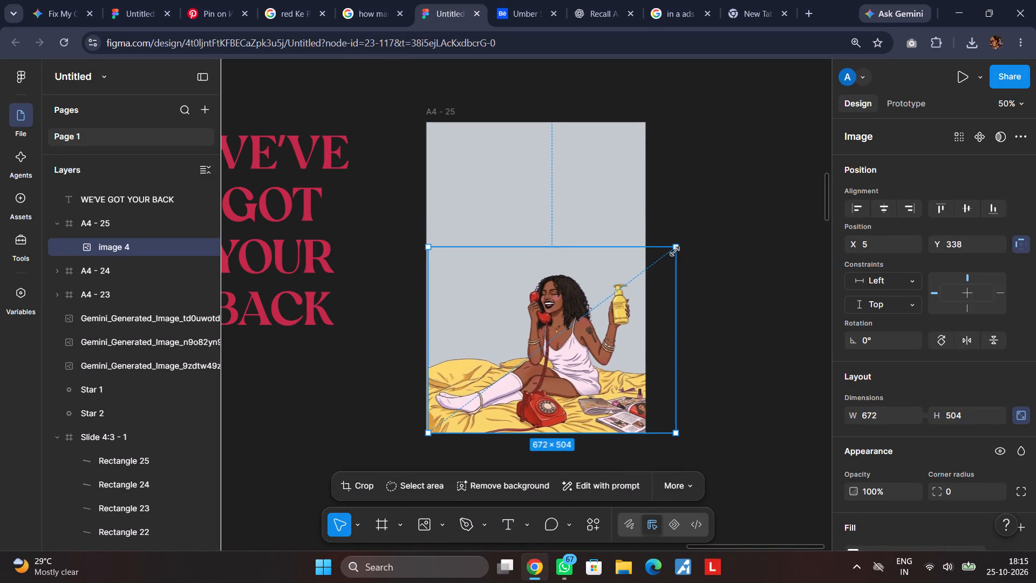
drag(675, 252, 673, 254)
click(599, 326)
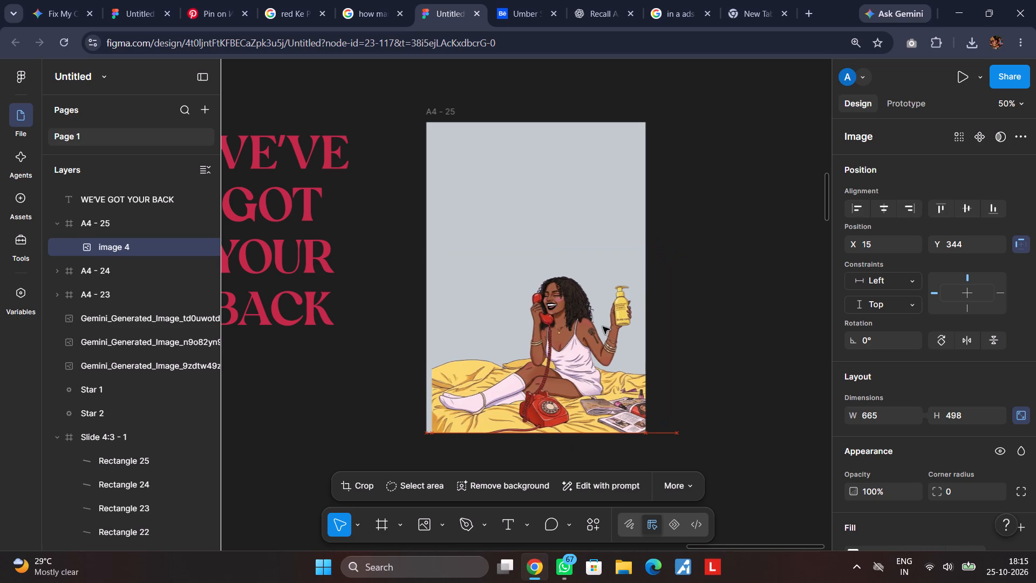
drag(725, 161, 727, 167)
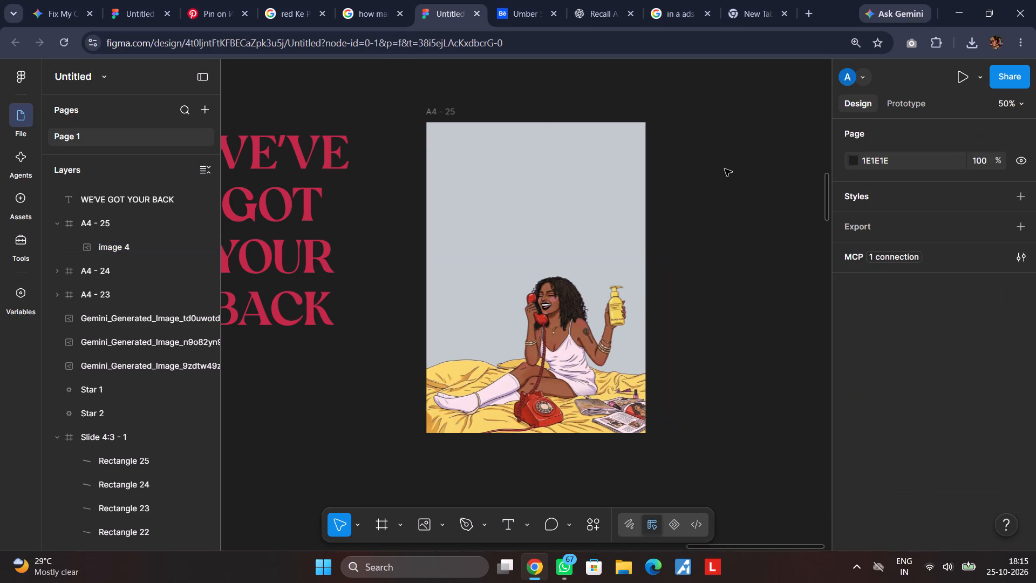
Move the WE'VE GOT YOUR BACK headline into the A4 - 25 frame at about X -54, Y 23, above the illustration.
middle_drag(389, 235, 440, 241)
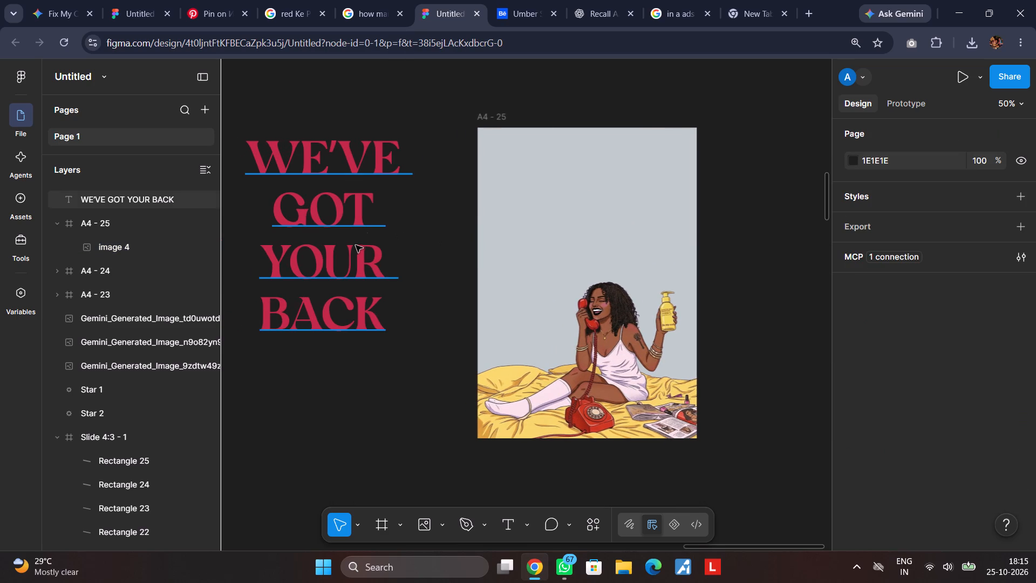
drag(353, 242, 580, 240)
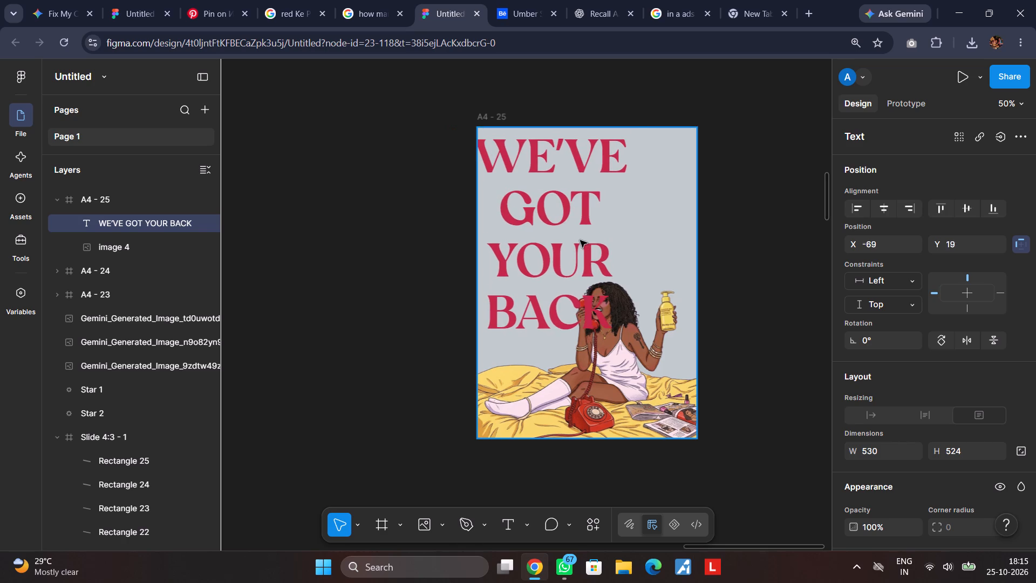
drag(580, 240, 585, 242)
click(764, 262)
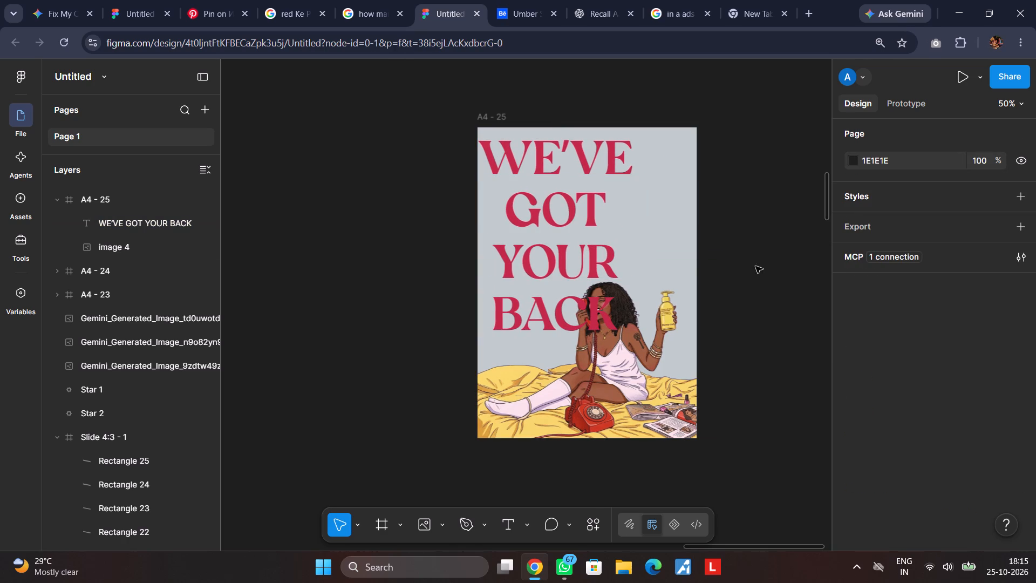
Check the WE'VE GOT YOUR BACK headline's missing font and the available replacement fonts.
click(606, 251)
click(653, 329)
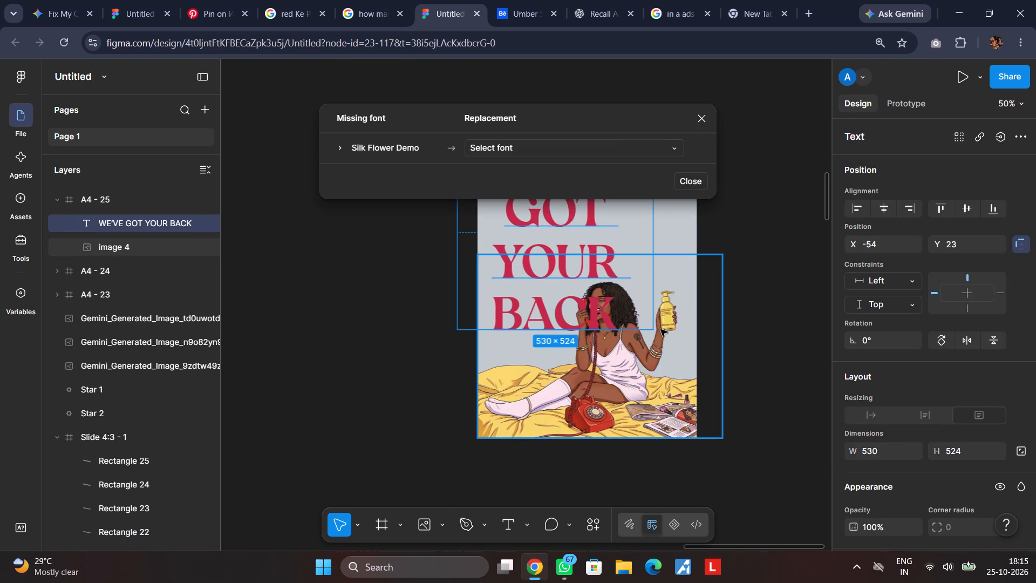
click(781, 236)
click(552, 252)
scroll(986, 334, down, 6)
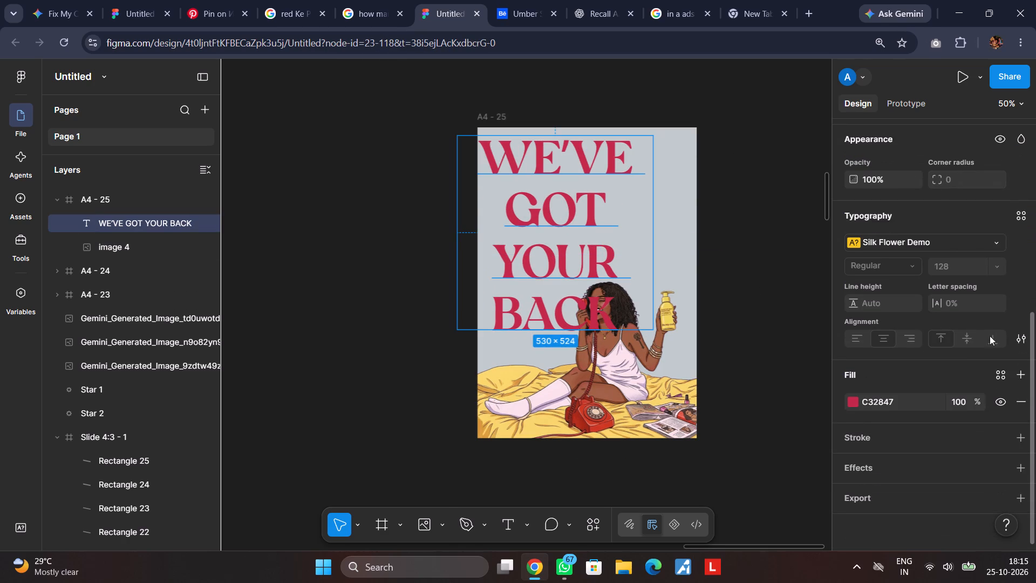
double_click(585, 246)
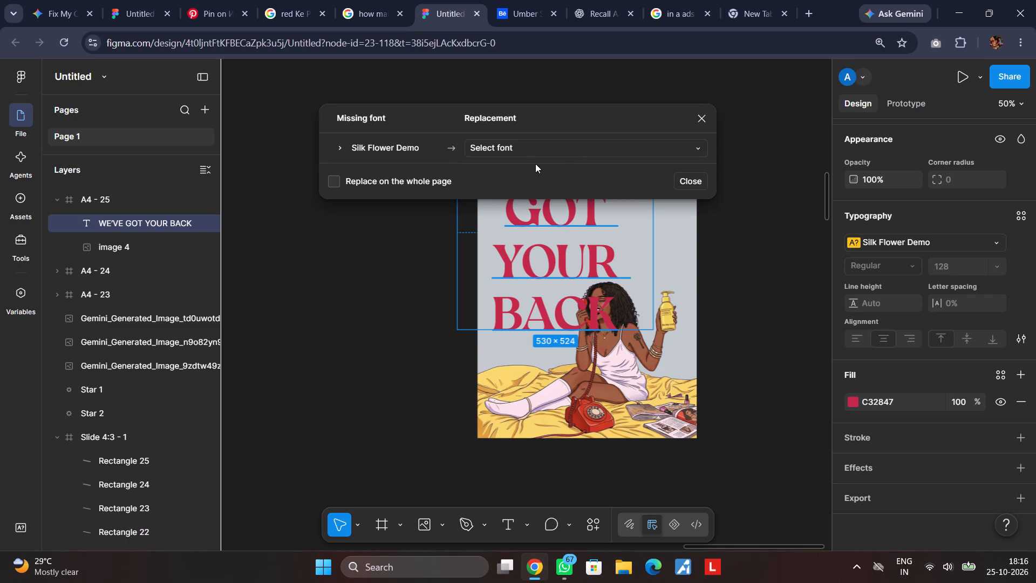
click(515, 147)
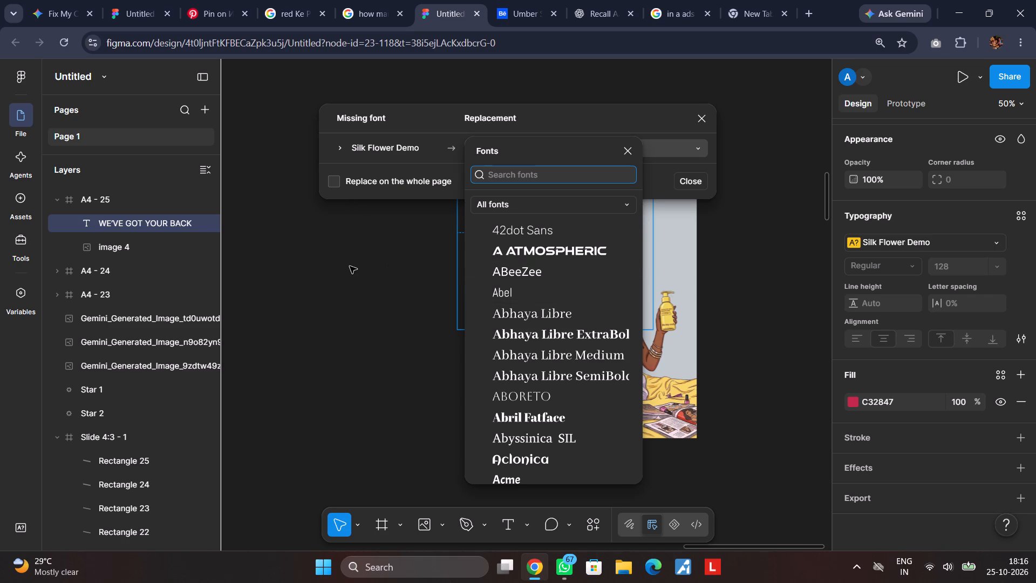
click(623, 149)
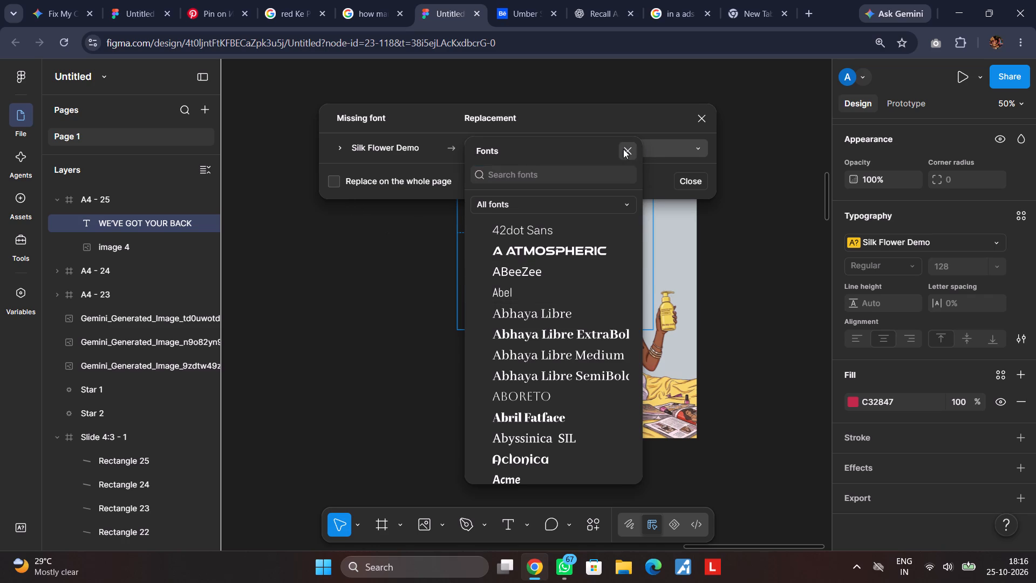
Search Google for "silk flower demo" and download the Silk Flower font from Befonts.
click(760, 3)
click(403, 259)
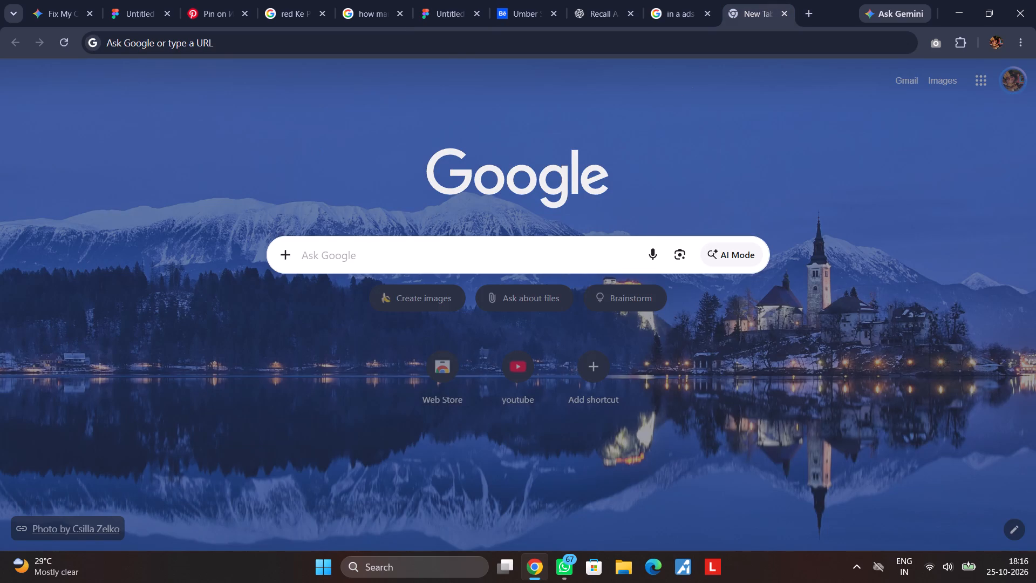
text(silk flower demo)
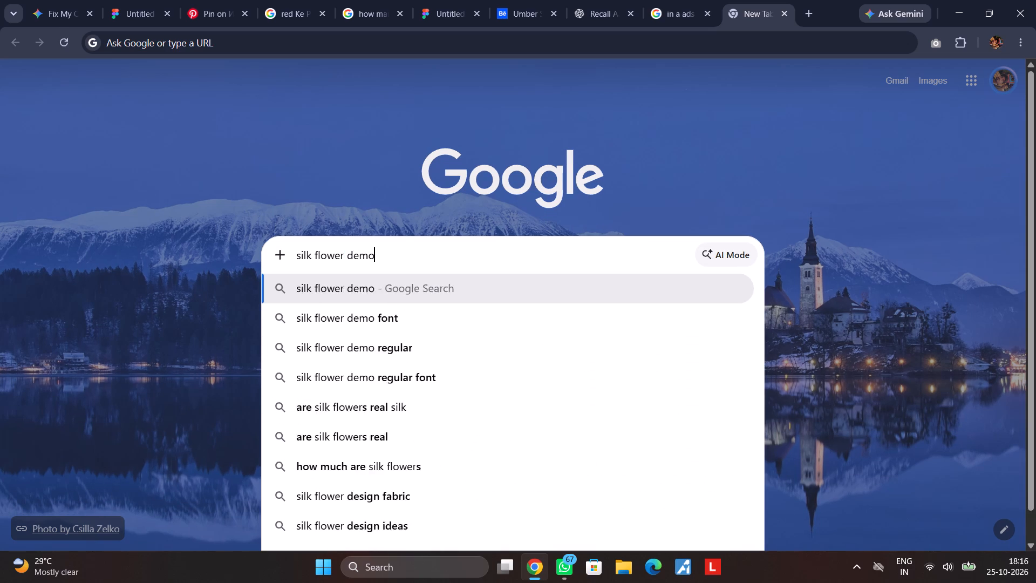
key(Return)
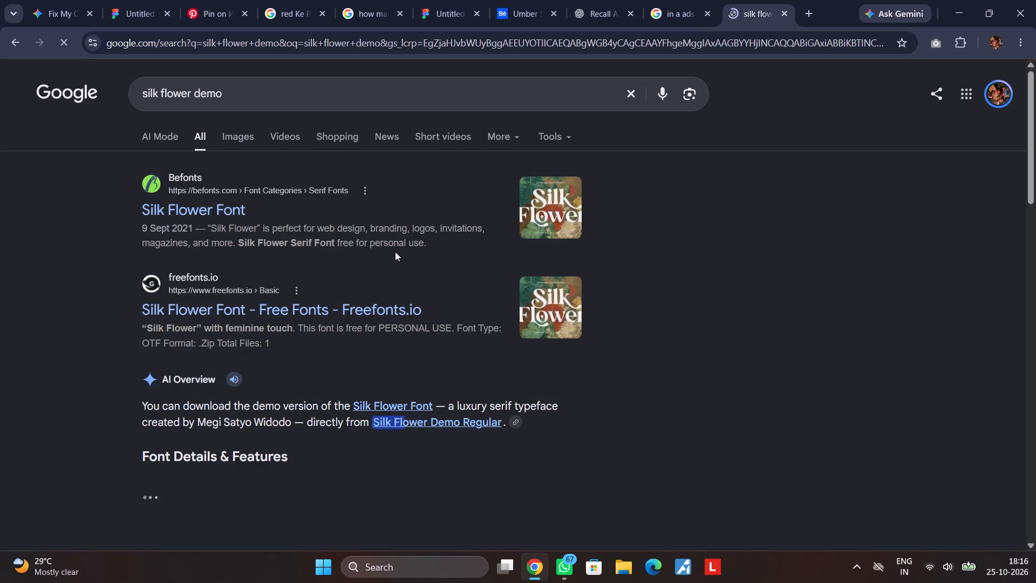
click(236, 206)
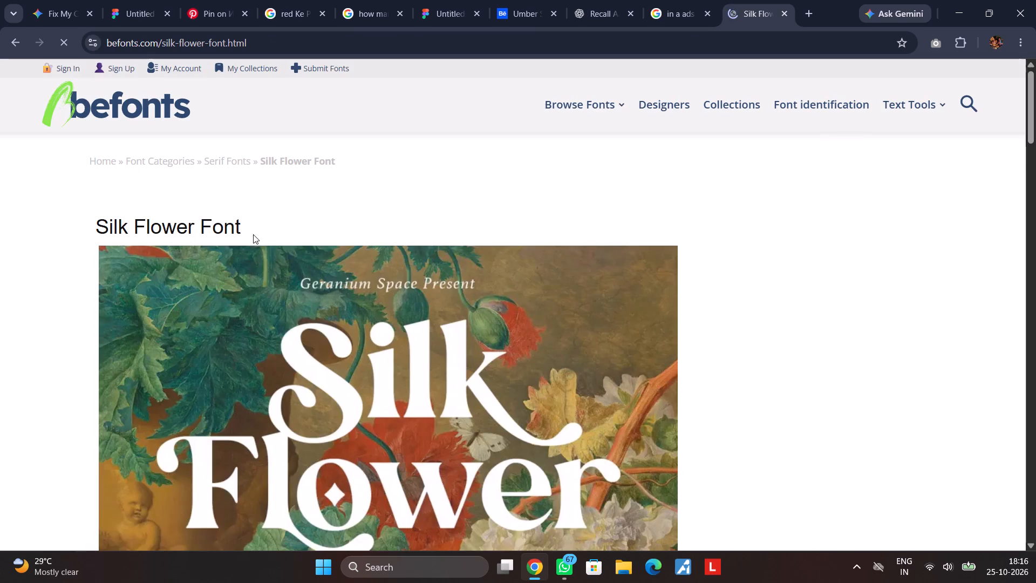
scroll(444, 440, down, 11)
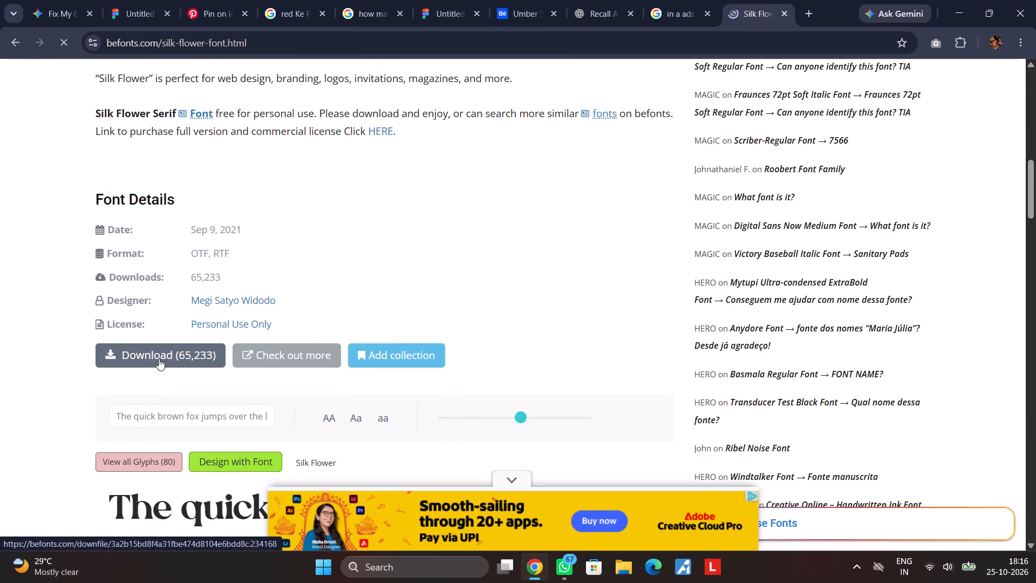
click(158, 358)
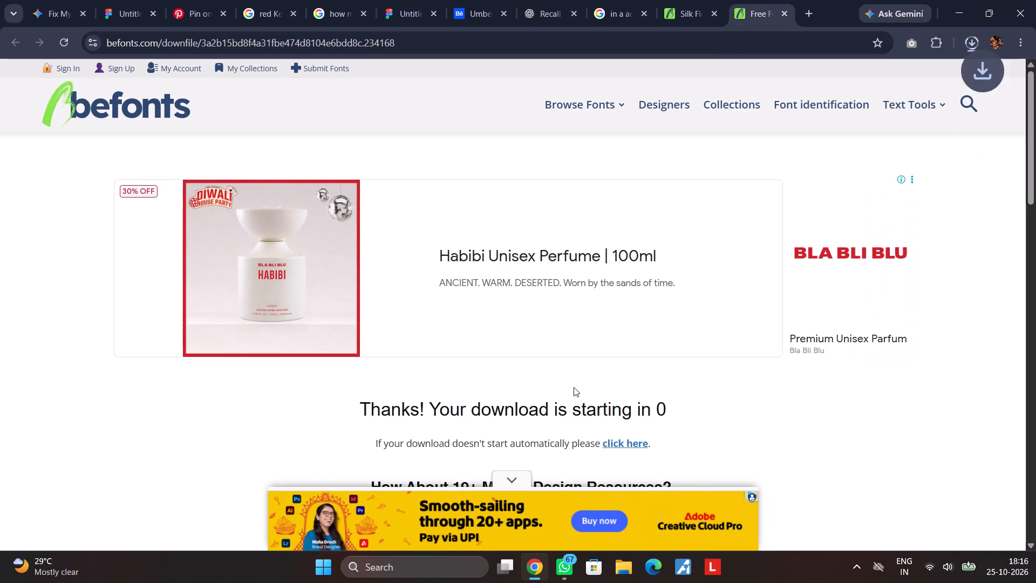
Open the downloaded silk-flower-font archive, install the silk-flower OpenType font, and clear away the font preview and folder windows.
click(829, 75)
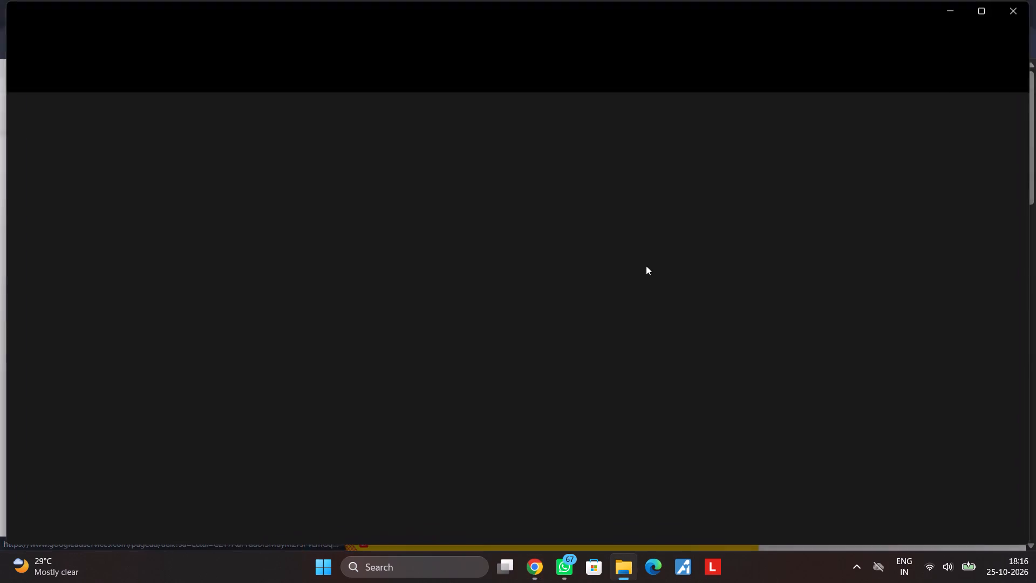
double_click(229, 143)
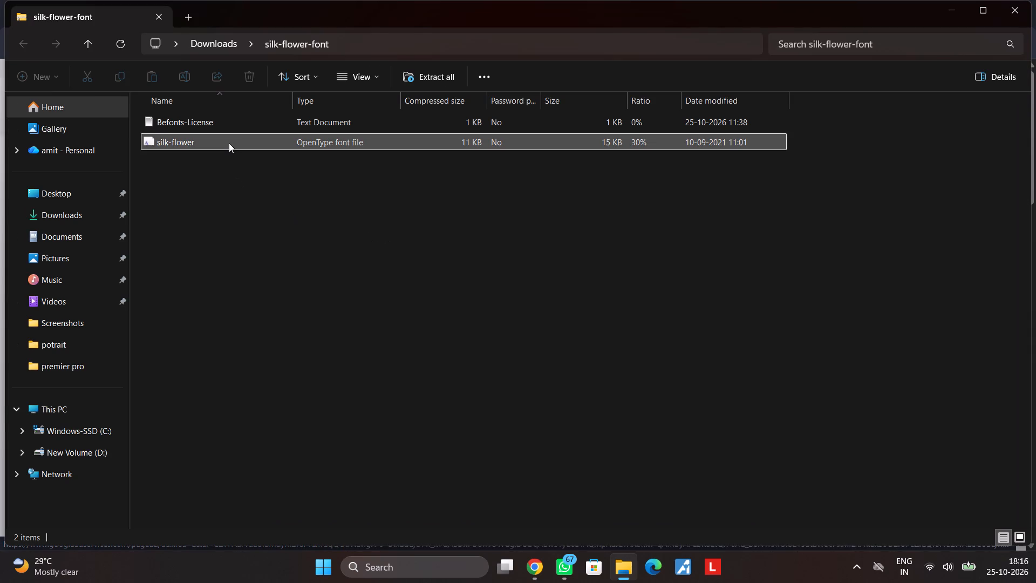
click(167, 100)
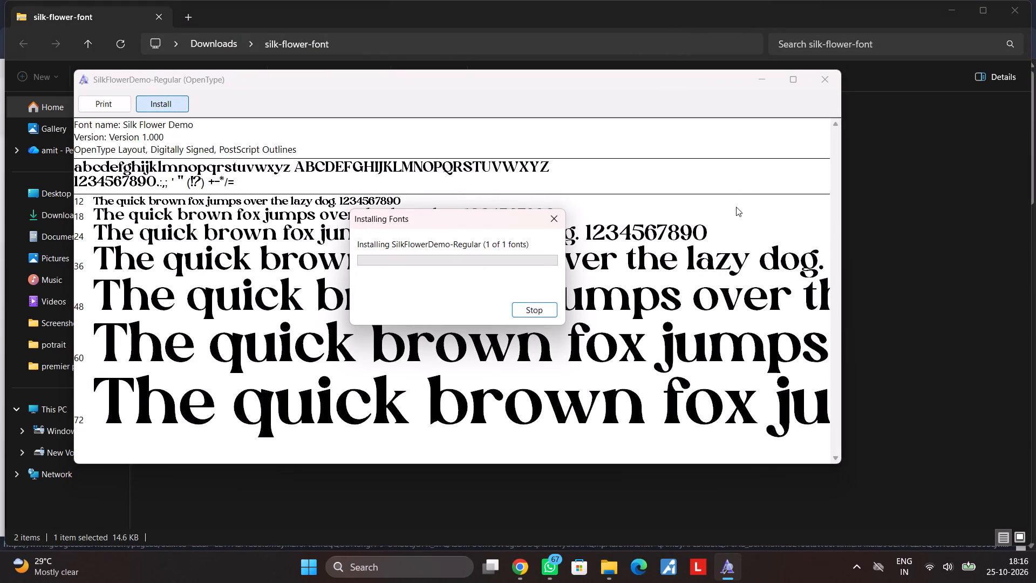
click(762, 79)
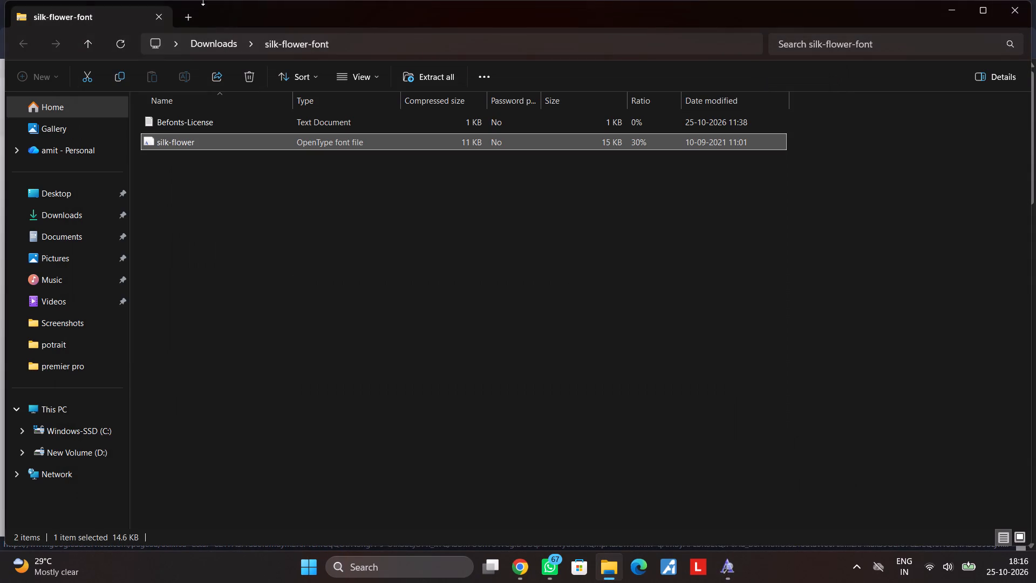
click(1035, 0)
click(1021, 6)
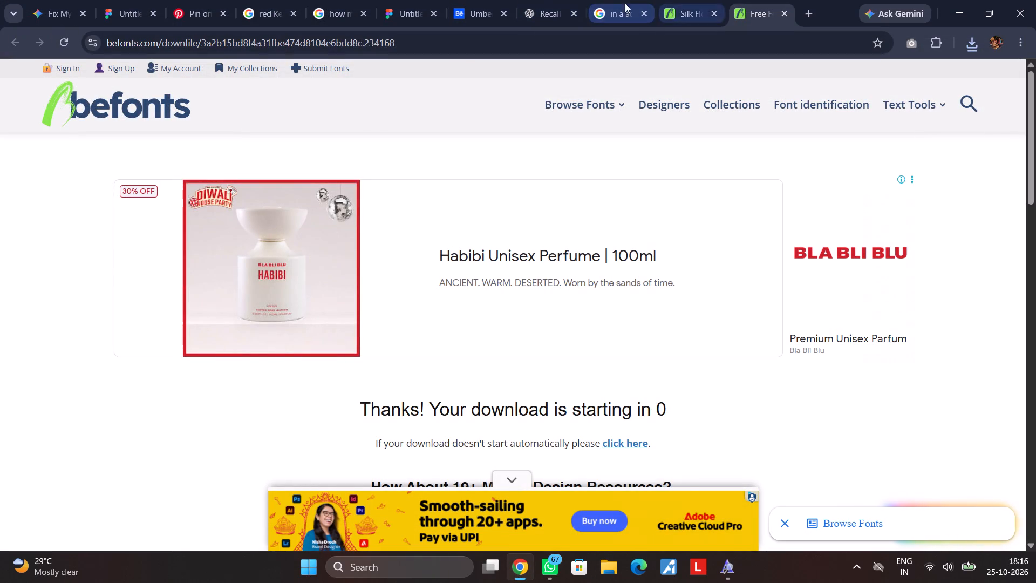
Return to the Figma poster design, recheck the headline's missing-font notice and dismiss it without picking a replacement.
click(126, 5)
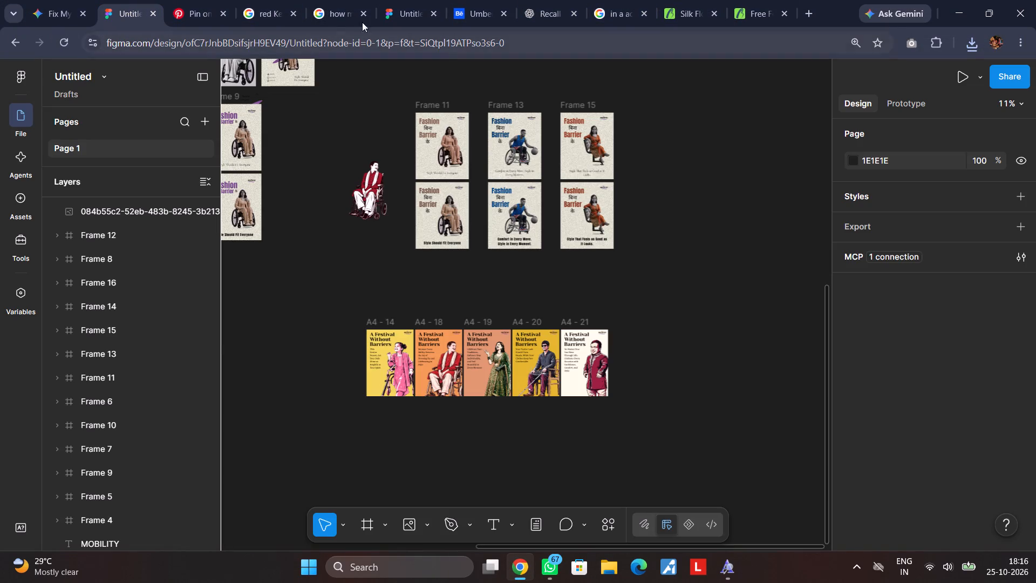
click(390, 10)
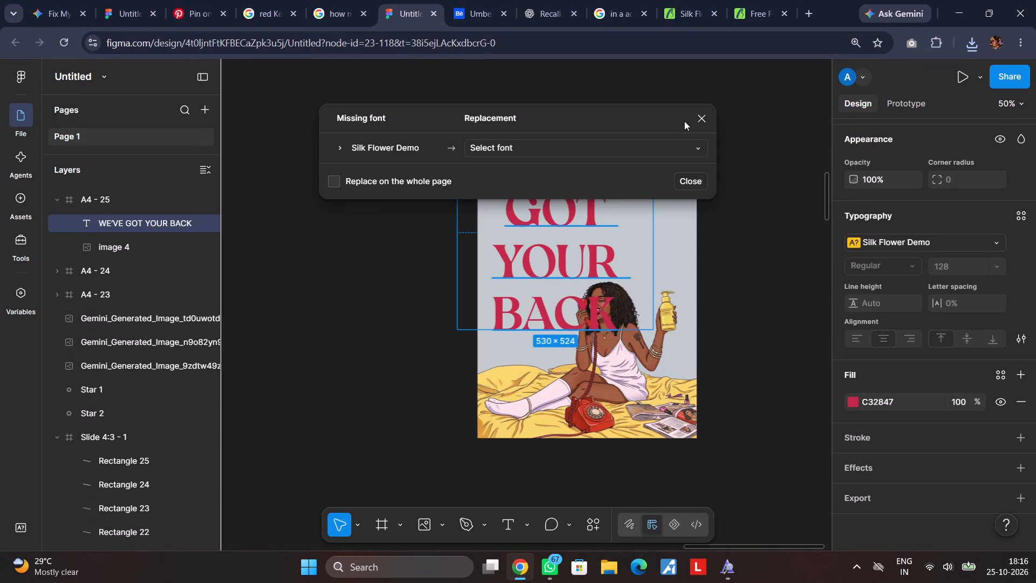
click(697, 116)
double_click(574, 251)
click(700, 118)
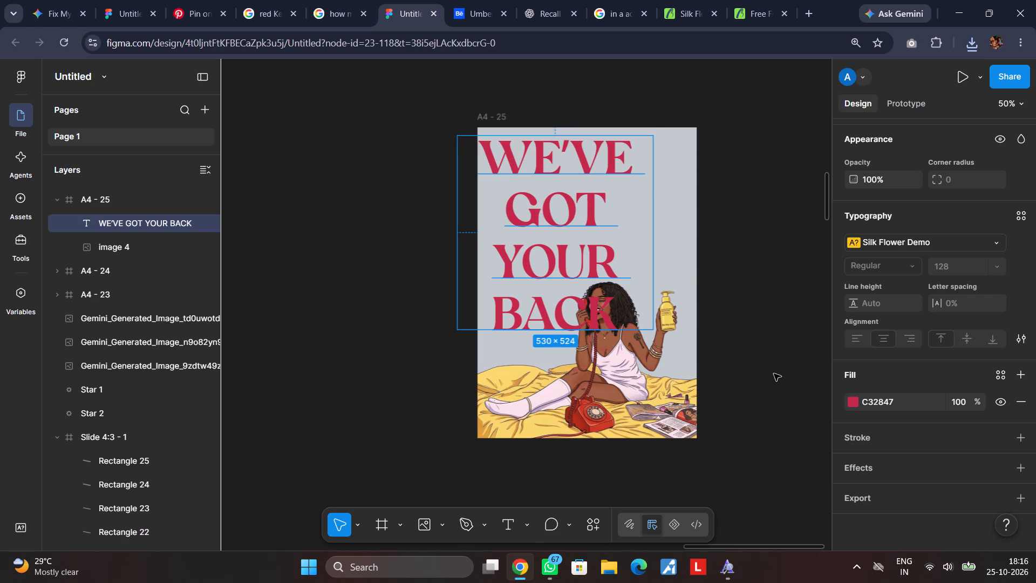
click(774, 374)
Search the headline's font list for "silk", clear the search and close the list without choosing a font.
click(555, 220)
scroll(962, 397, down, 5)
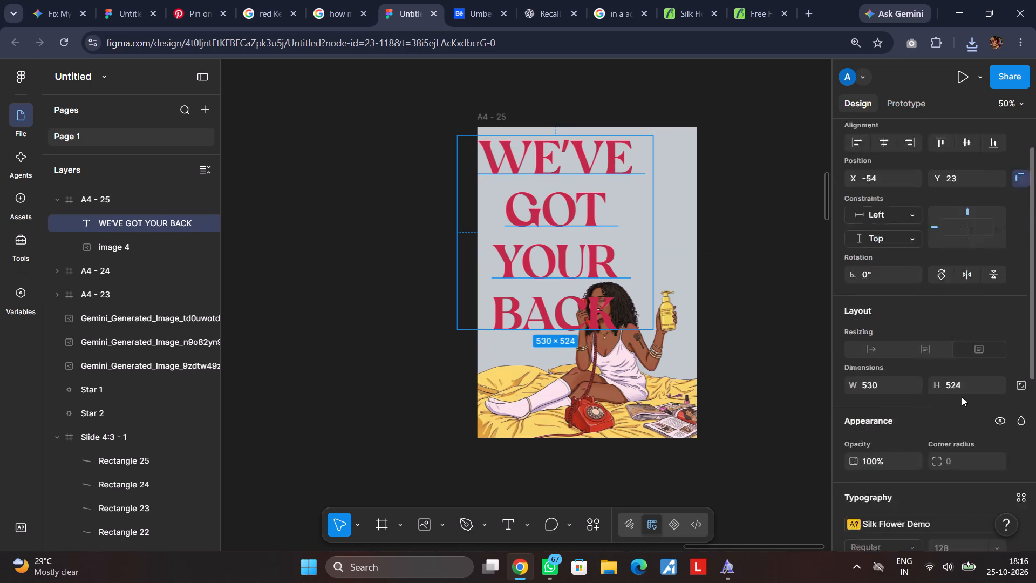
scroll(962, 397, down, 1)
click(909, 242)
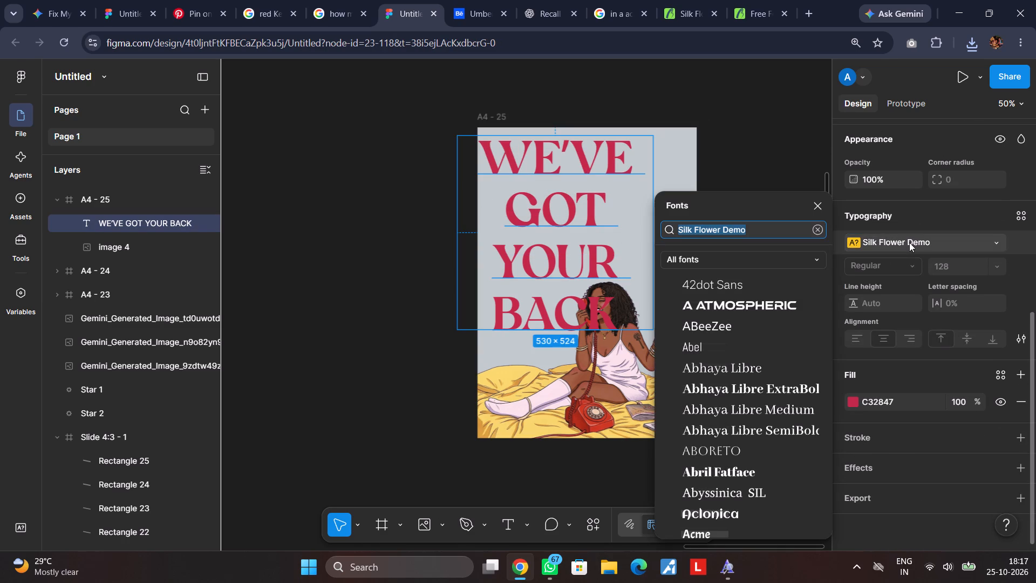
text(sil)
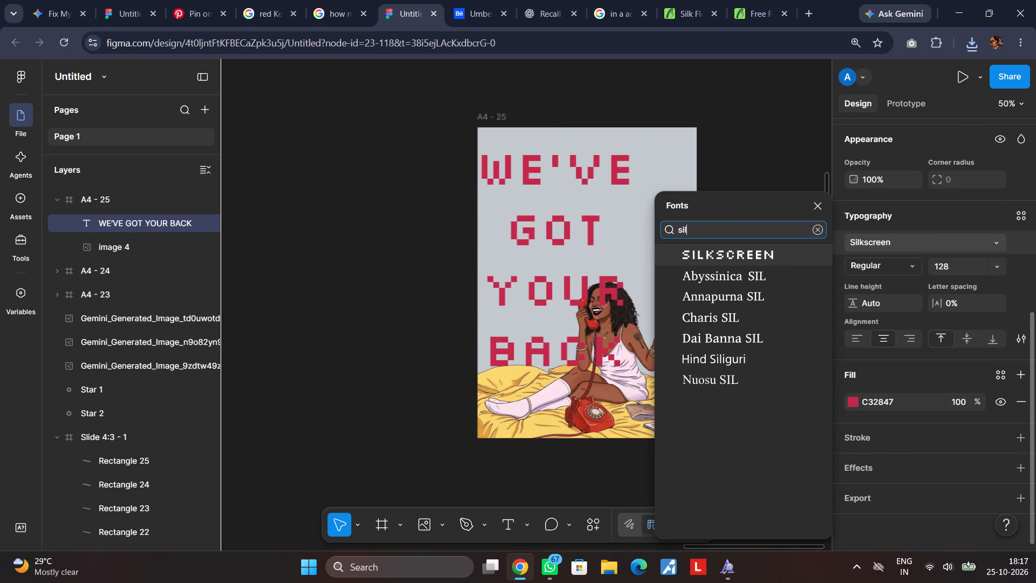
key(k)
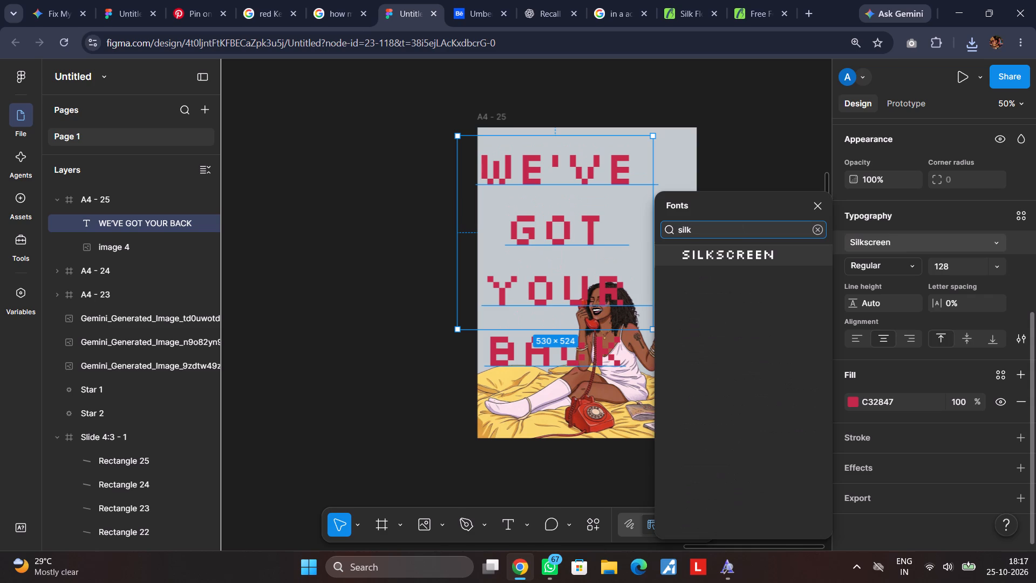
key(space)
key(BackSpace)
key(BackSpace)
key(BackSpace)
key(BackSpace)
key(BackSpace)
key(BackSpace)
key(BackSpace)
key(BackSpace)
key(BackSpace)
key(BackSpace)
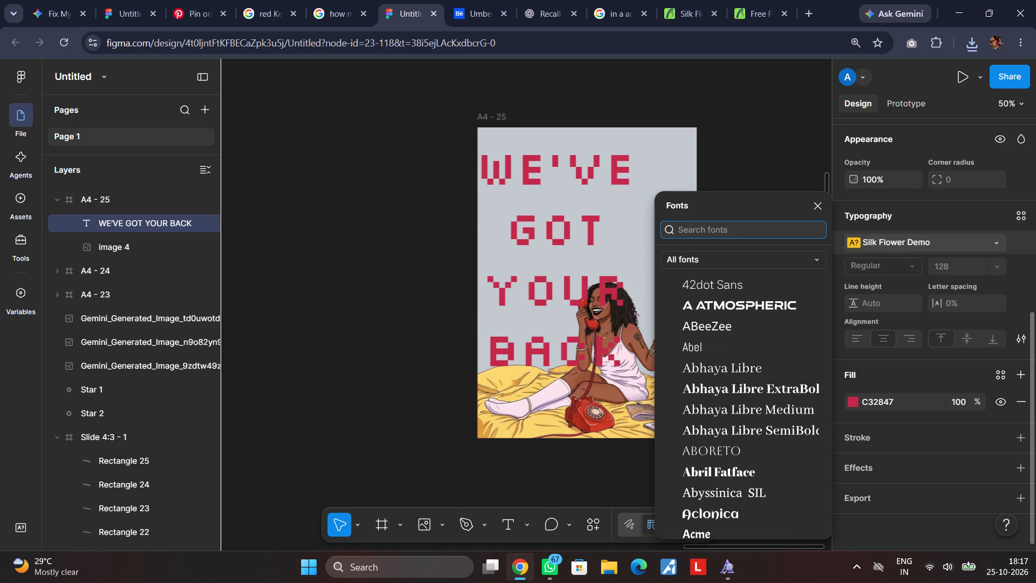
click(819, 207)
Reopen the headline's font list and browse it filtered to fonts installed by you and fonts in this file.
click(994, 244)
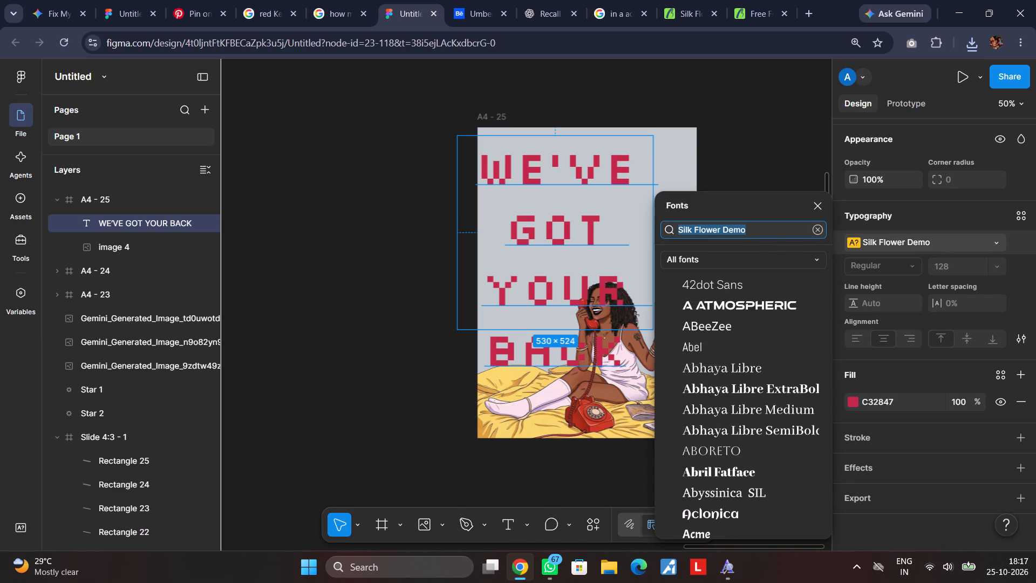
key(Return)
click(782, 174)
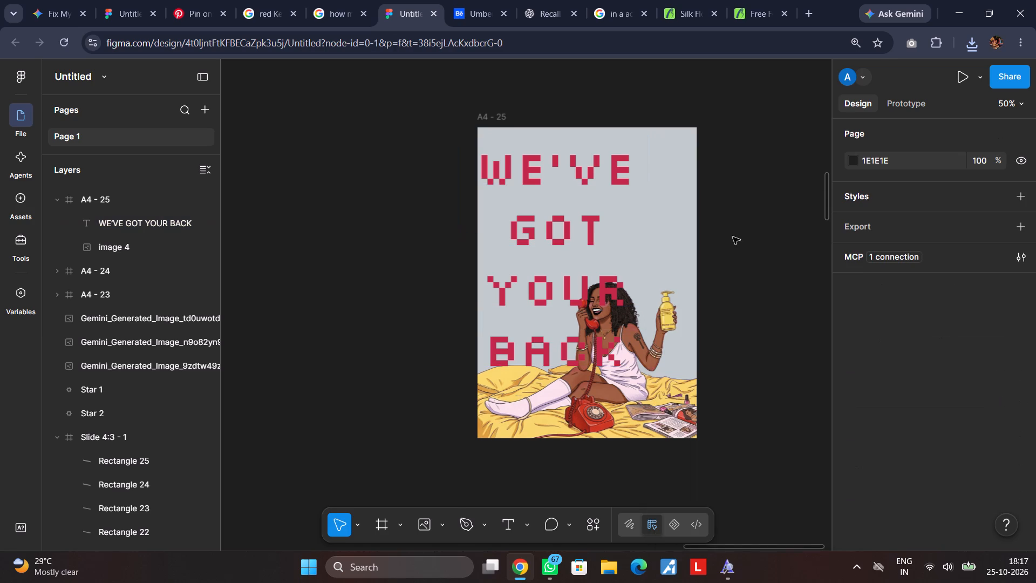
click(577, 239)
scroll(926, 244, down, 6)
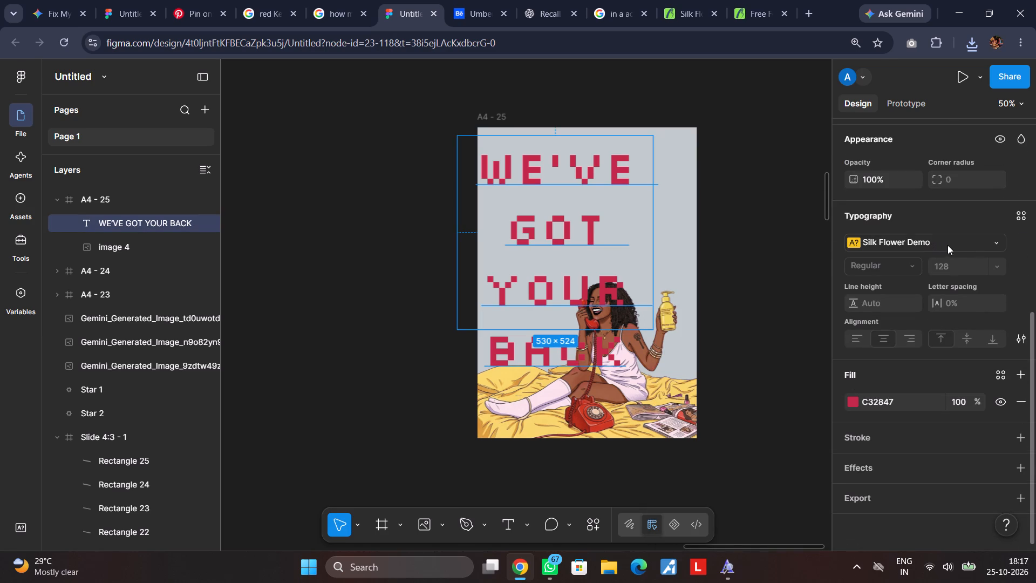
click(948, 243)
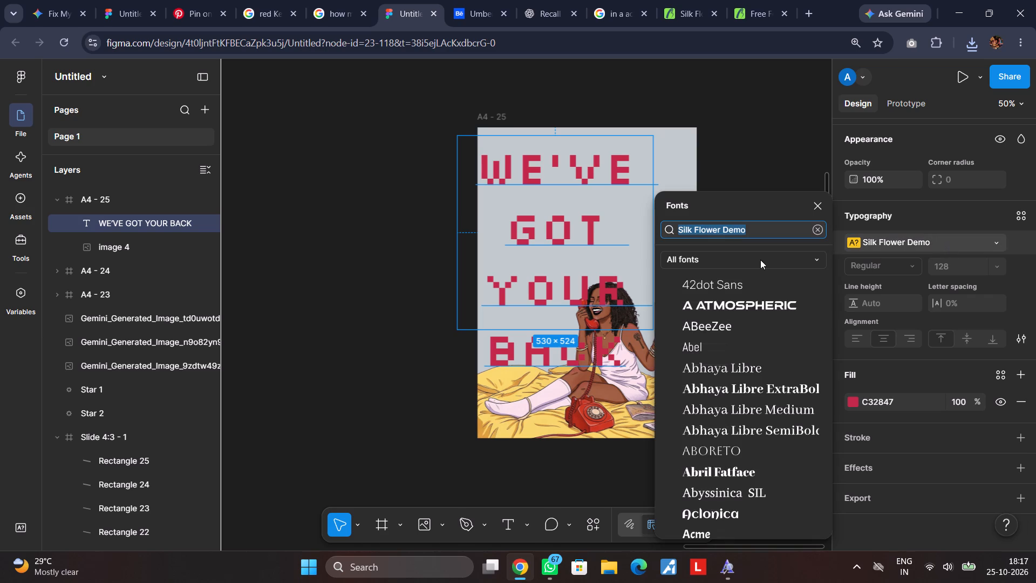
click(760, 260)
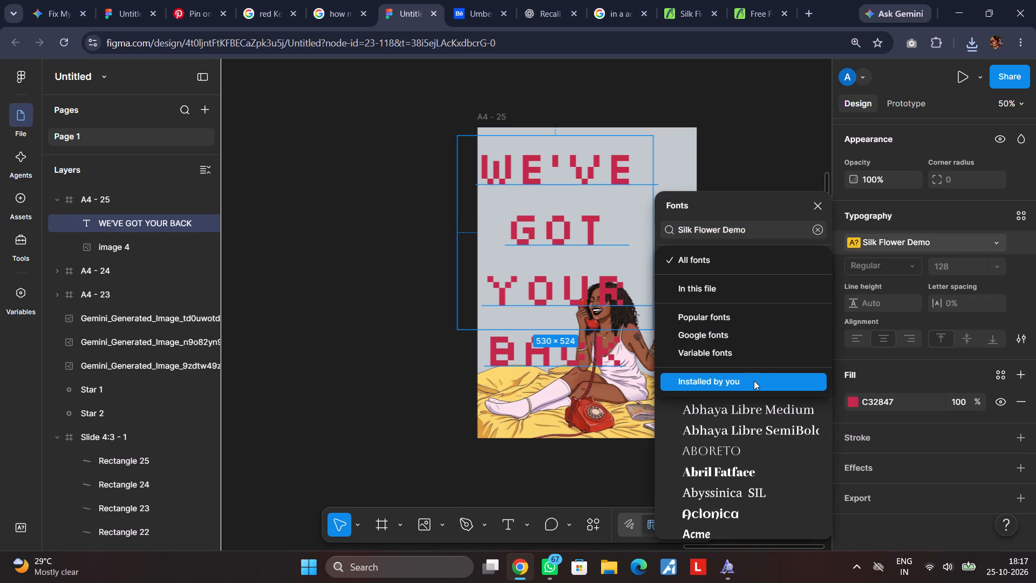
click(754, 381)
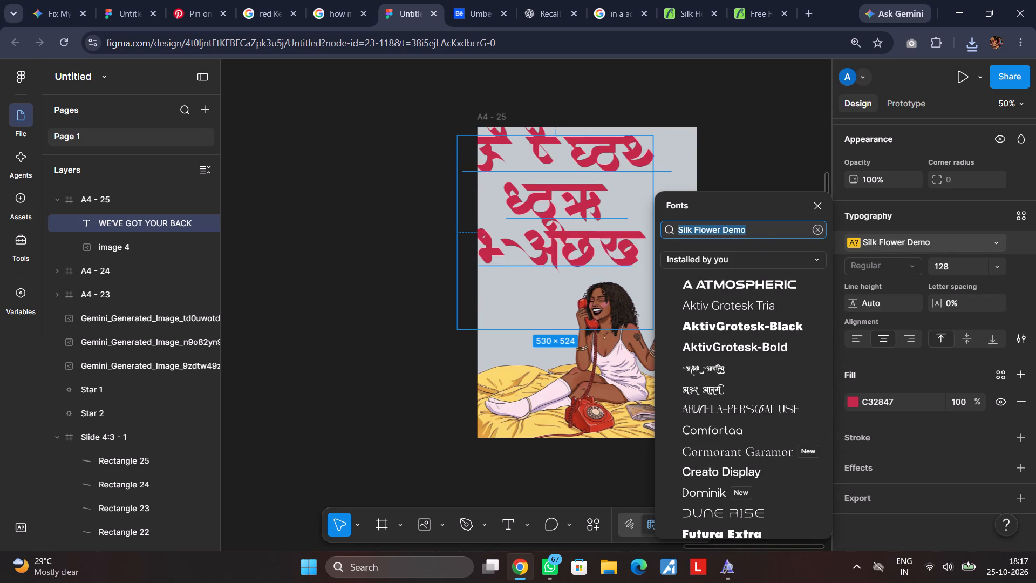
key(Return)
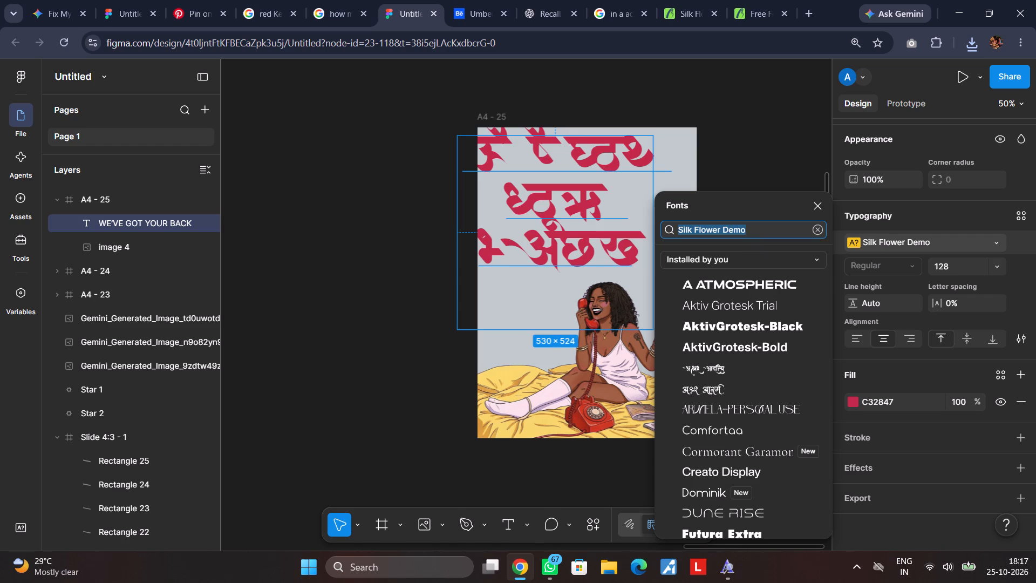
click(758, 234)
click(752, 257)
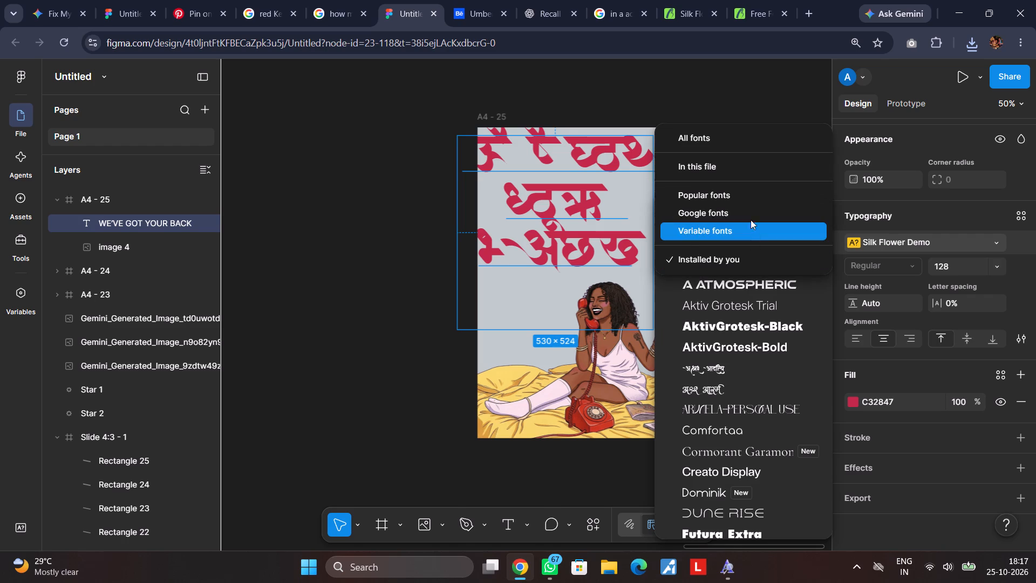
click(748, 170)
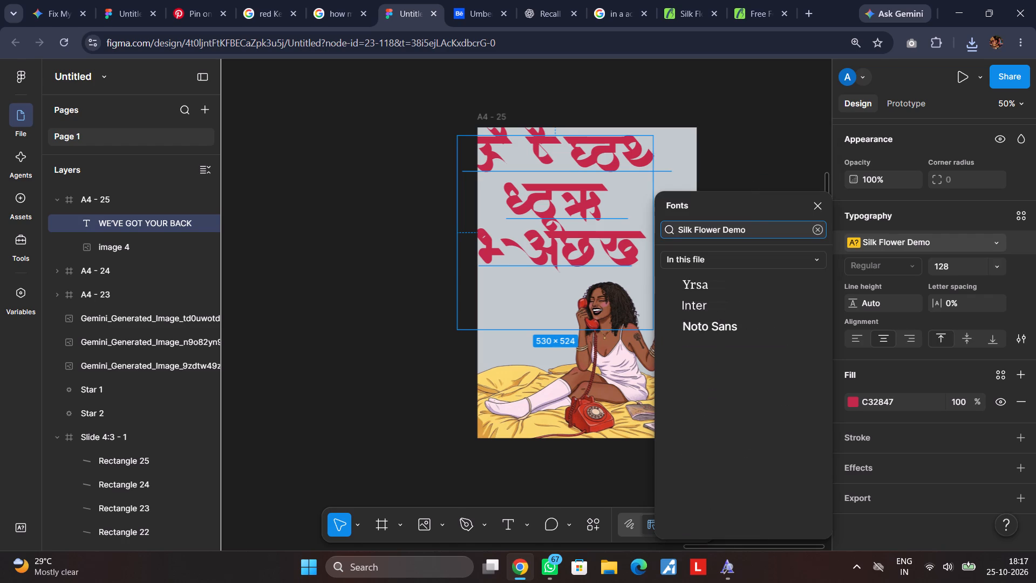
click(762, 265)
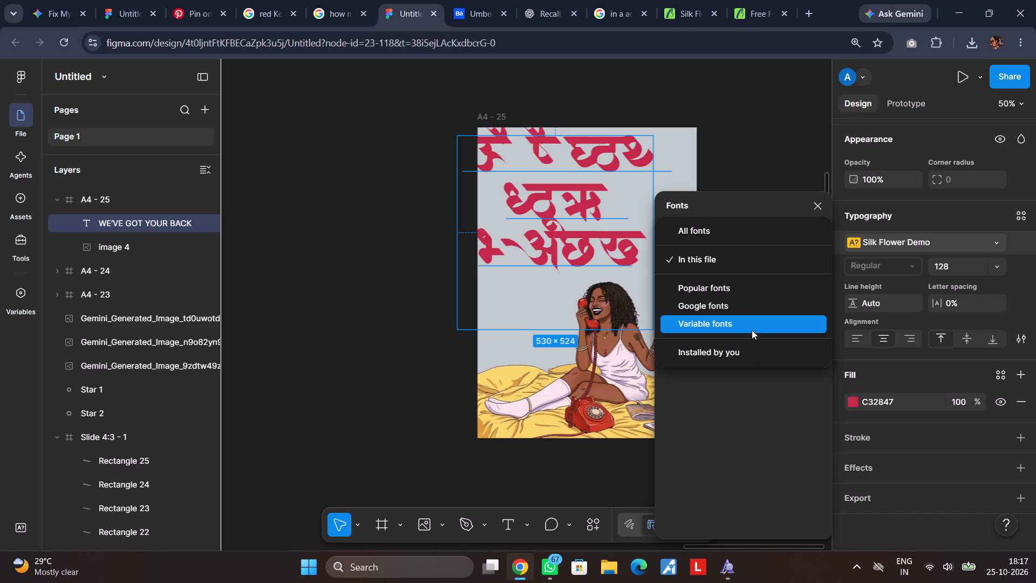
click(752, 354)
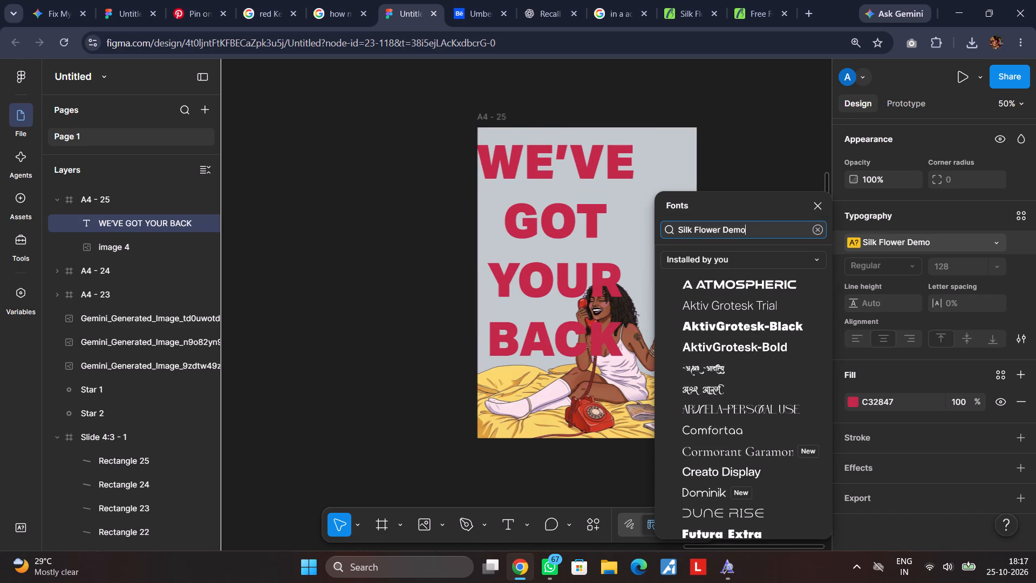
Search the installed fonts for "silk", clear the search and close the font list without choosing a font.
click(762, 228)
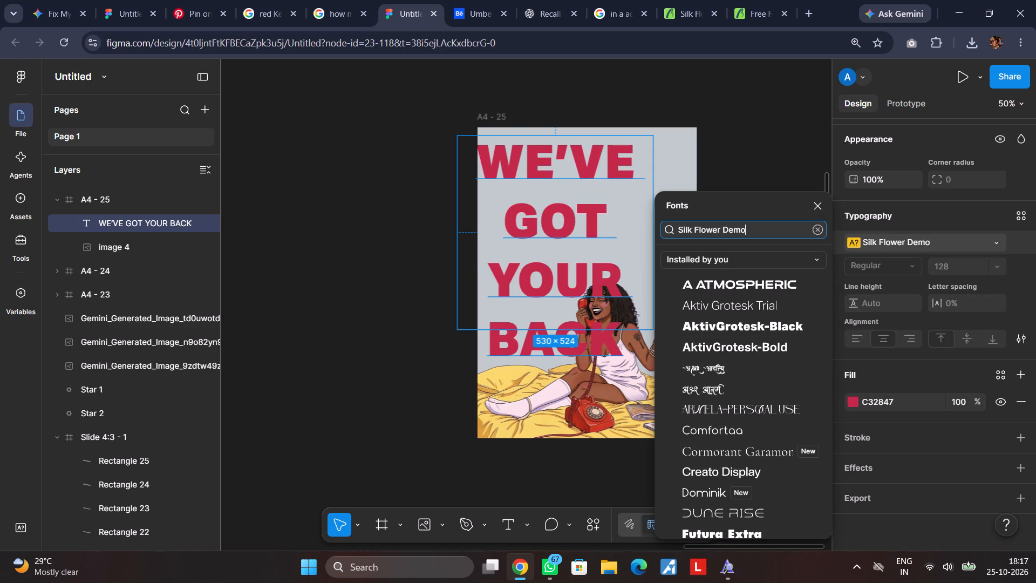
key(BackSpace)
key(BackSpace)
key(BackSpace)
key(BackSpace)
key(BackSpace)
key(BackSpace)
key(BackSpace)
key(BackSpace)
key(BackSpace)
key(BackSpace)
key(BackSpace)
key(BackSpace)
key(BackSpace)
key(BackSpace)
key(BackSpace)
key(BackSpace)
key(BackSpace)
key(BackSpace)
key(BackSpace)
key(BackSpace)
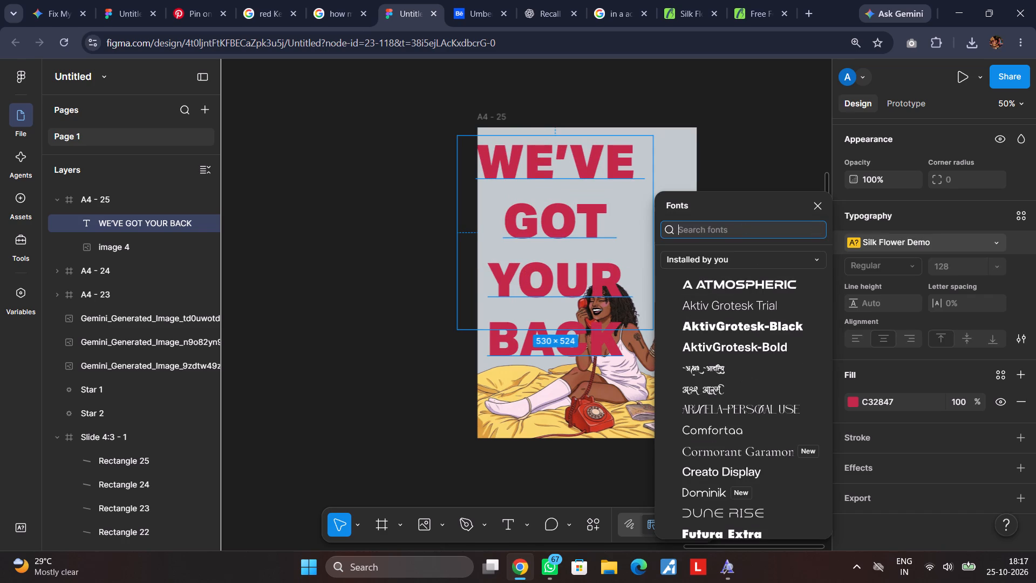
text(silk)
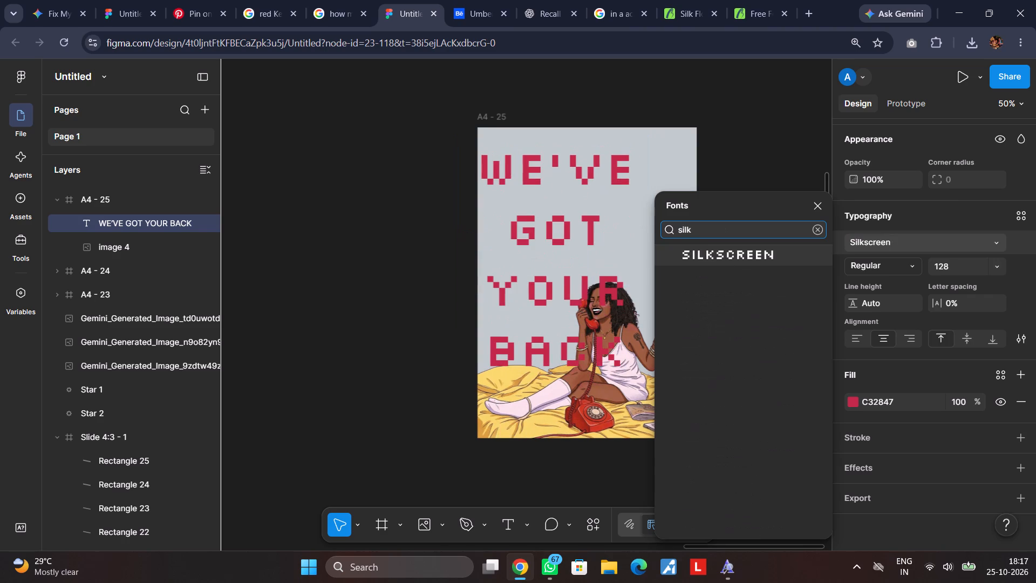
key(BackSpace)
key(BackSpace)
key(BackSpace)
key(BackSpace)
key(BackSpace)
key(BackSpace)
key(BackSpace)
key(BackSpace)
key(BackSpace)
key(BackSpace)
key(BackSpace)
key(BackSpace)
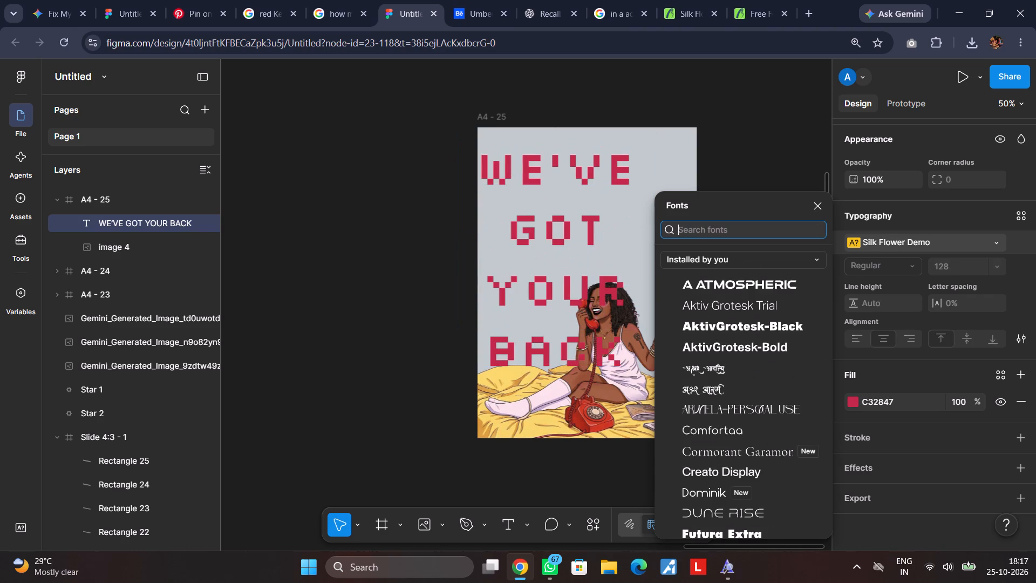
click(813, 209)
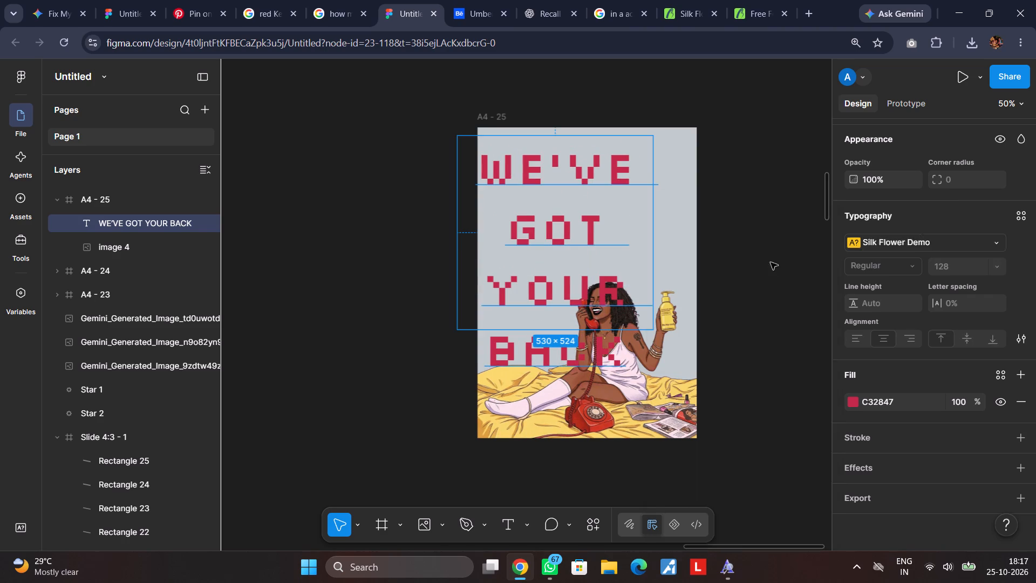
Delete the "WE'VE GOT YOUR BACK" headline from the A4 - 25 poster.
click(769, 267)
click(528, 282)
key(BackSpace)
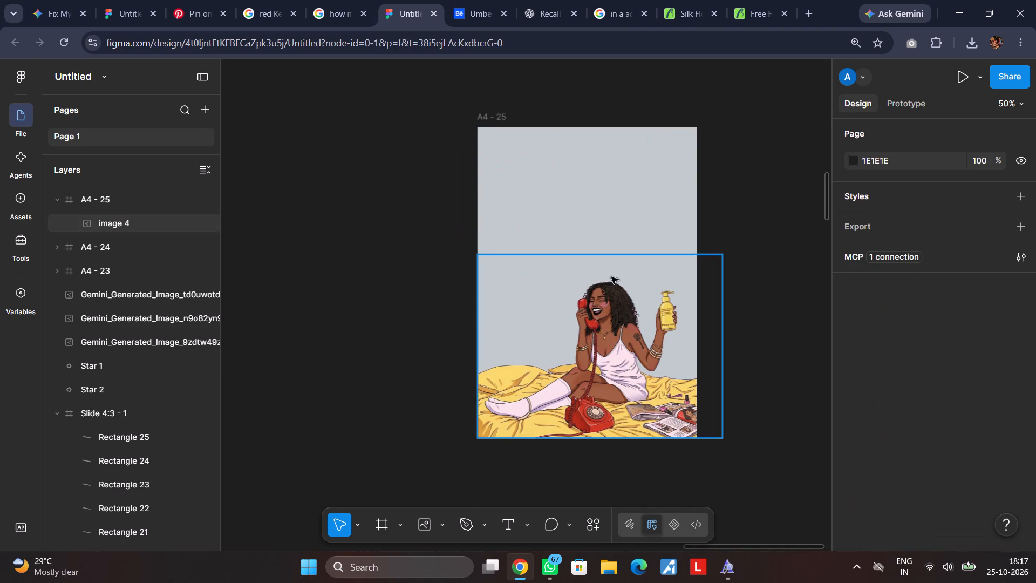
Copy the "WE'VE GOT YOUR BACK" headline from A4 - 24 into the upper part of the A4 - 25 poster.
scroll(710, 378, up, 4)
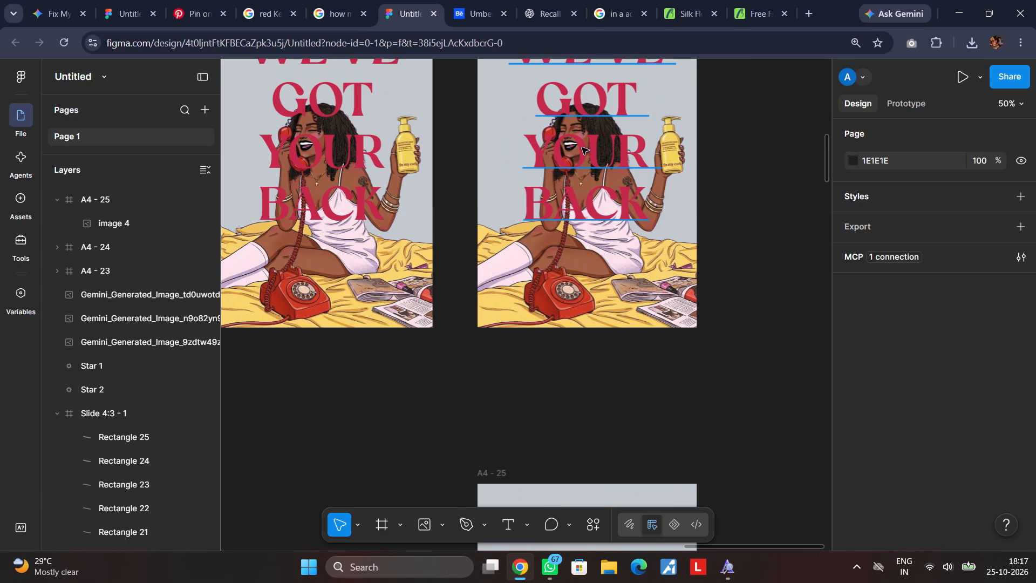
alt+drag(582, 147, 567, 307)
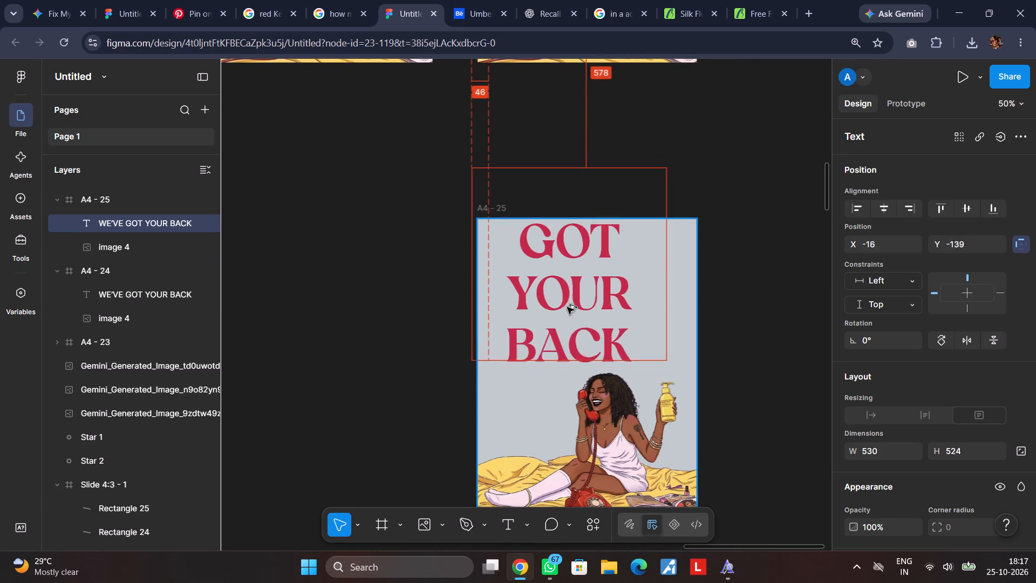
alt+drag(567, 307, 566, 365)
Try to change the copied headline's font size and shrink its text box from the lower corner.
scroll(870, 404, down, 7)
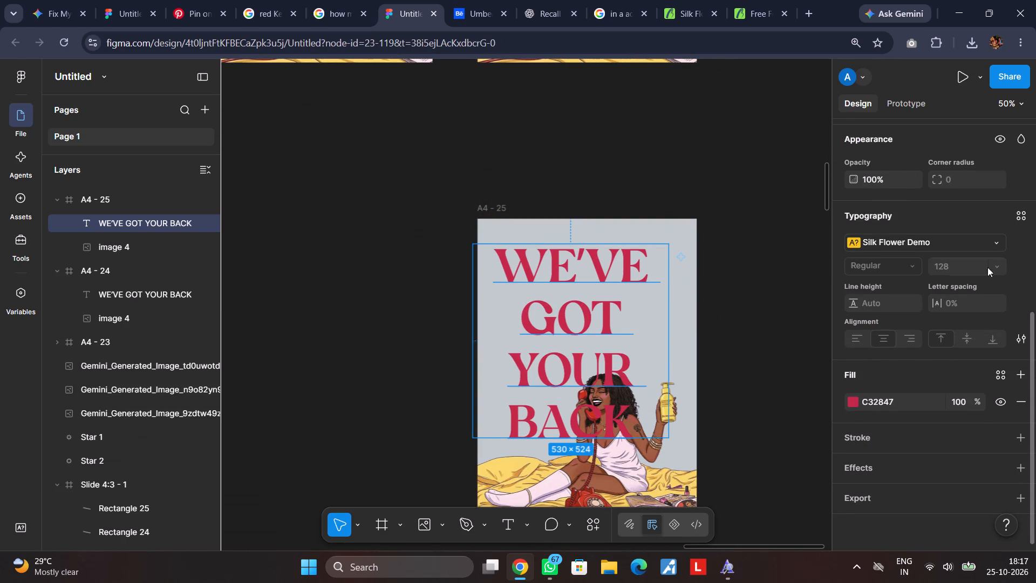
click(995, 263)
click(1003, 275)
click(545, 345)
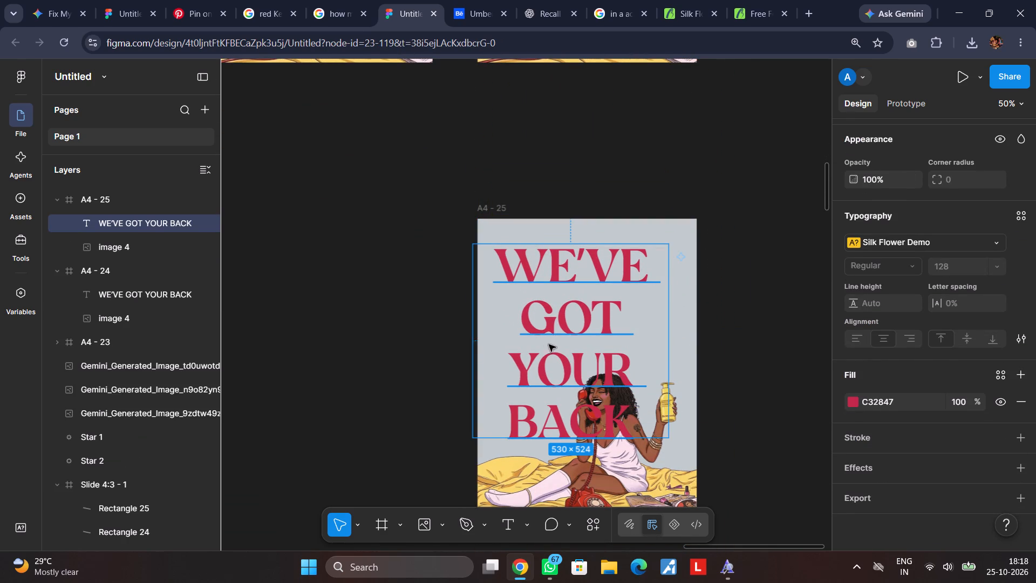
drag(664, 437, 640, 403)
Check the installed fonts offered as a replacement for Silk Flower Demo and dismiss the list without choosing one.
click(500, 147)
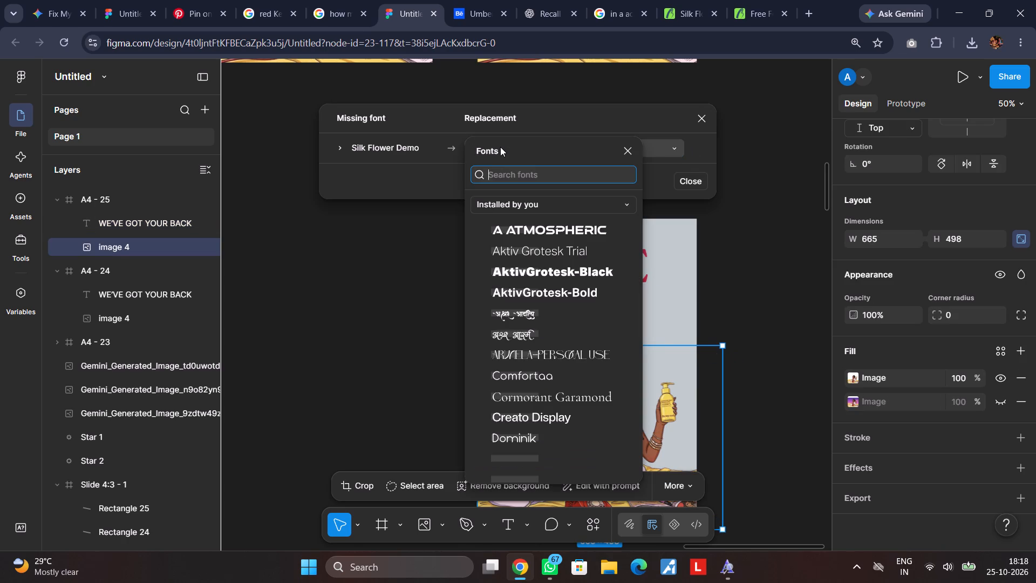
click(525, 206)
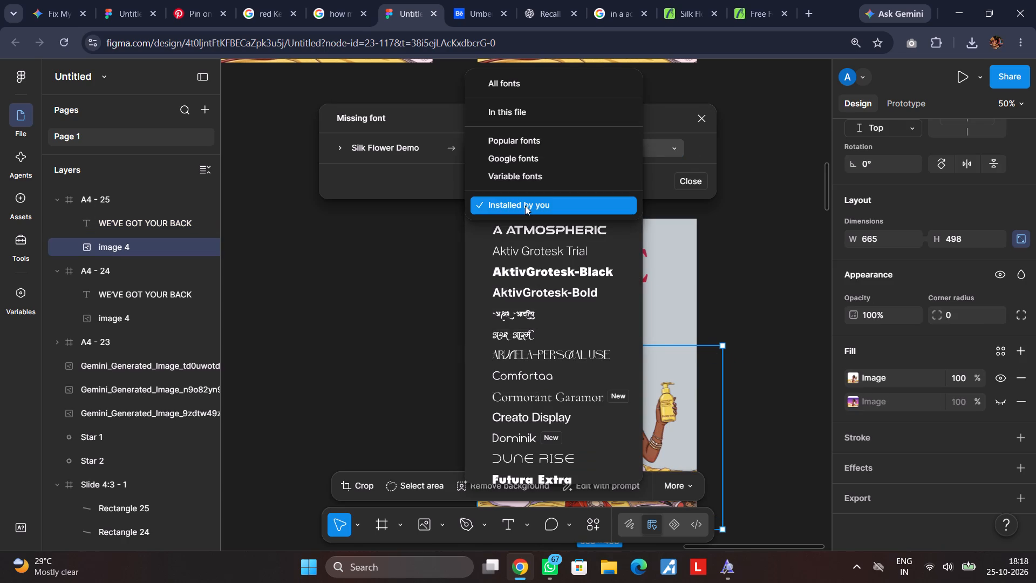
click(525, 206)
click(404, 277)
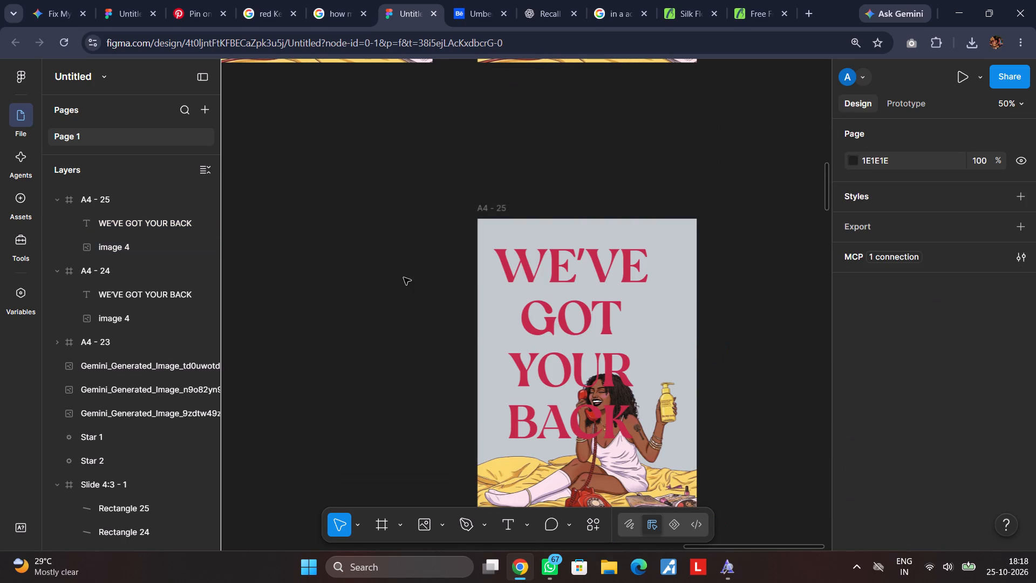
Reselect the A4 - 25 headline, recheck its font settings, and inspect the Silk Flower Demo entry in the missing-font notice.
click(588, 328)
scroll(916, 369, down, 6)
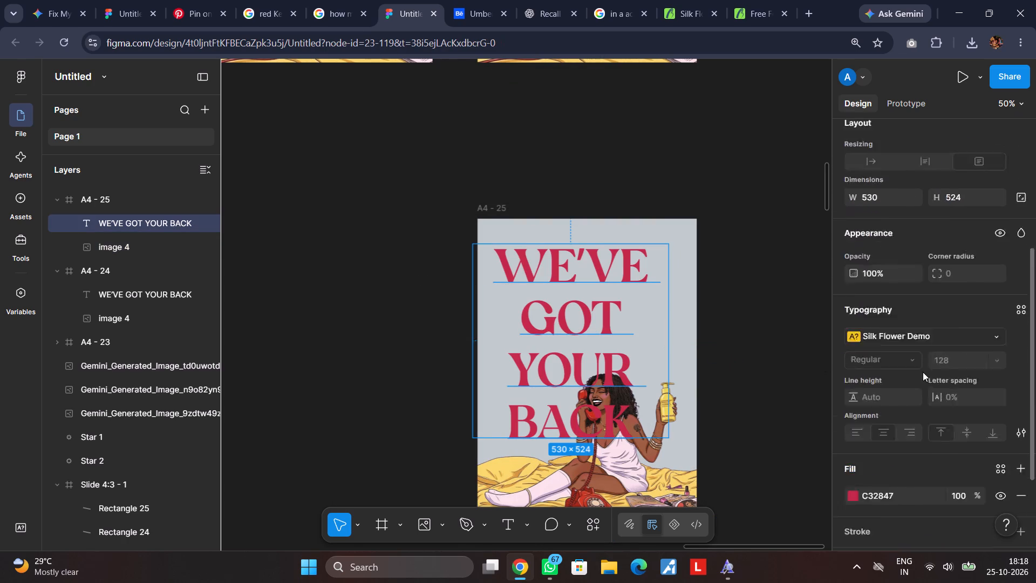
click(999, 267)
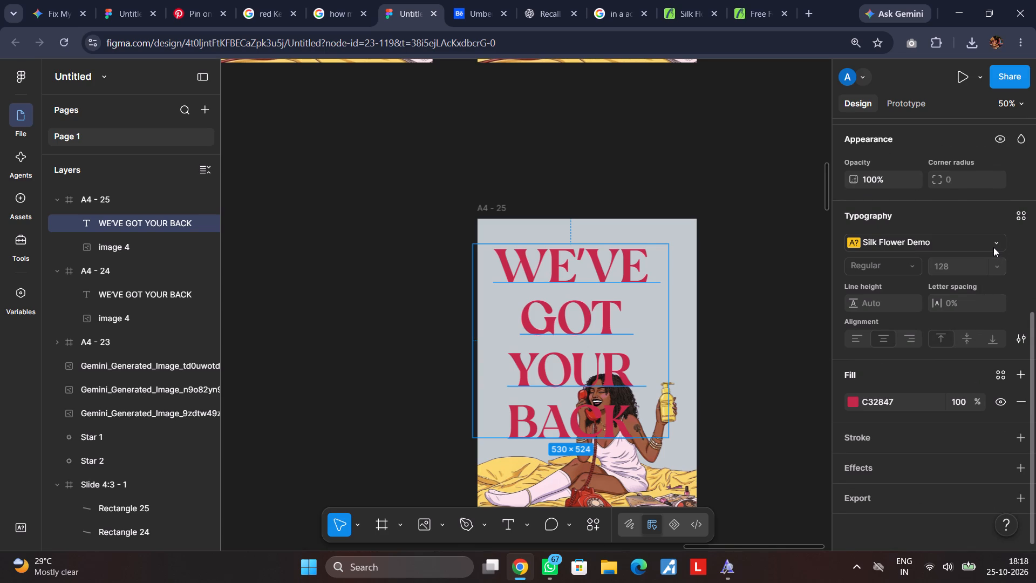
click(993, 243)
click(993, 243)
click(580, 306)
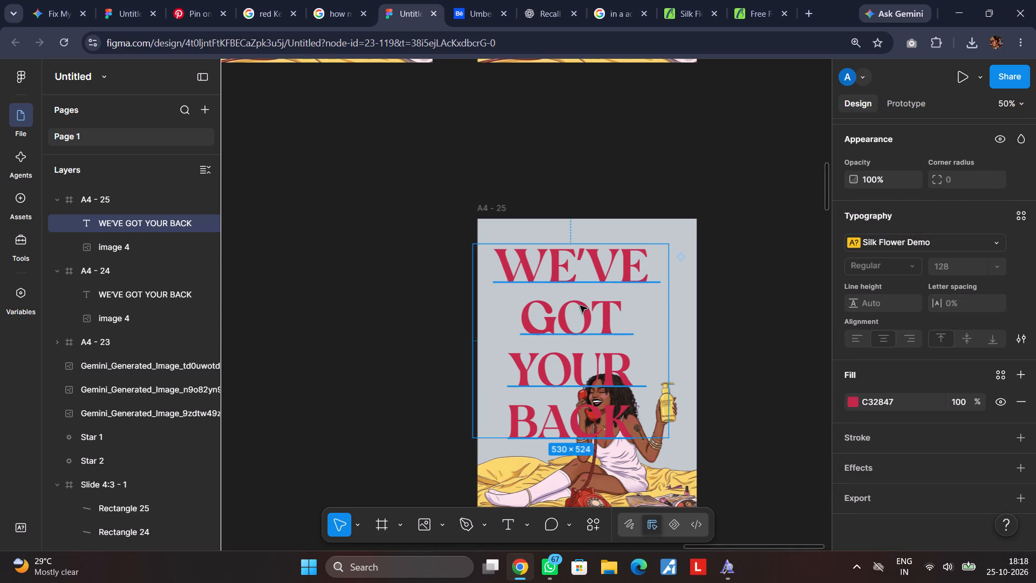
double_click(580, 306)
click(580, 306)
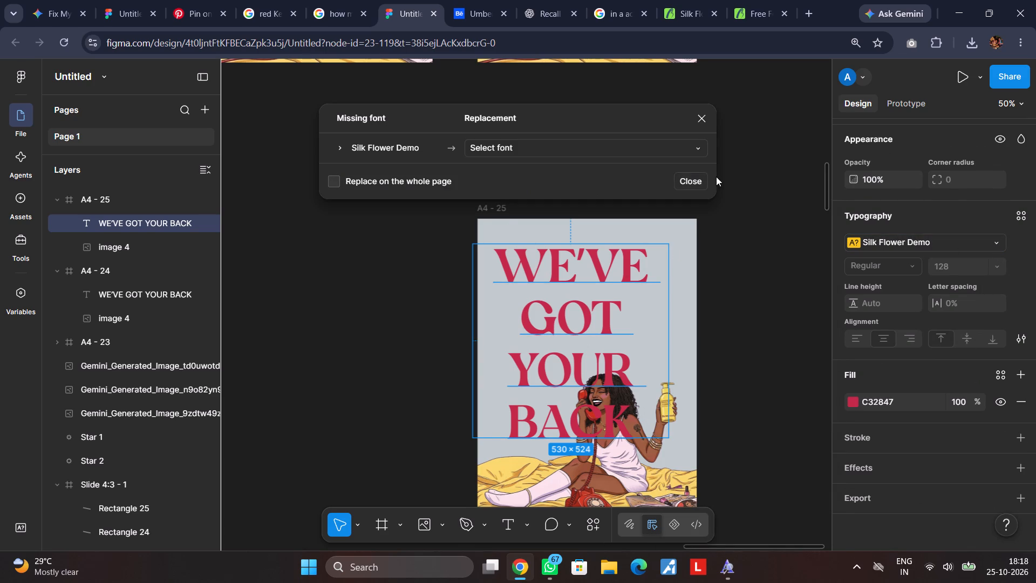
click(431, 147)
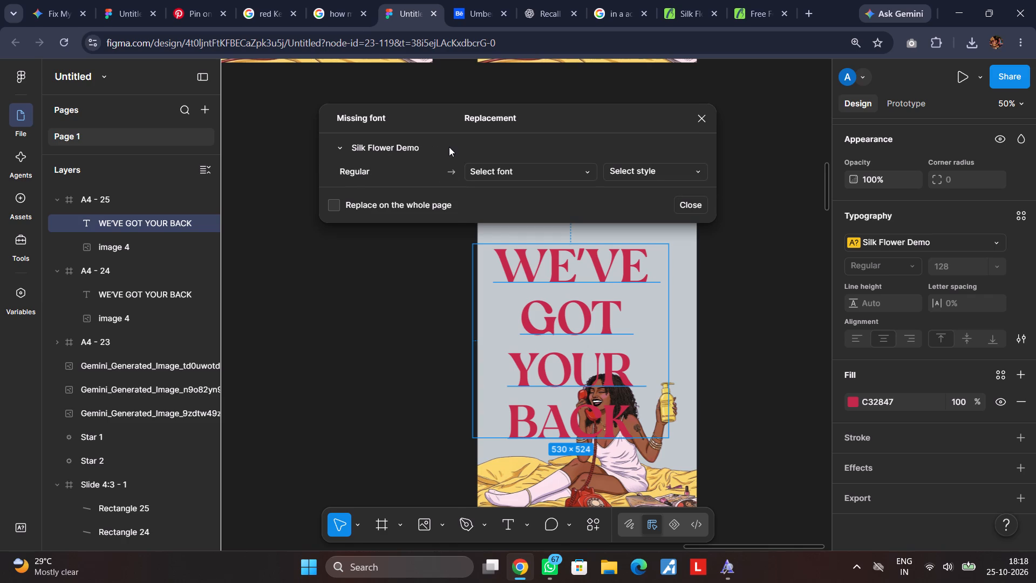
click(374, 149)
click(374, 149)
click(339, 145)
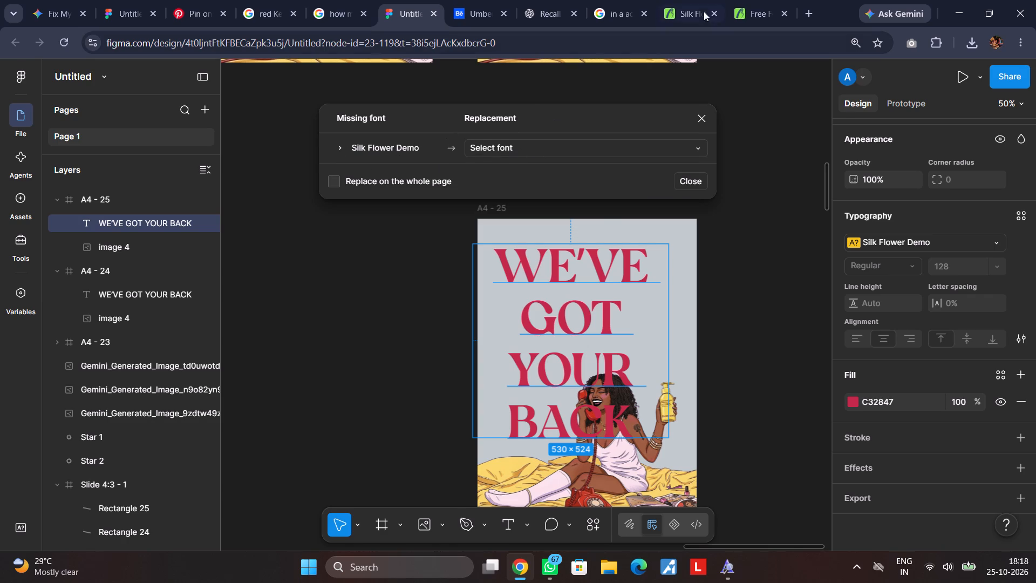
Return to the Google results for "silk flower demo" and open the Silk Flower Demo Regular page on FreeFonts.co.
click(759, 0)
click(694, 0)
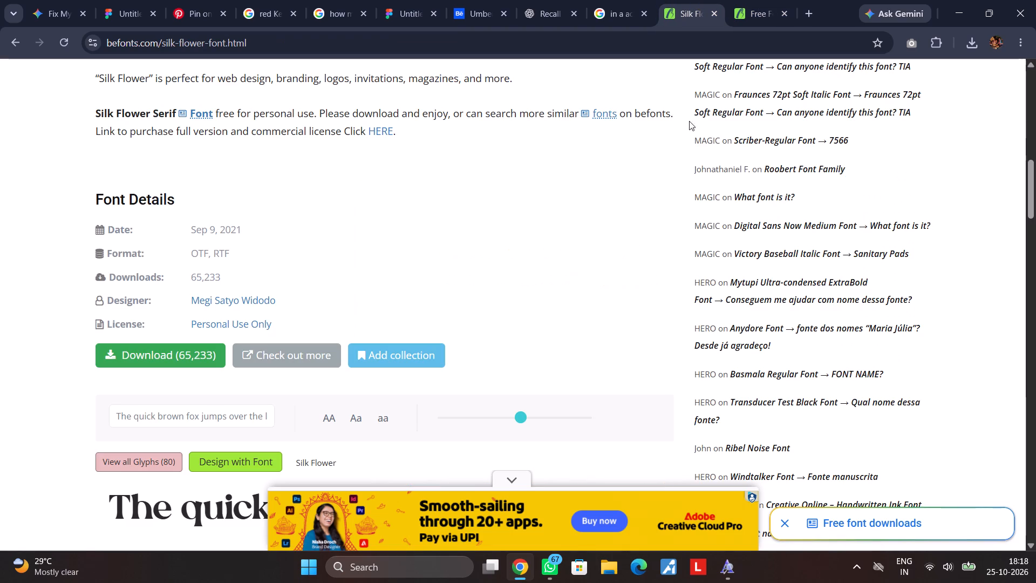
click(18, 48)
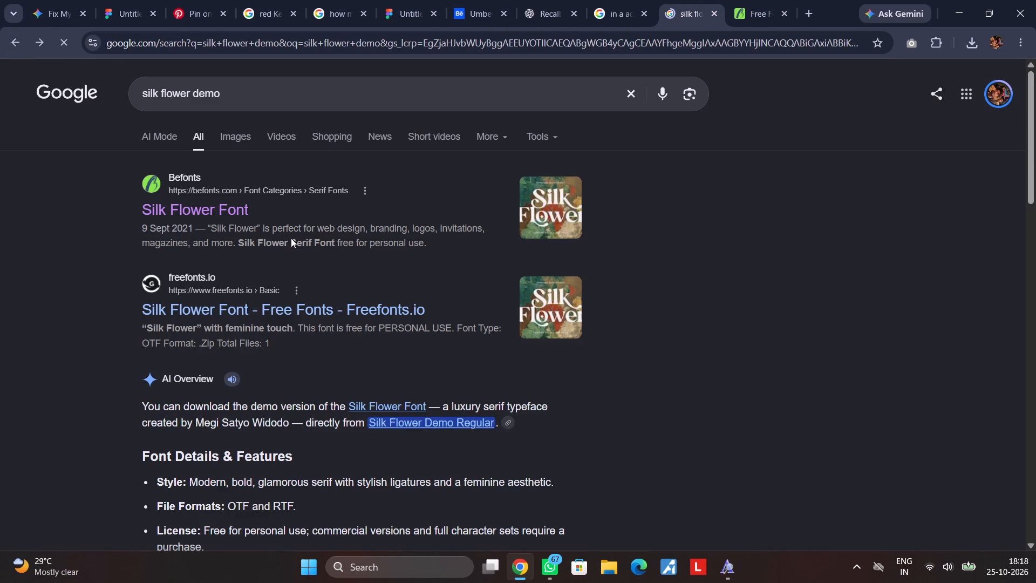
scroll(246, 315, down, 1)
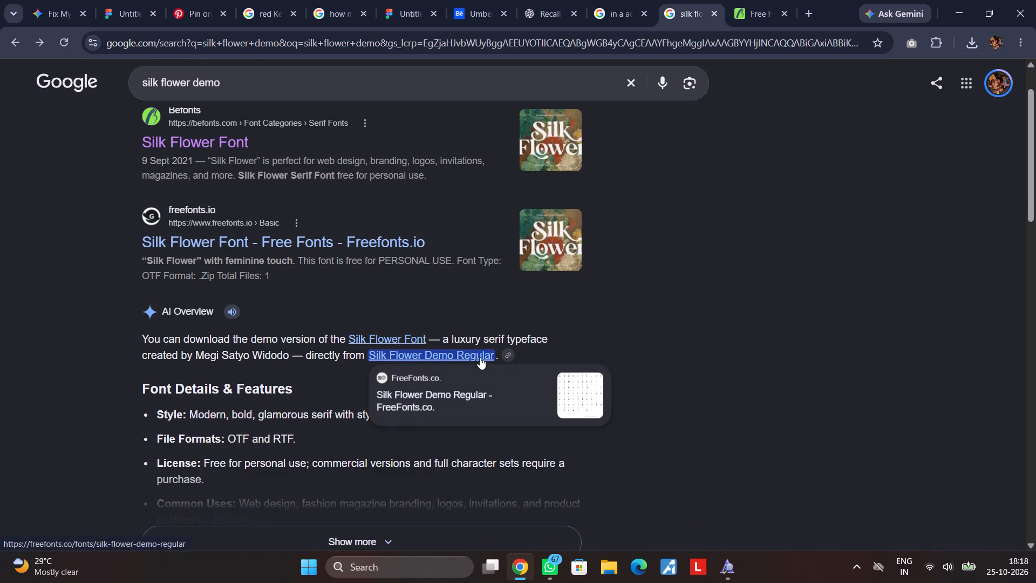
click(480, 357)
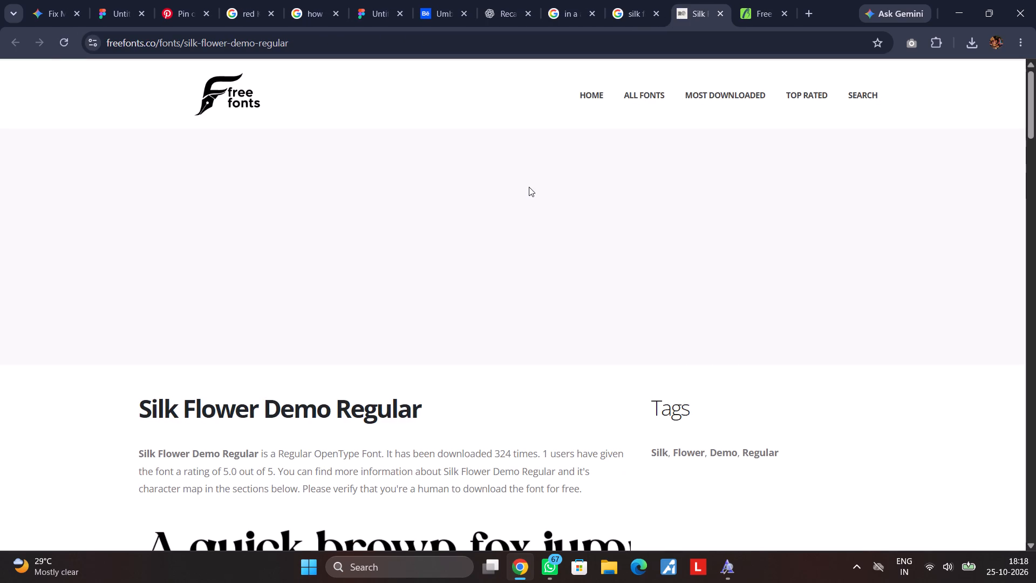
Get past the advertisement on the FreeFonts.co page and download the Silk Flower Demo Regular font.
scroll(303, 418, down, 3)
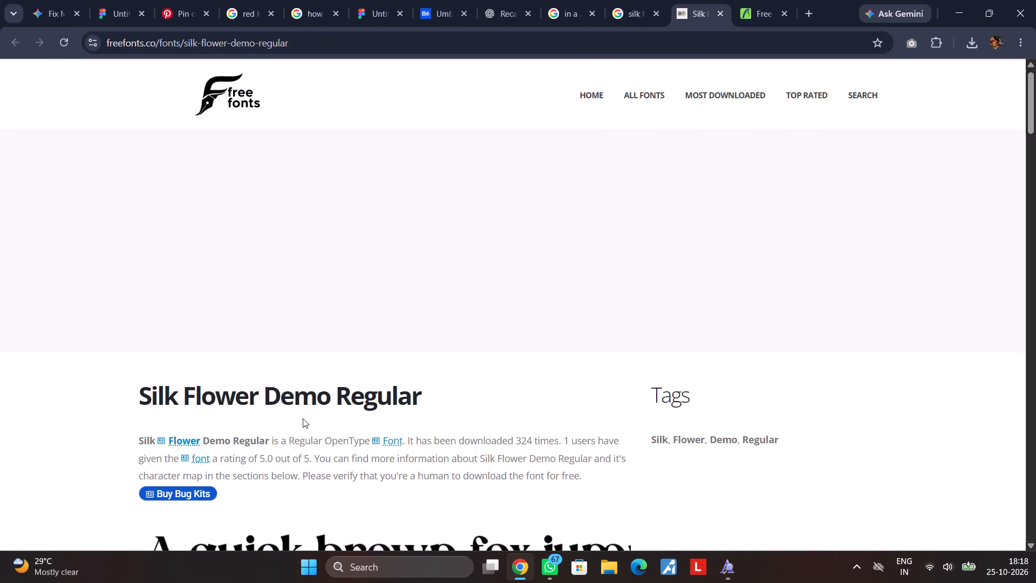
scroll(303, 418, down, 3)
scroll(244, 229, up, 5)
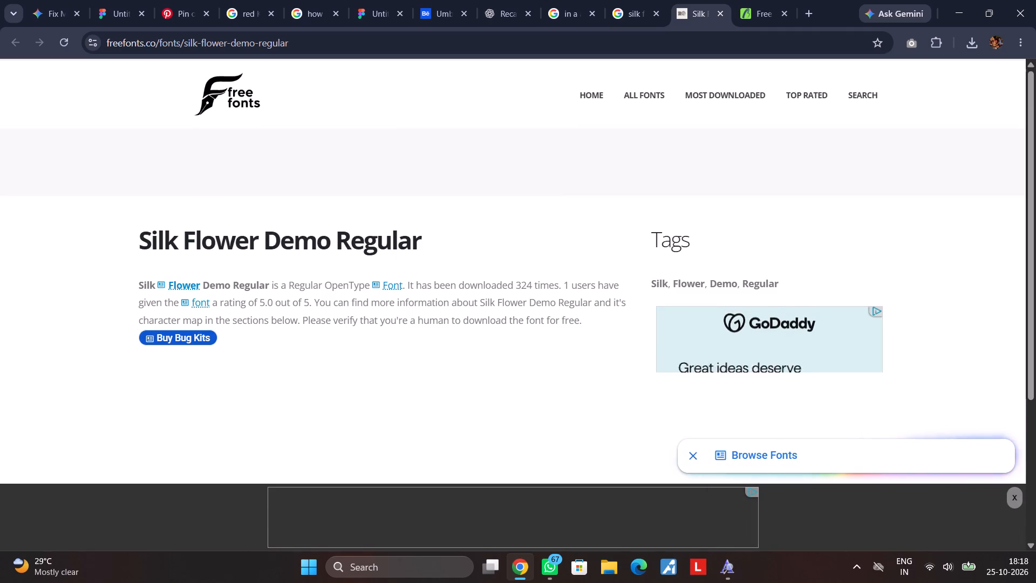
scroll(244, 229, down, 9)
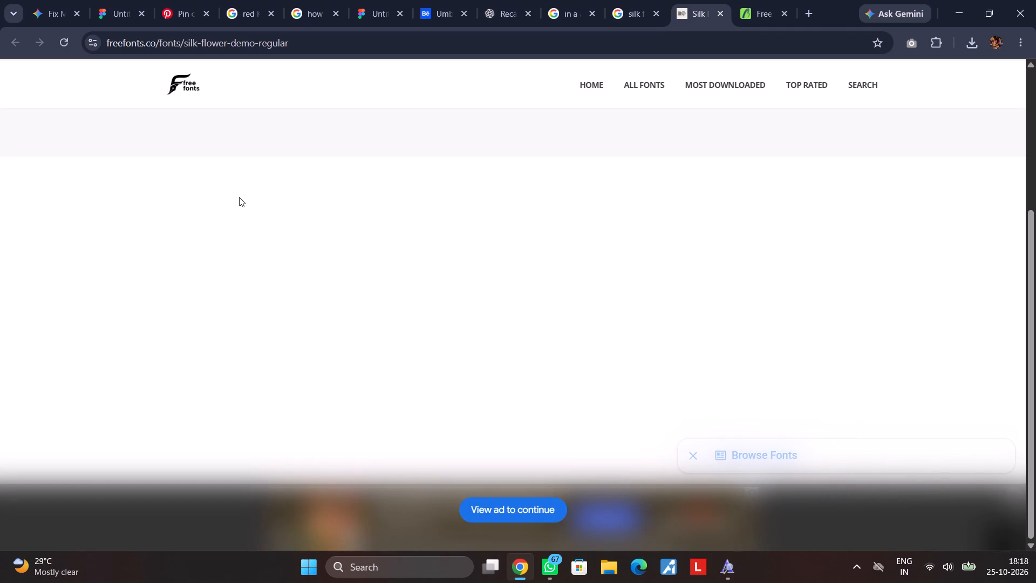
scroll(239, 197, down, 7)
click(515, 514)
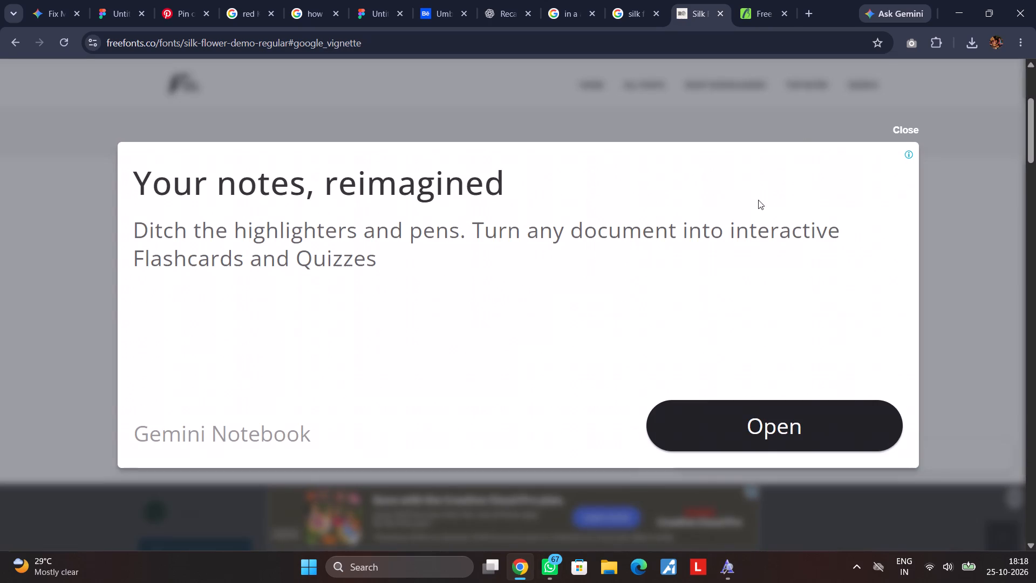
click(899, 134)
scroll(472, 462, down, 5)
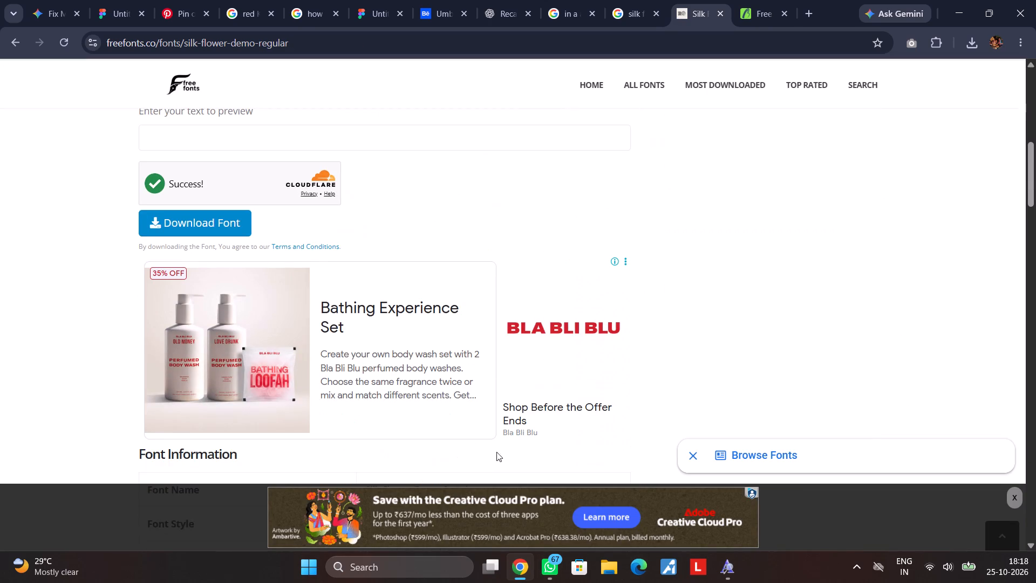
click(223, 220)
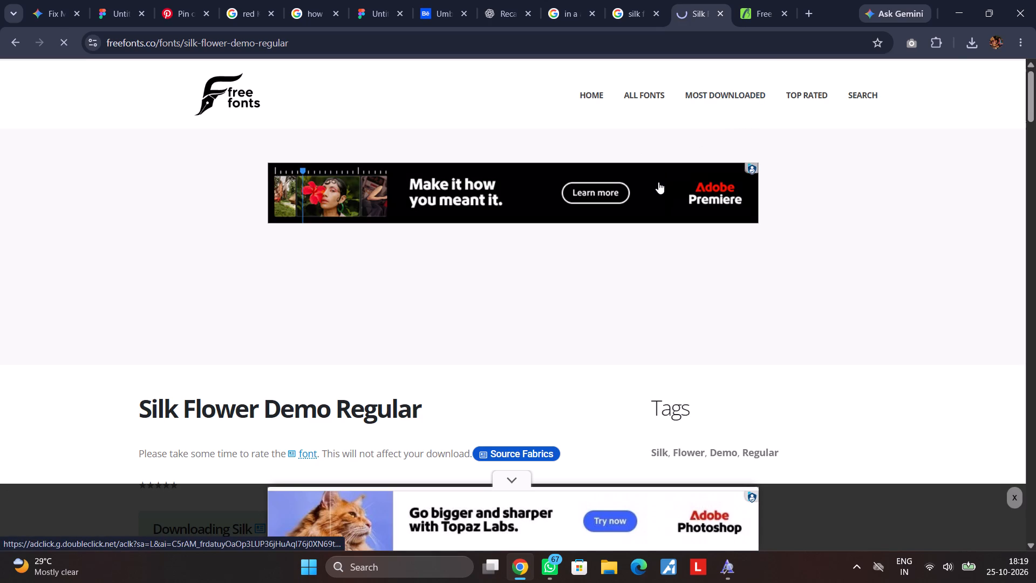
Open the downloaded silk-flower-demo-regular.zip and install the Silk Flower Demo Regular font, replacing the installed copy.
scroll(658, 182, up, 6)
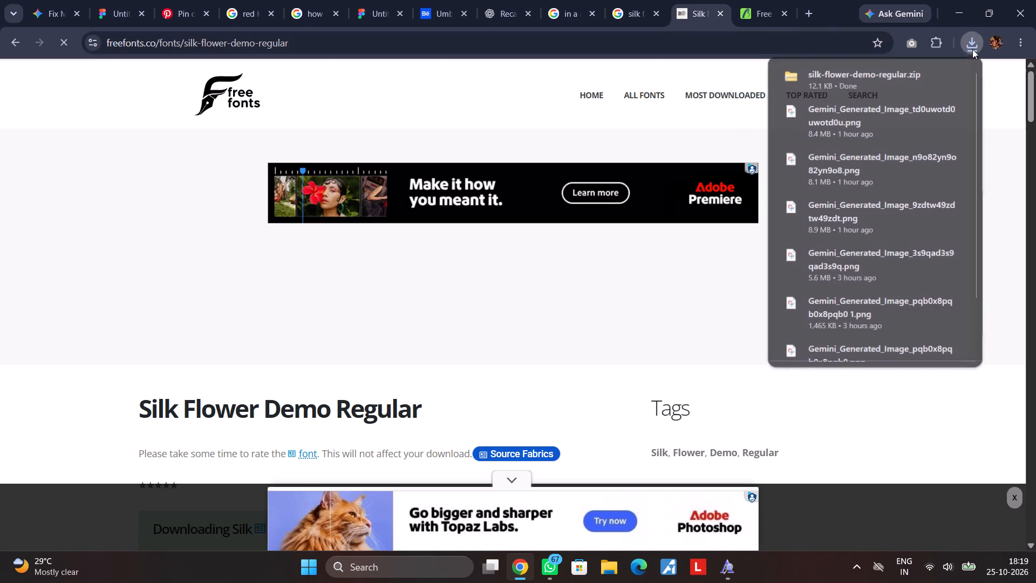
click(878, 72)
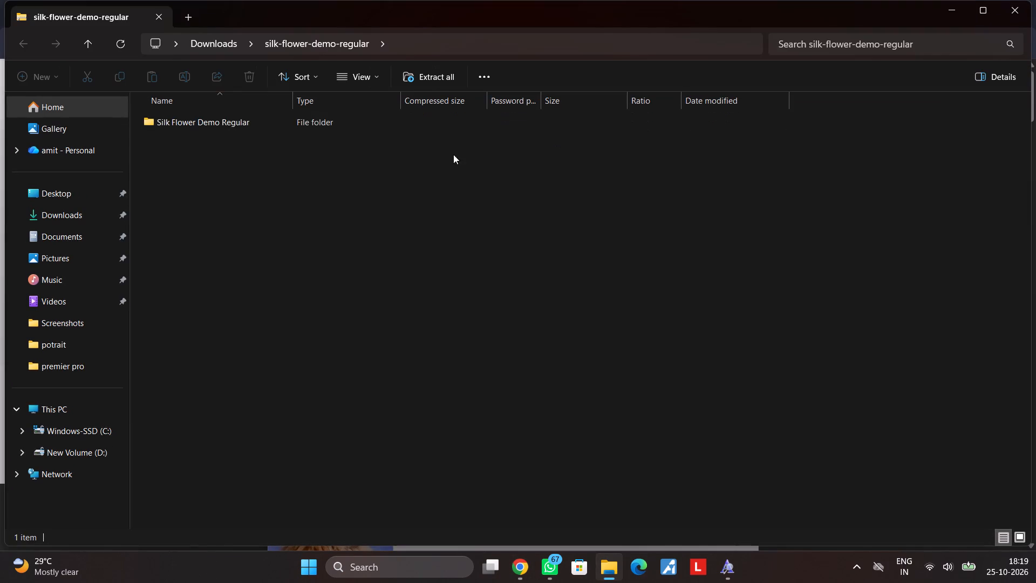
double_click(228, 123)
double_click(229, 138)
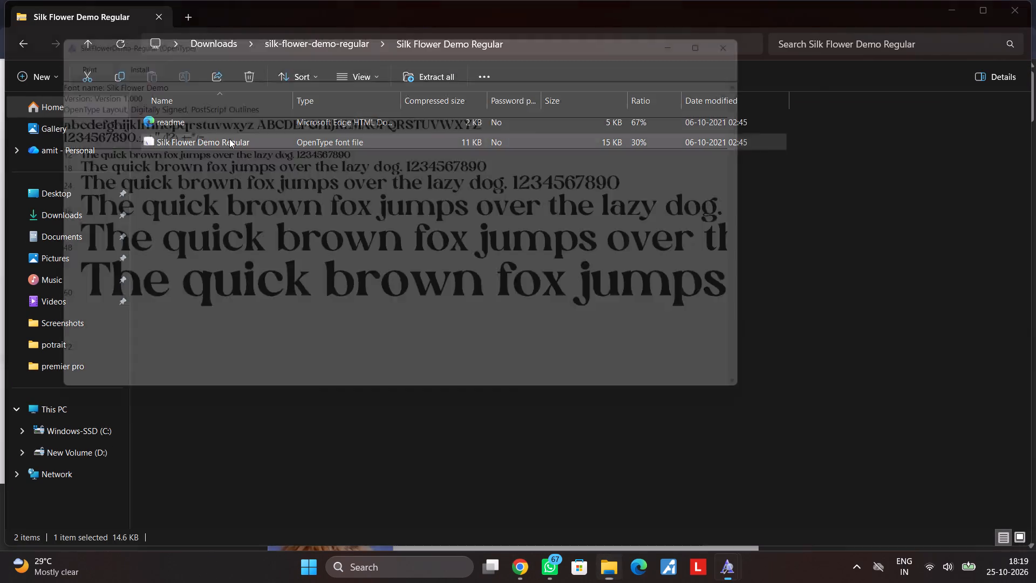
click(120, 52)
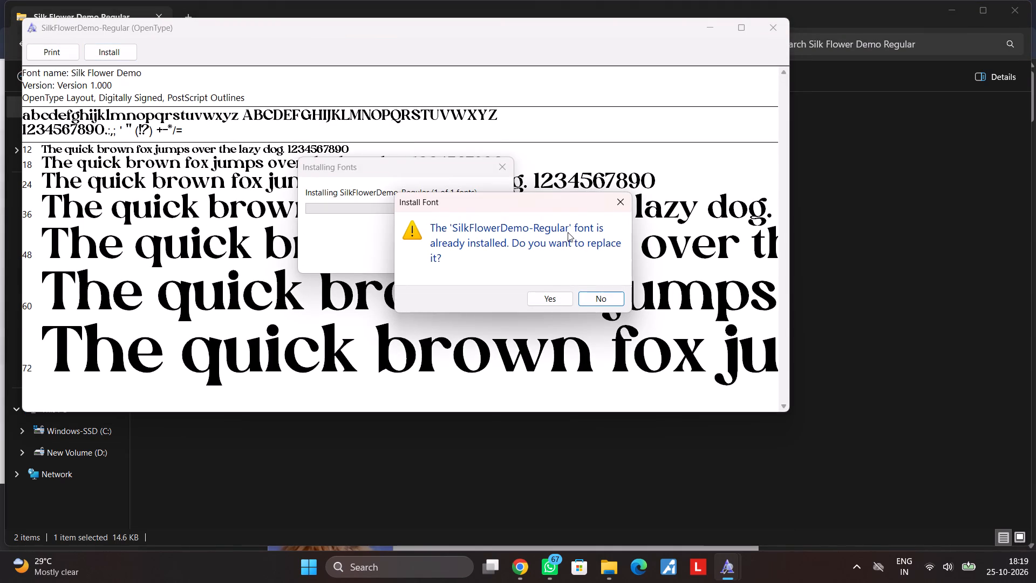
click(562, 300)
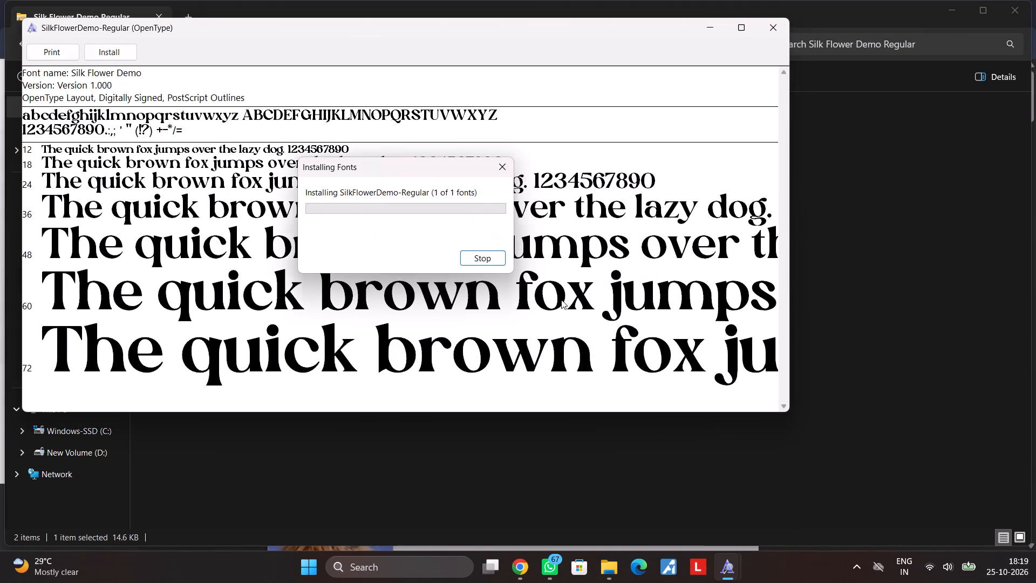
click(781, 30)
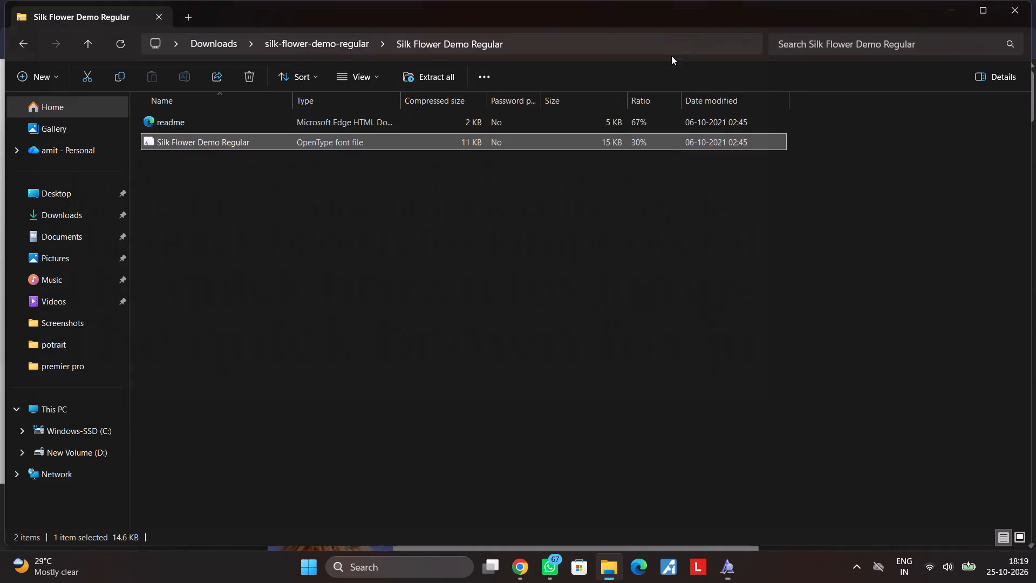
click(943, 9)
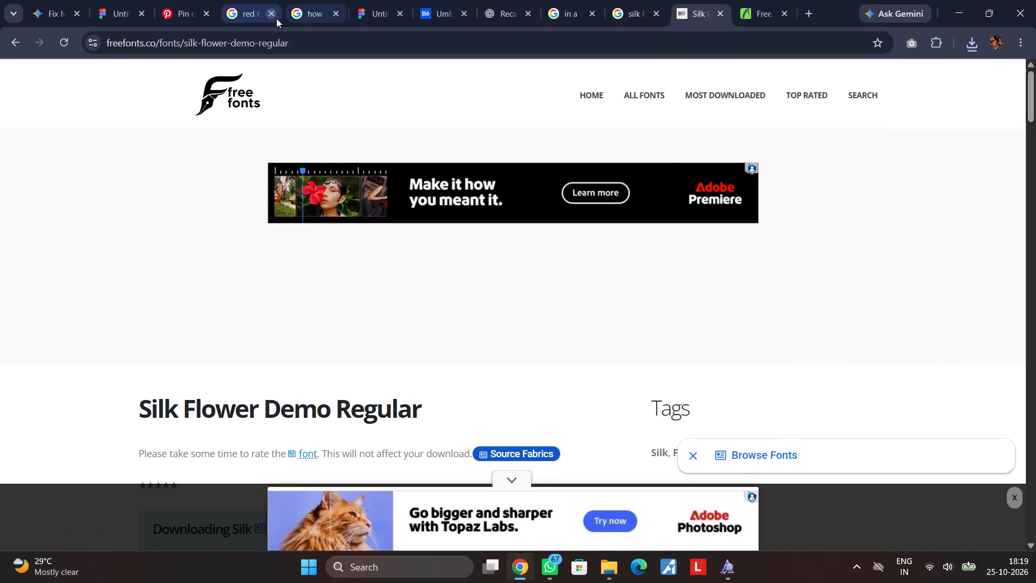
Switch back to the Figma poster file, reload it to refresh its fonts, and deselect the headline.
click(376, 20)
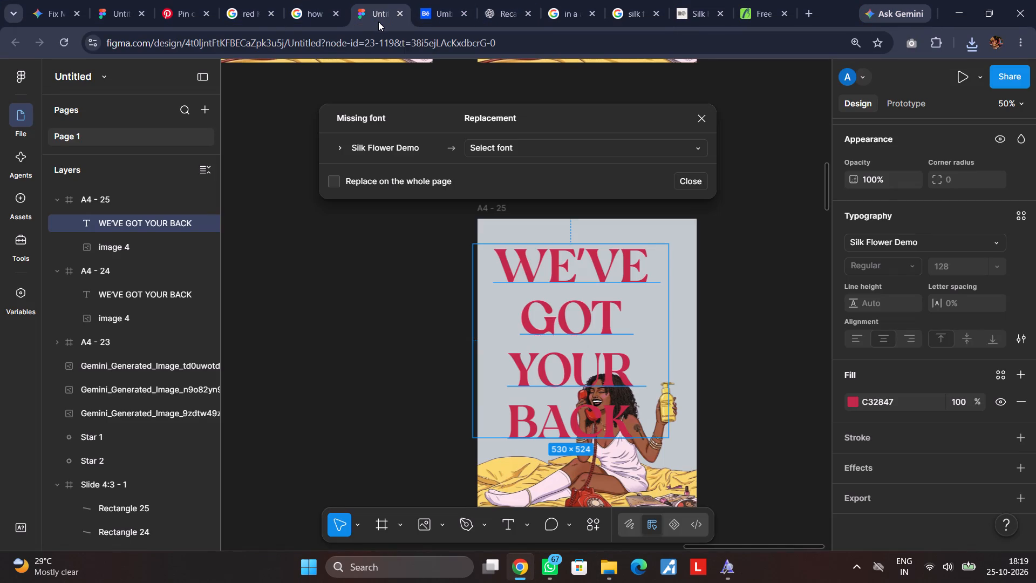
click(60, 42)
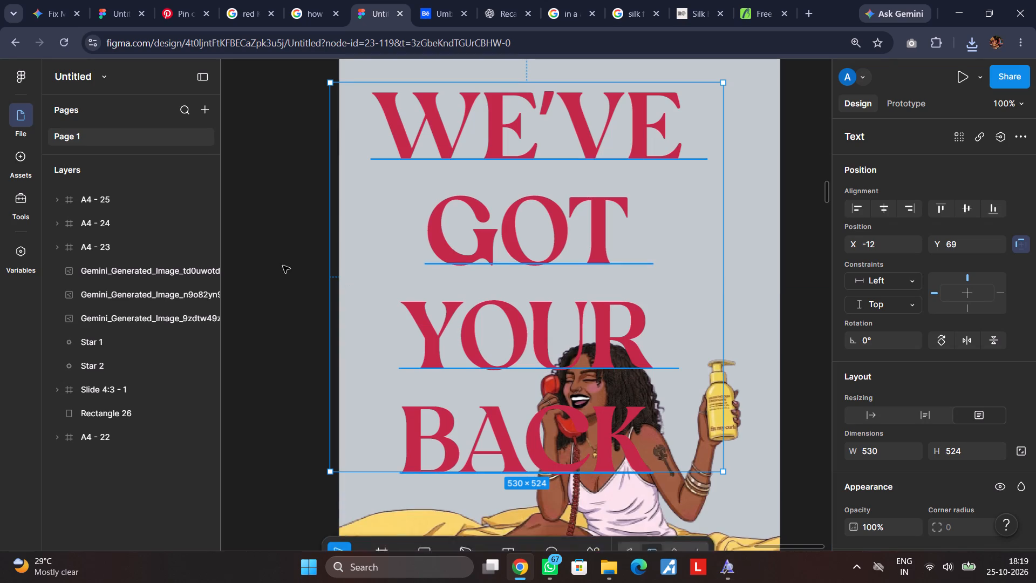
click(359, 275)
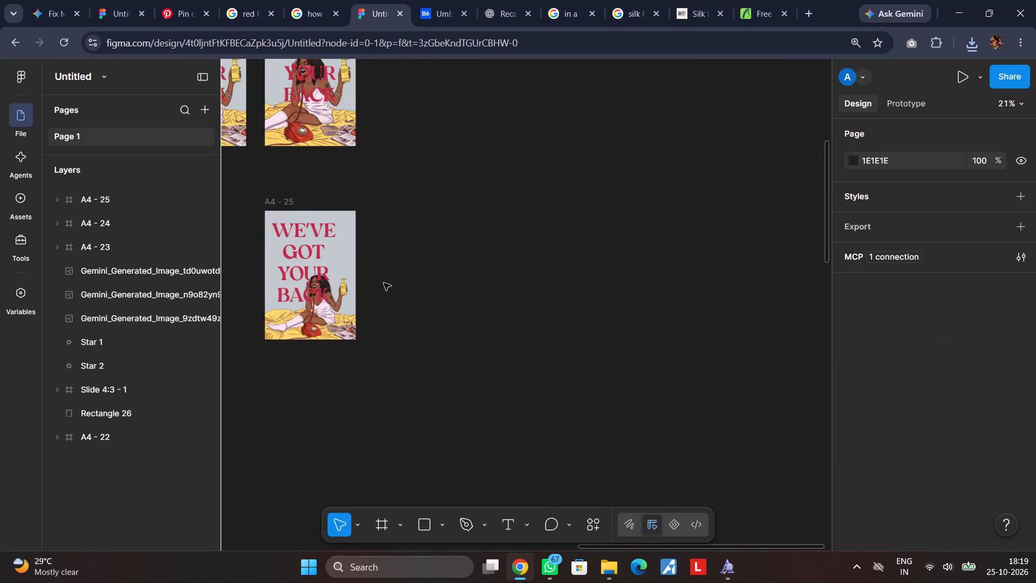
scroll(384, 283, right, 2)
scroll(384, 283, left, 1)
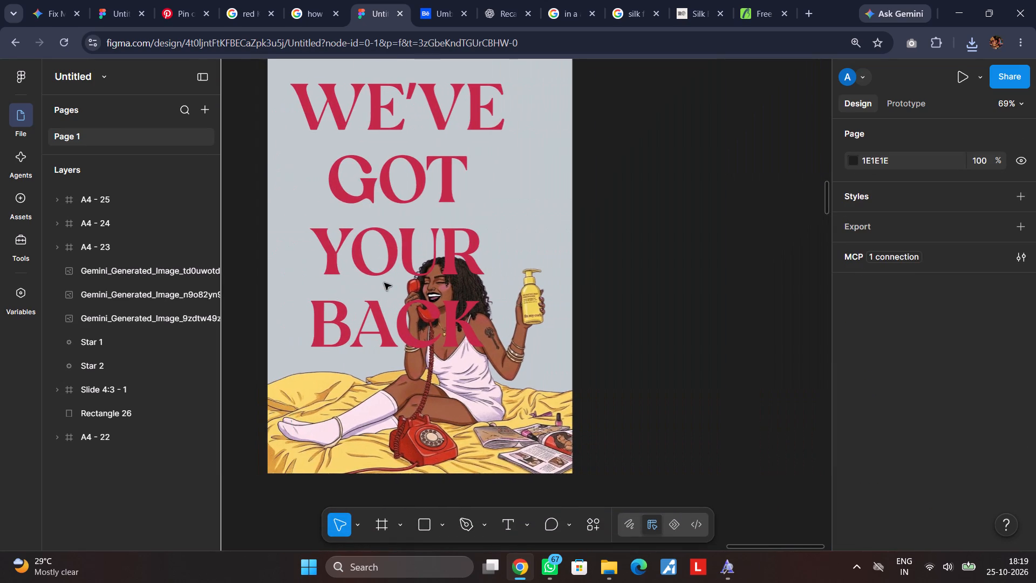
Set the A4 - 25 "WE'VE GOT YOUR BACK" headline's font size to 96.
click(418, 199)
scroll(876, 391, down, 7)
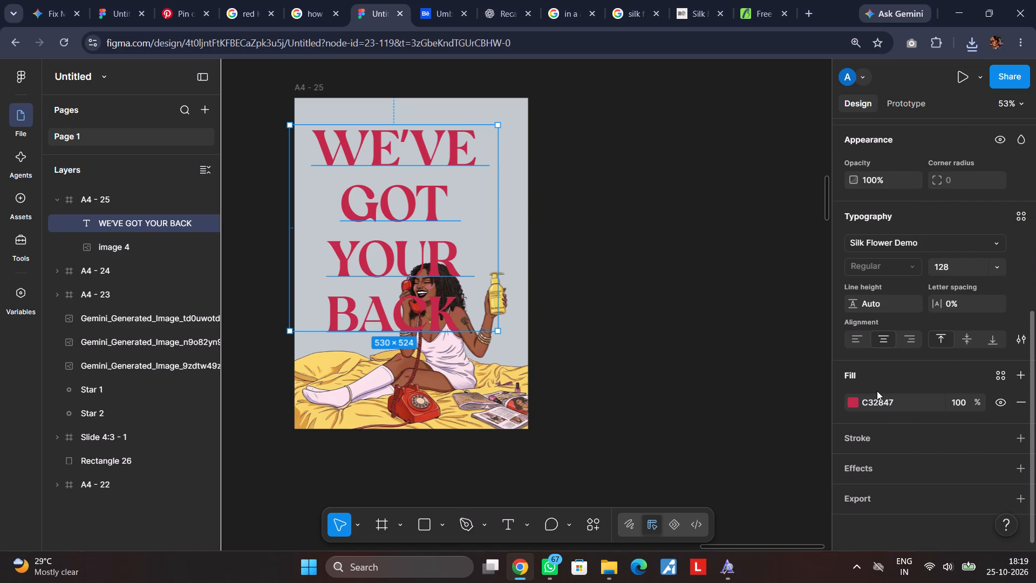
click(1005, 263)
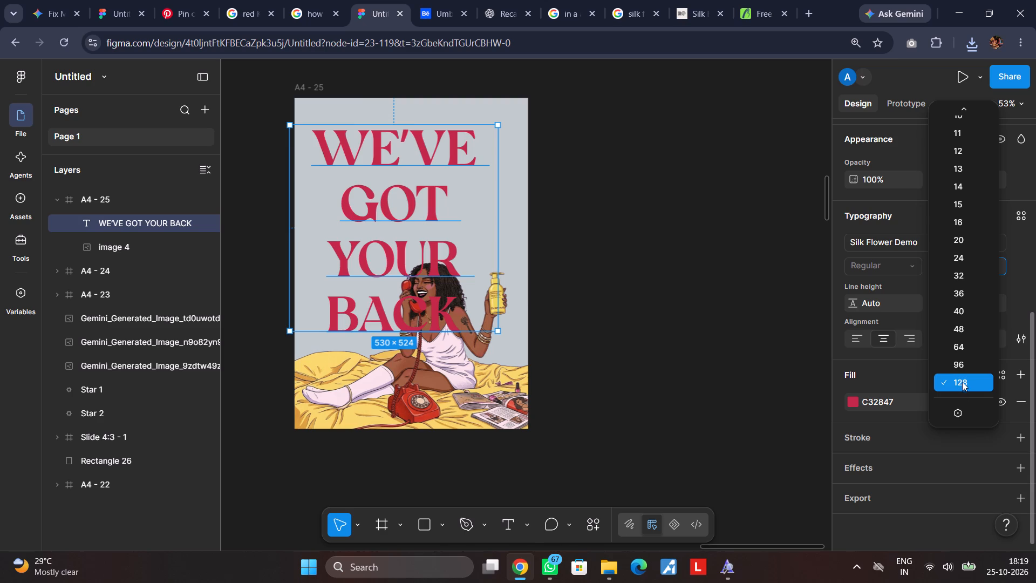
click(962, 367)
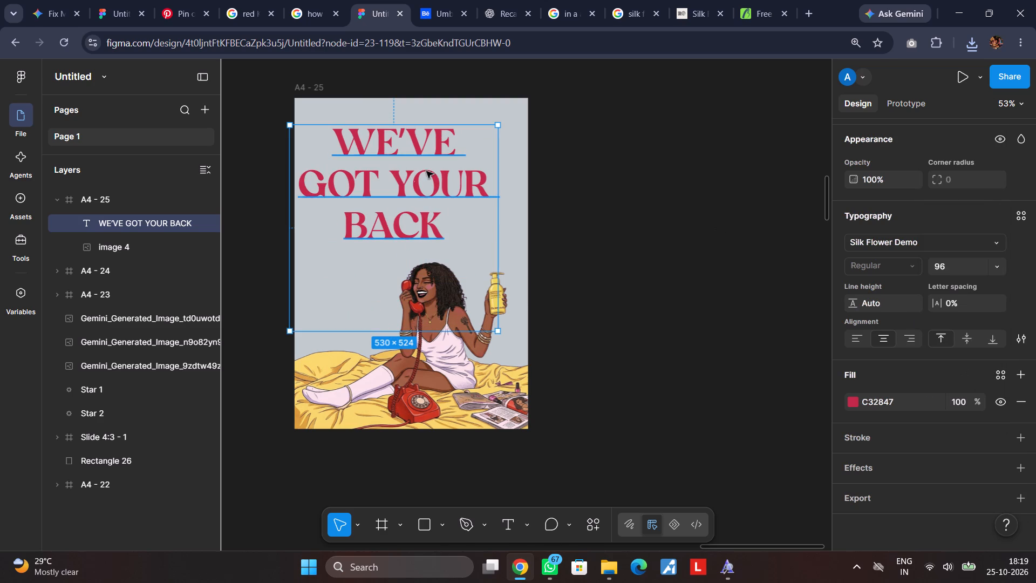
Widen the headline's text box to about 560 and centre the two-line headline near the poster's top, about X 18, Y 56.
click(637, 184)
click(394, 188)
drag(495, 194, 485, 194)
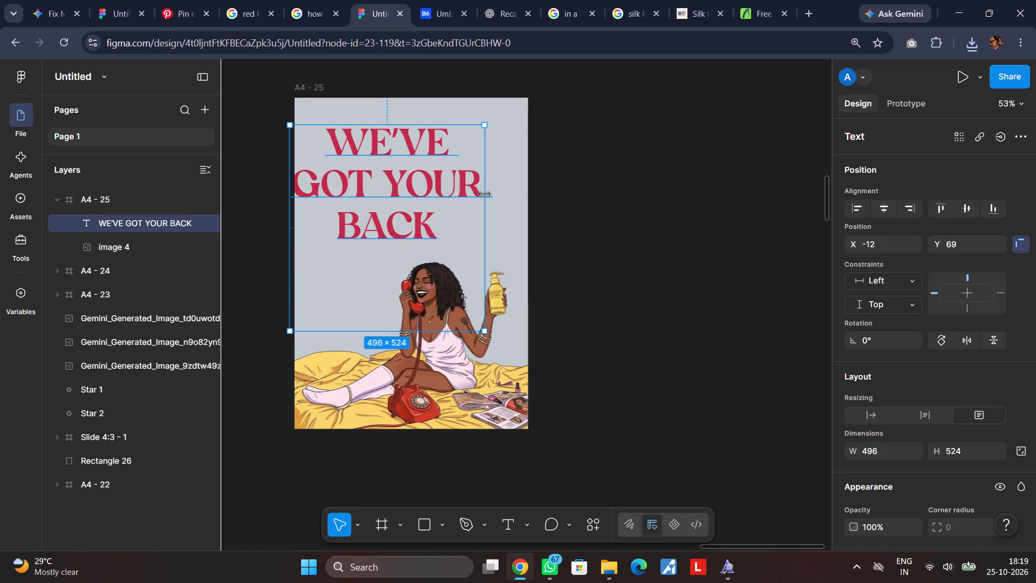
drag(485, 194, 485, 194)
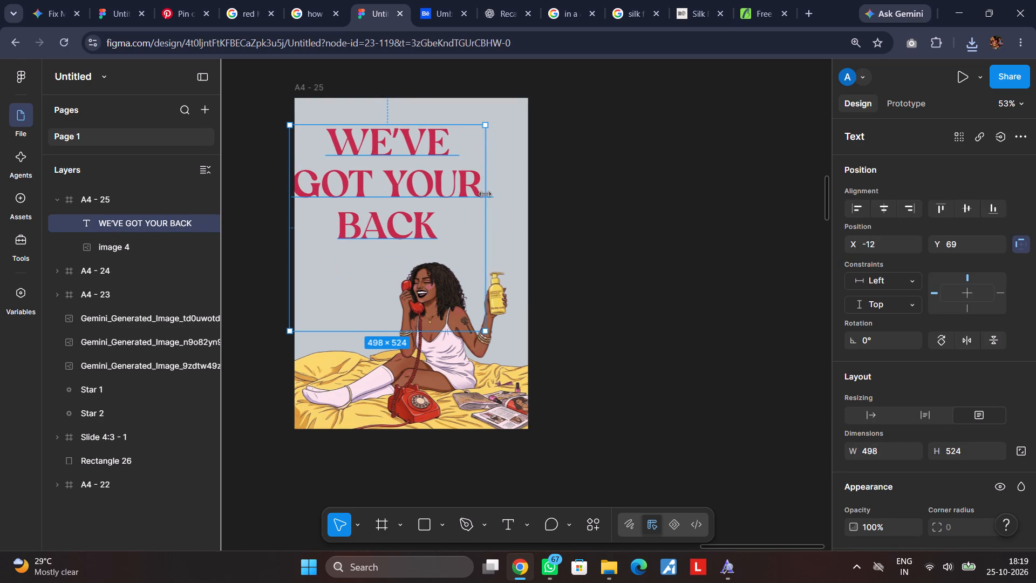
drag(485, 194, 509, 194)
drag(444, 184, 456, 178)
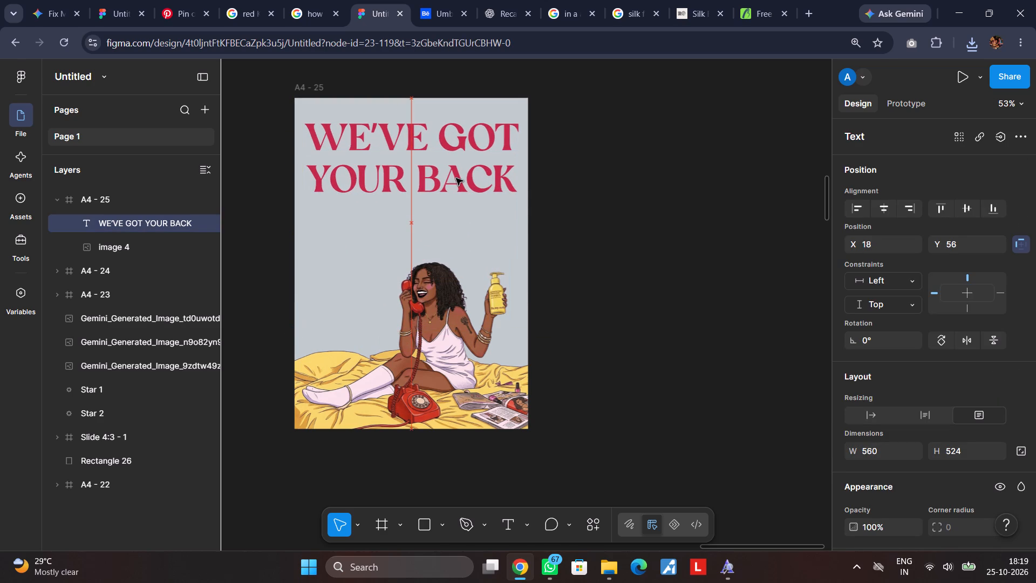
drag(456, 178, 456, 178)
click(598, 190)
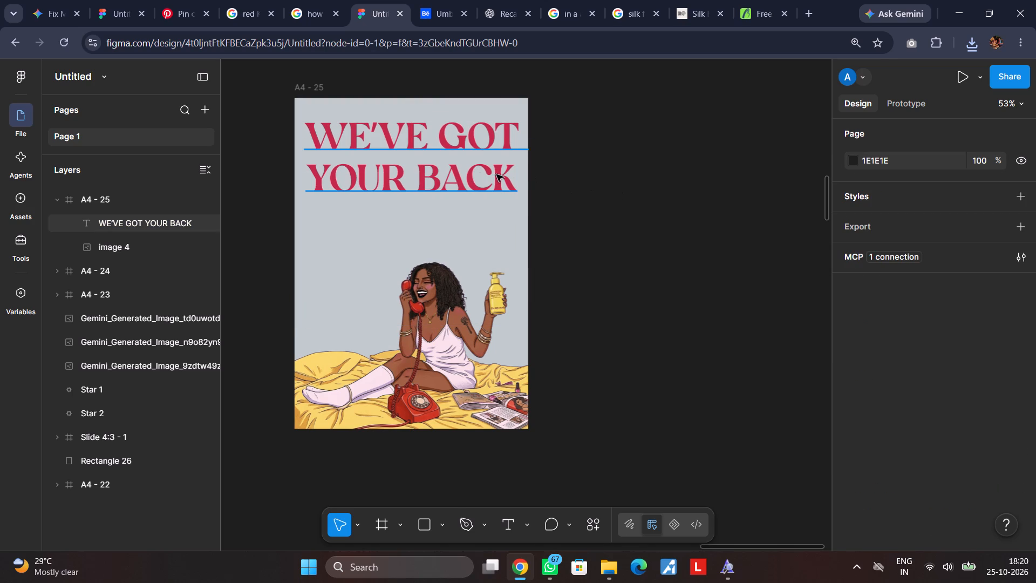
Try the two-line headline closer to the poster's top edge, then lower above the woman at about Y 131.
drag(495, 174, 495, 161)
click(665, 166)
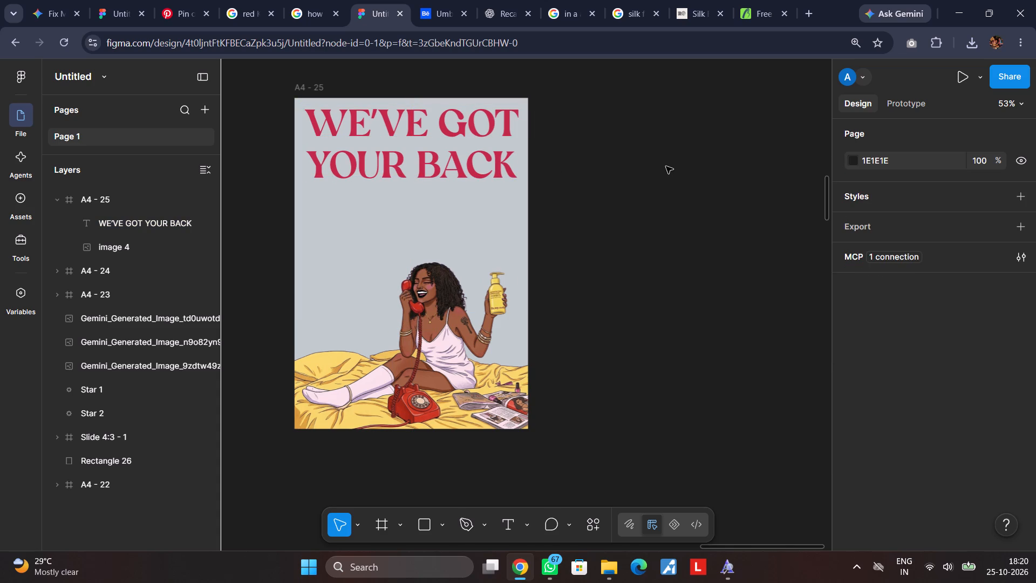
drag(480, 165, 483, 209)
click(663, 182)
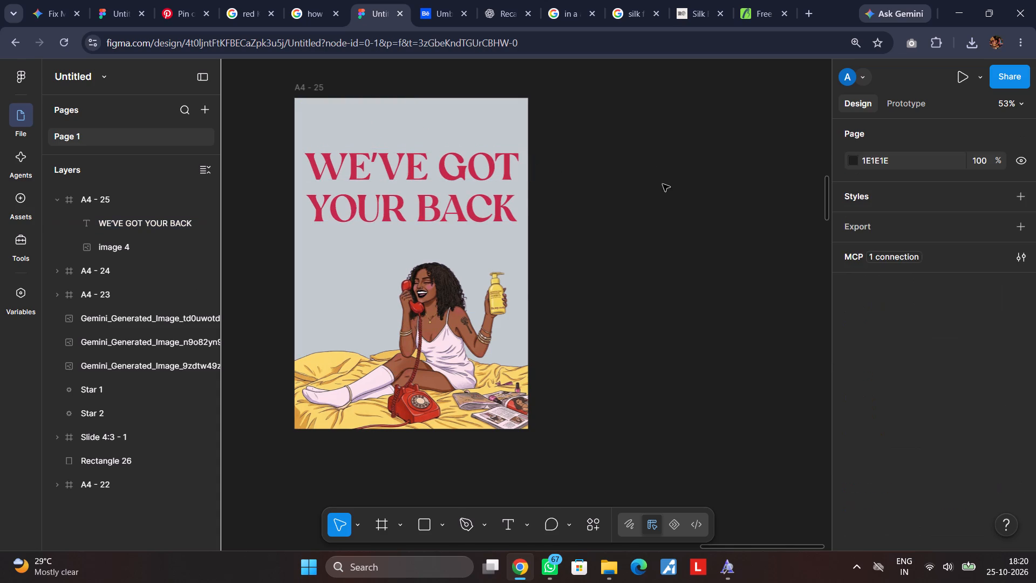
Narrow the headline's text box to about 458 for four lines and place it in the poster's upper left, about X -50, Y 44.
click(498, 209)
drag(517, 189, 475, 196)
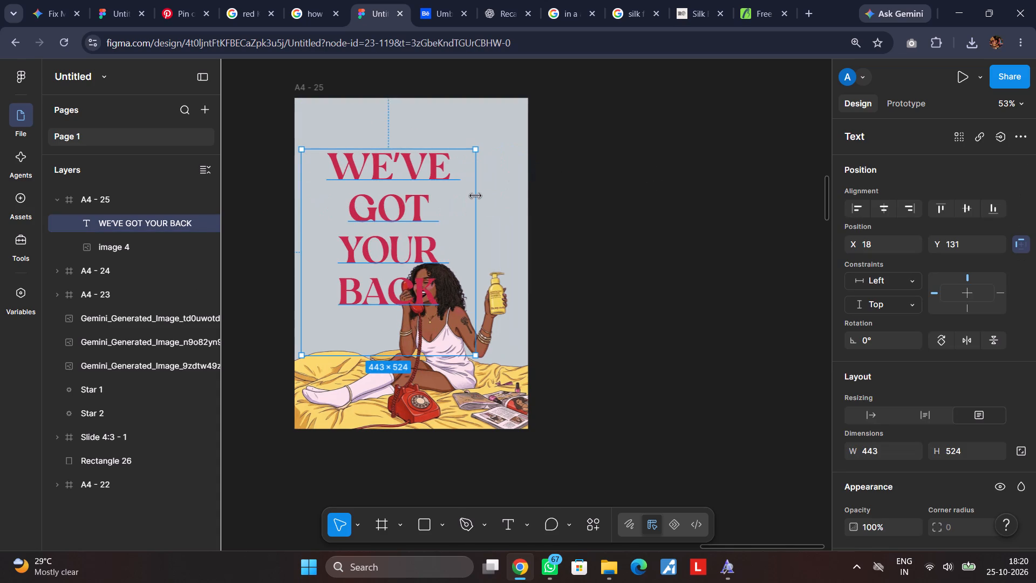
drag(475, 196, 481, 195)
drag(422, 219, 398, 185)
click(553, 195)
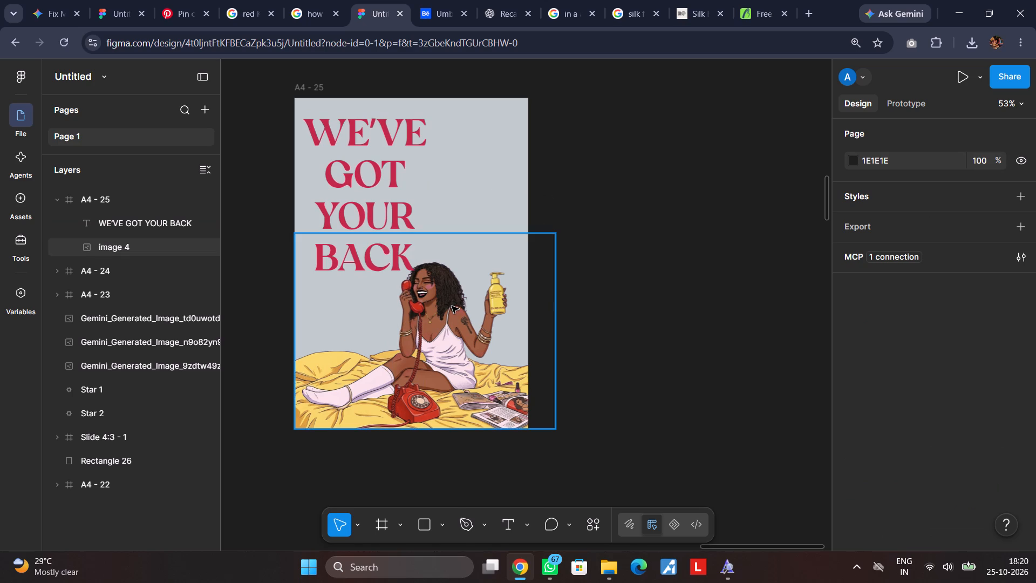
Enlarge image 4 on A4 - 25 to about 771 × 579 and reposition it at about X -23, Y 306.
click(454, 305)
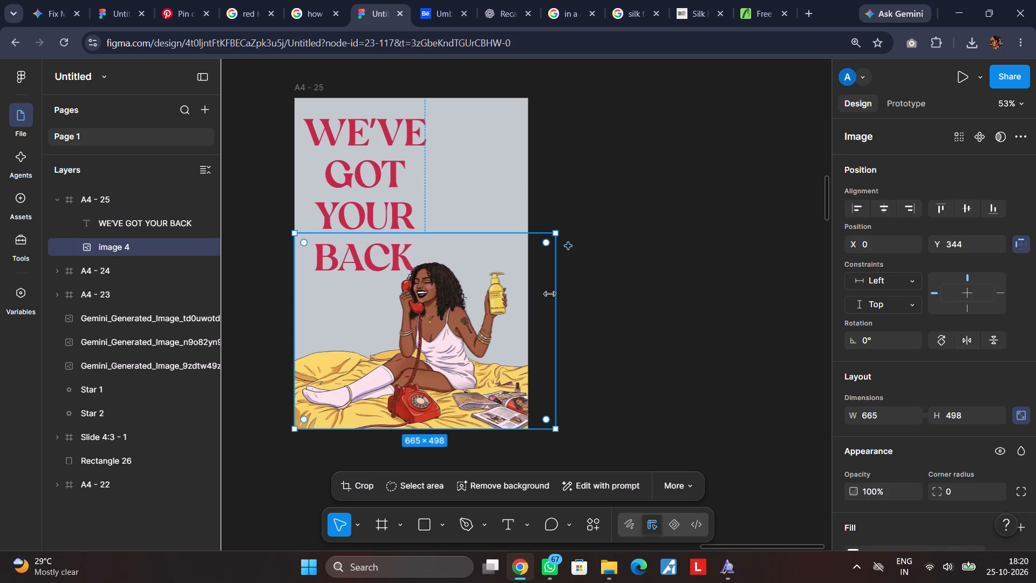
drag(551, 294, 597, 294)
drag(490, 322, 481, 322)
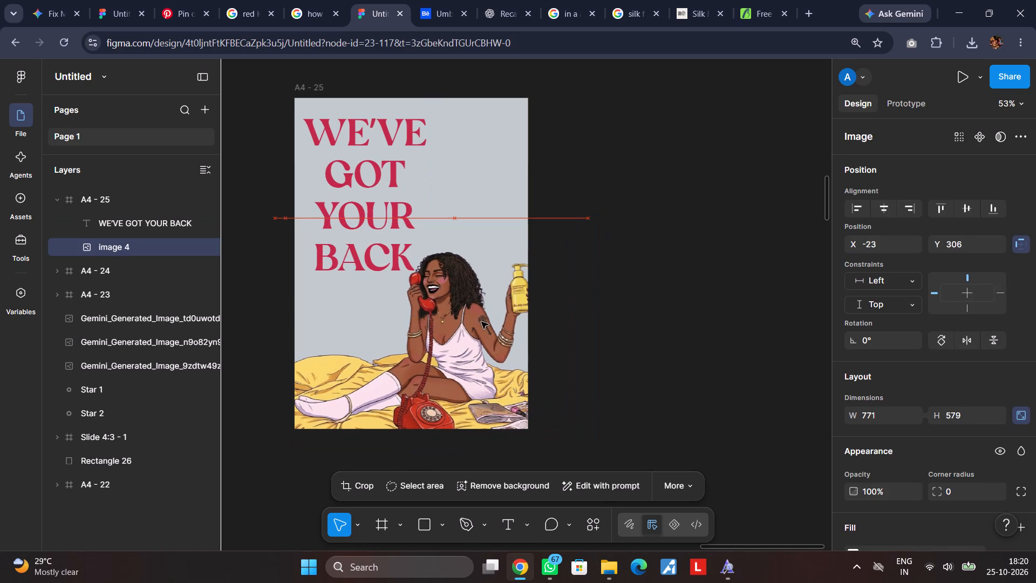
drag(481, 322, 481, 322)
Set the A4 - 25 headline's font size to 64 and narrow its text box to about 453.
click(381, 182)
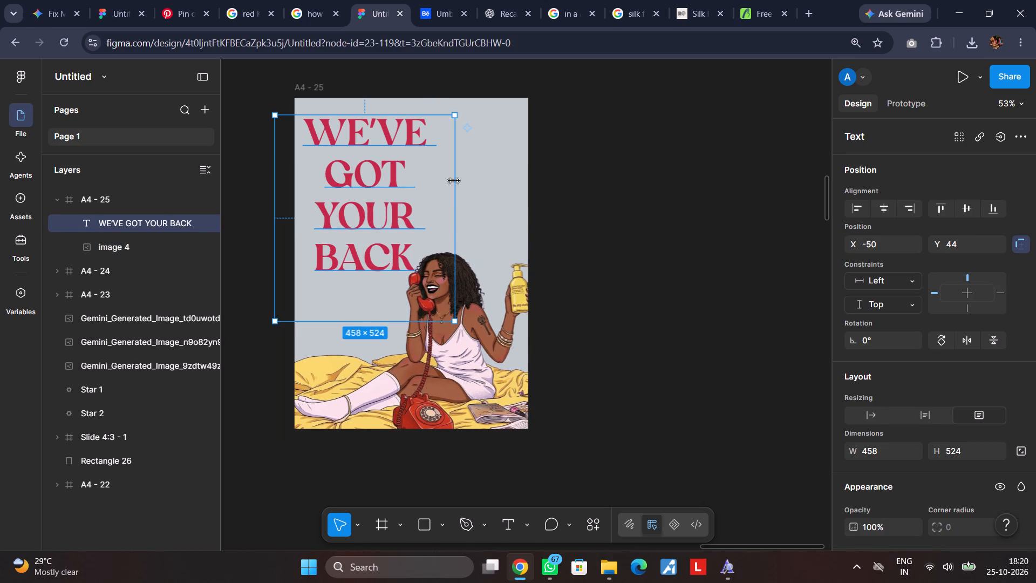
scroll(914, 404, down, 5)
click(1002, 279)
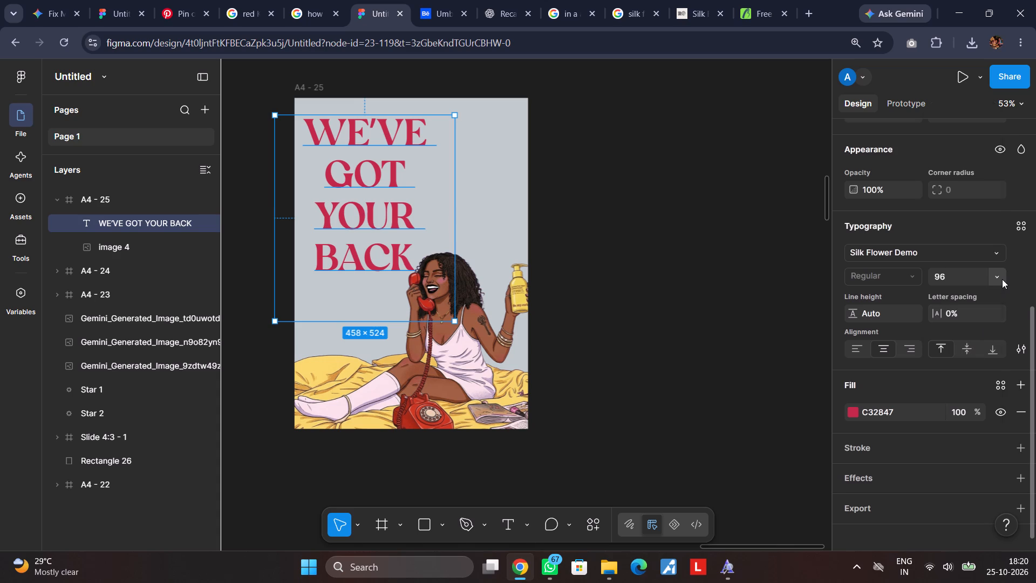
click(974, 350)
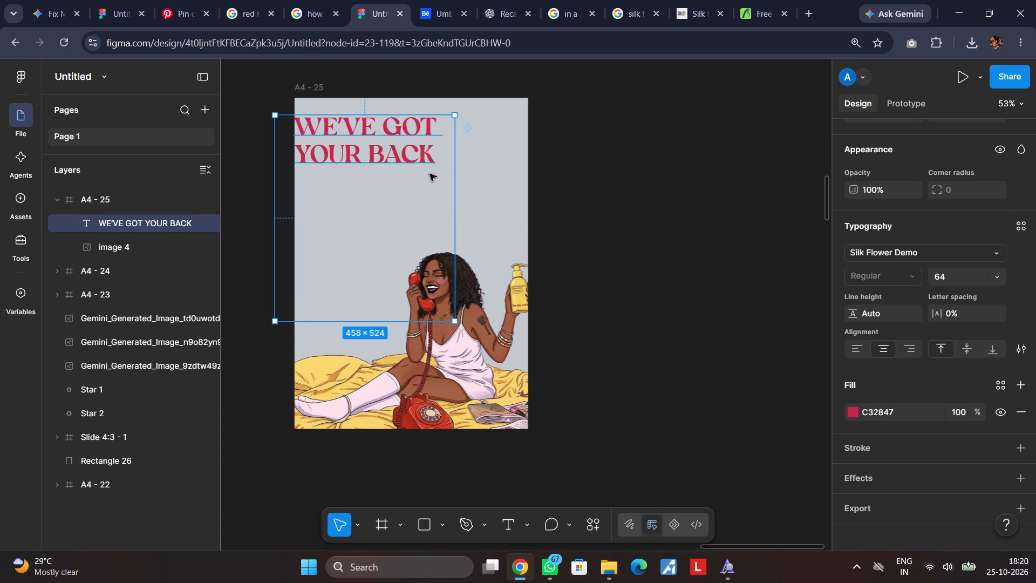
drag(453, 165, 453, 171)
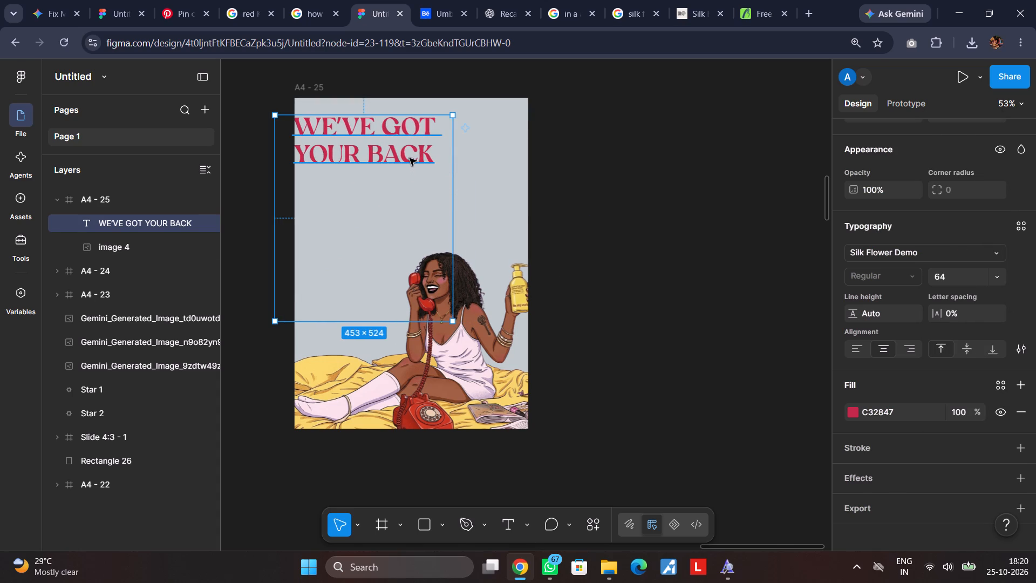
Set the A4 - 25 headline's font size to 72 and move its text box to X 0, slightly lower on the poster.
click(941, 279)
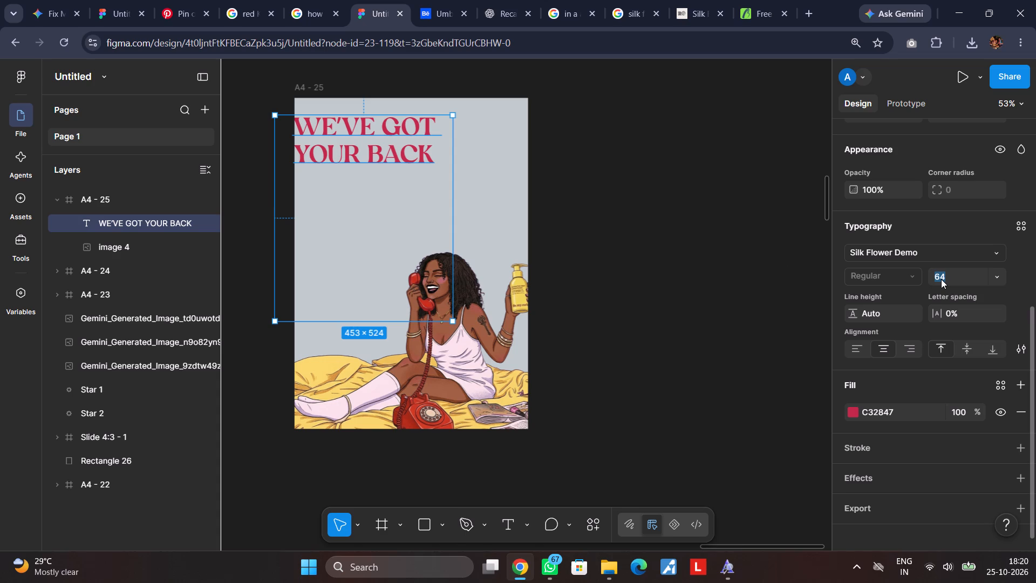
text(72)
key(Return)
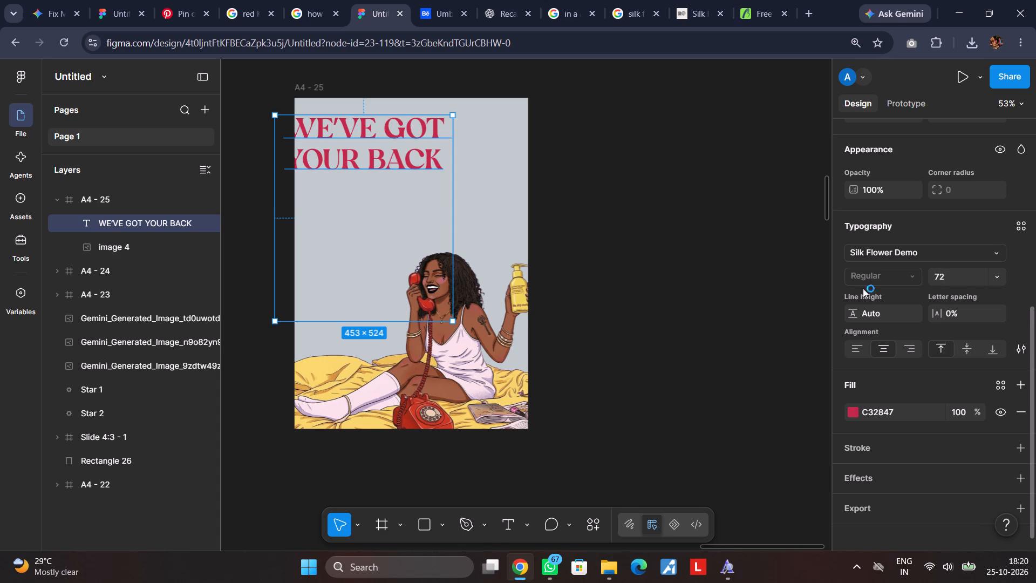
click(591, 211)
drag(423, 150, 444, 151)
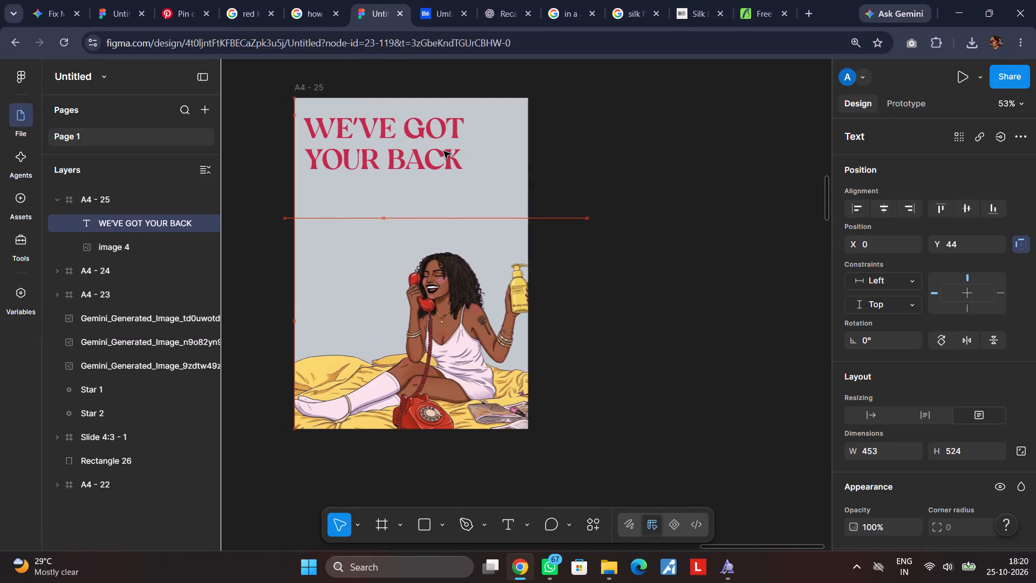
drag(444, 151, 444, 151)
click(475, 172)
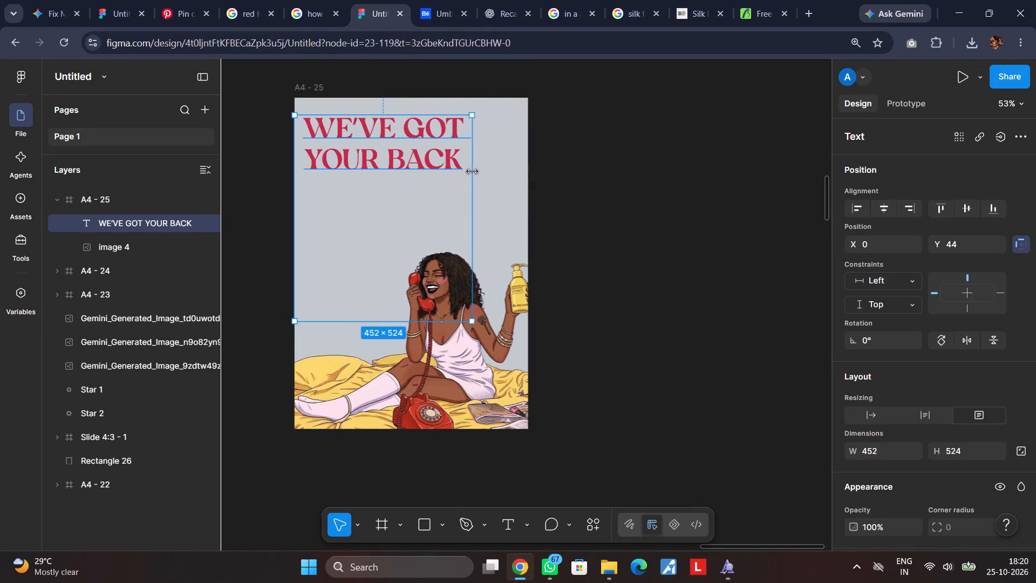
click(664, 236)
drag(449, 157, 448, 168)
click(667, 188)
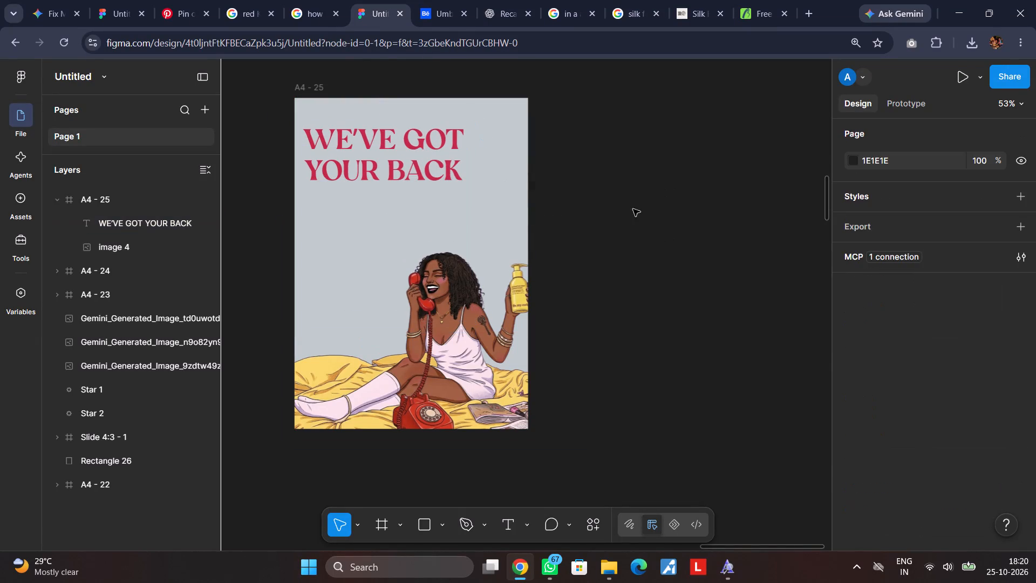
Enlarge image 4 on A4 - 25 to about 879 × 659 and reposition it at about X -142, Y 183.
drag(468, 347, 468, 333)
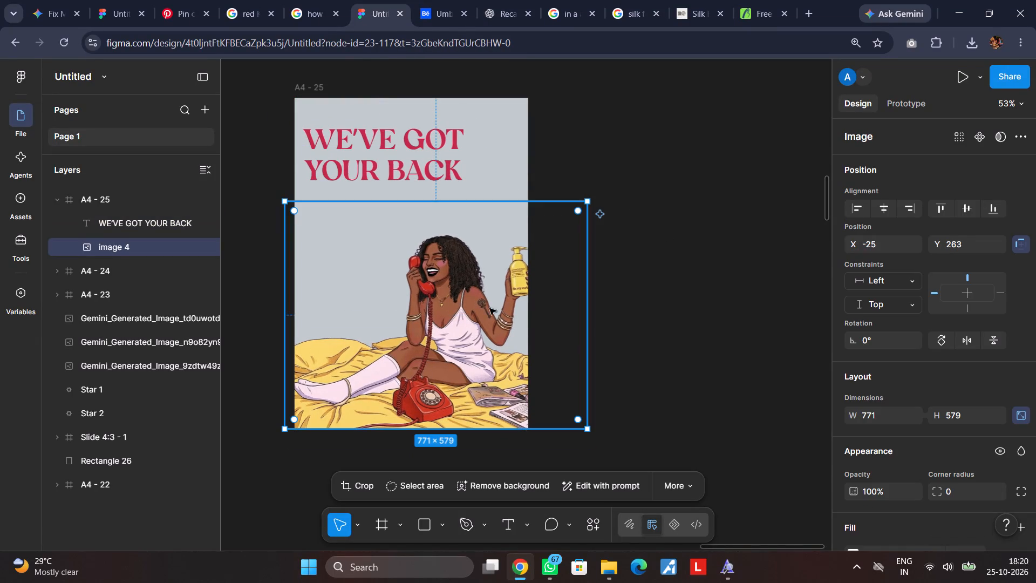
drag(515, 201, 514, 170)
drag(447, 300, 425, 303)
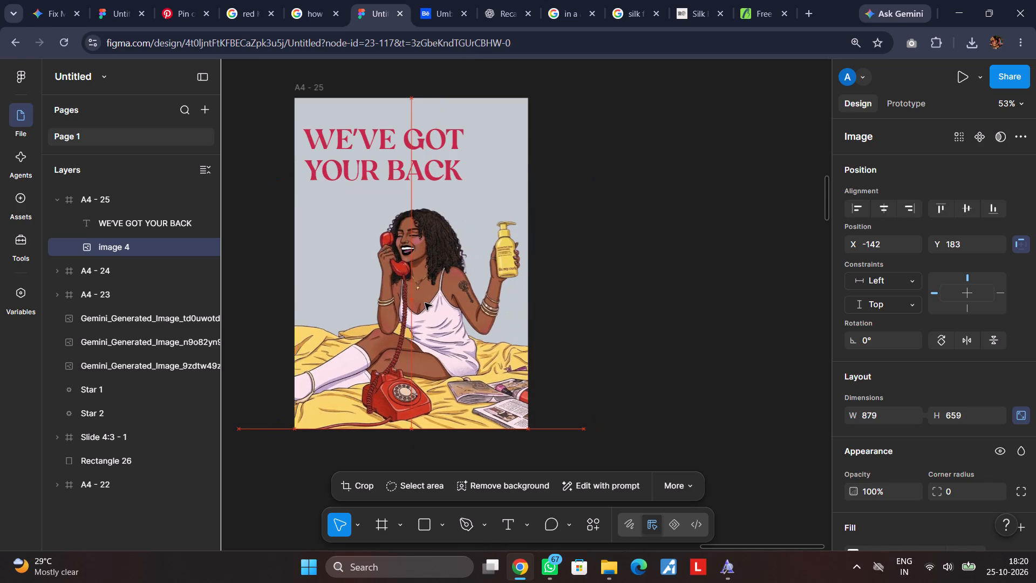
drag(425, 303, 424, 303)
click(642, 263)
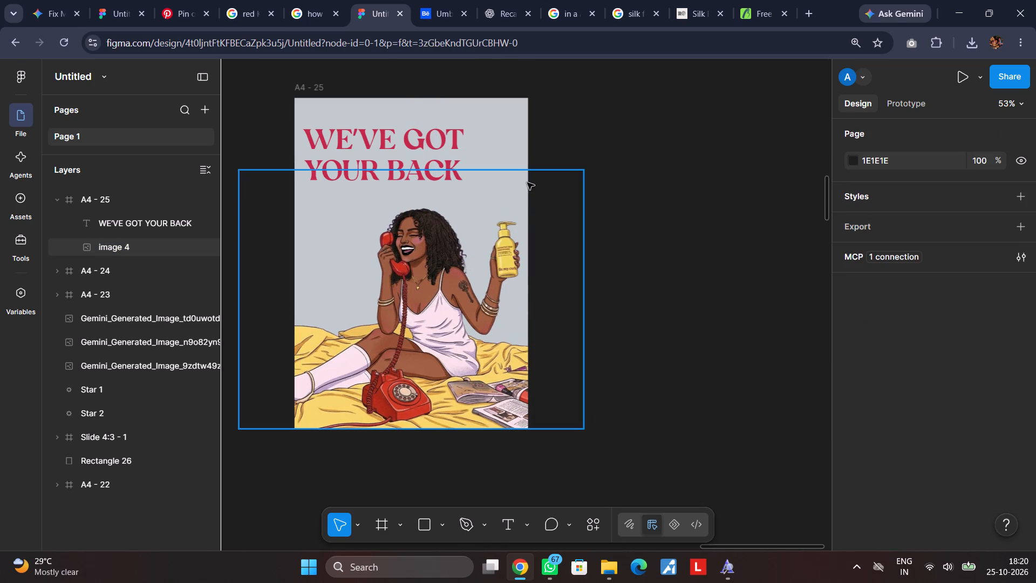
scroll(557, 212, up, 1)
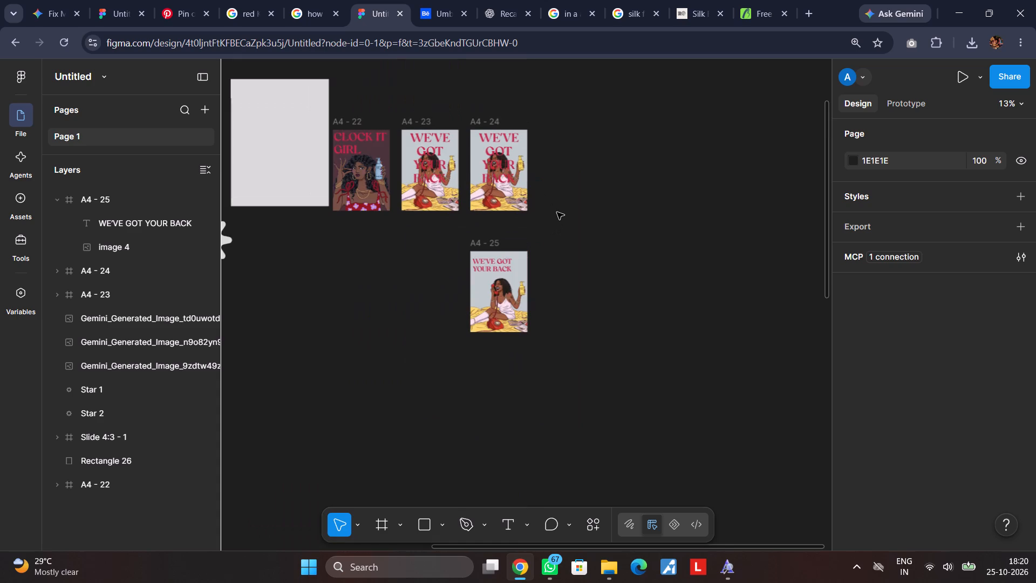
scroll(557, 212, down, 1)
scroll(557, 212, right, 1)
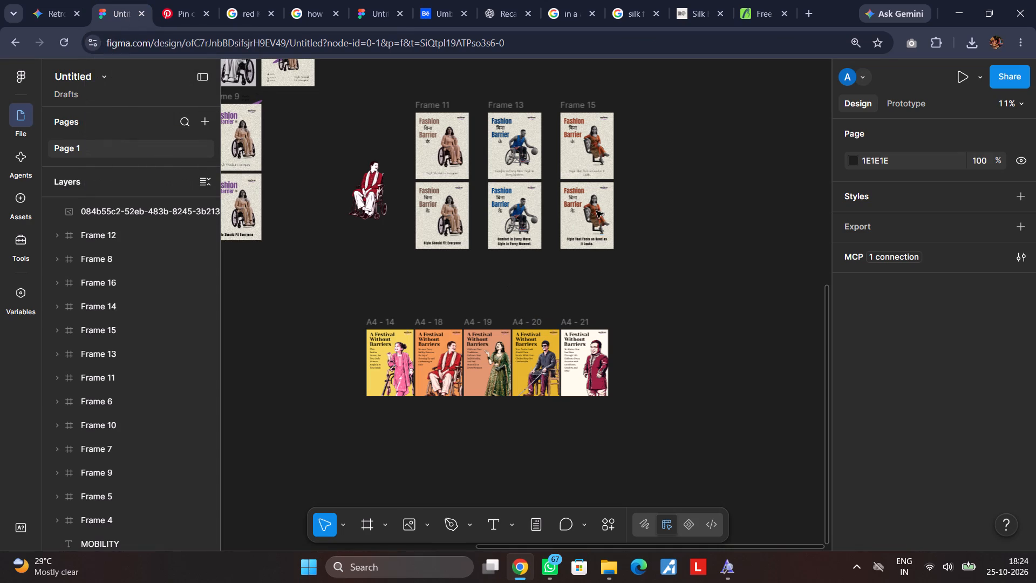
click(372, 1)
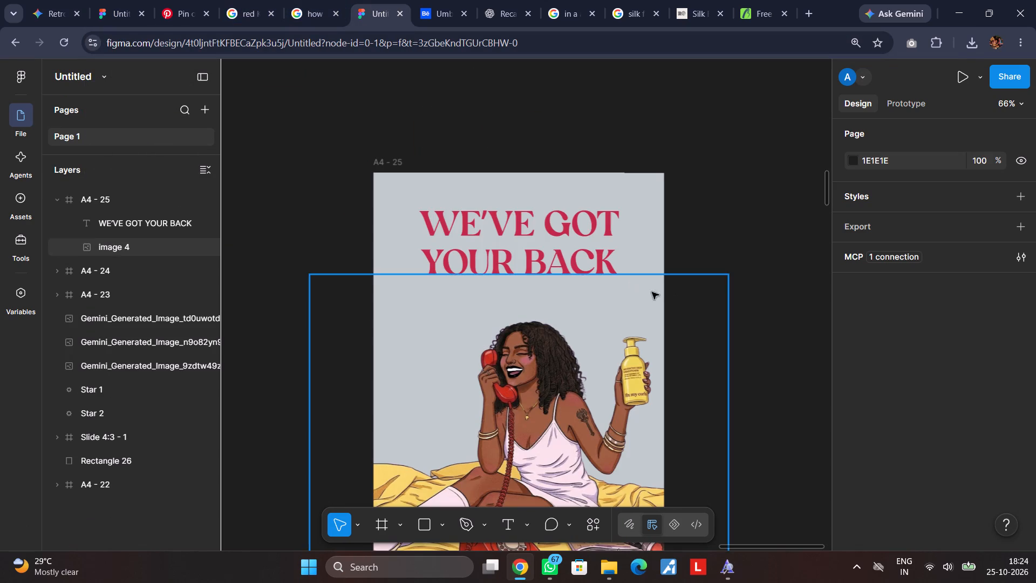
click(513, 524)
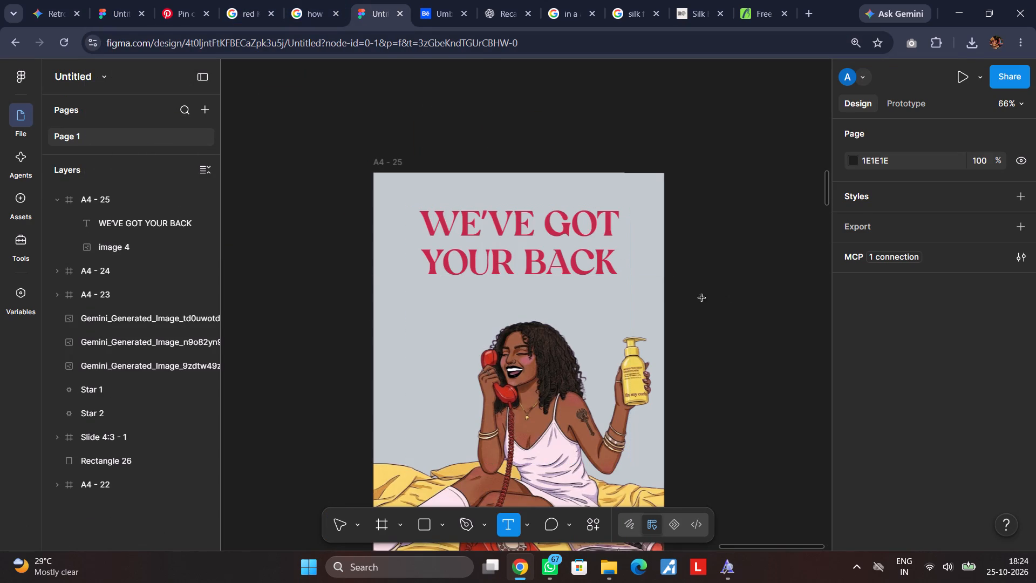
click(679, 298)
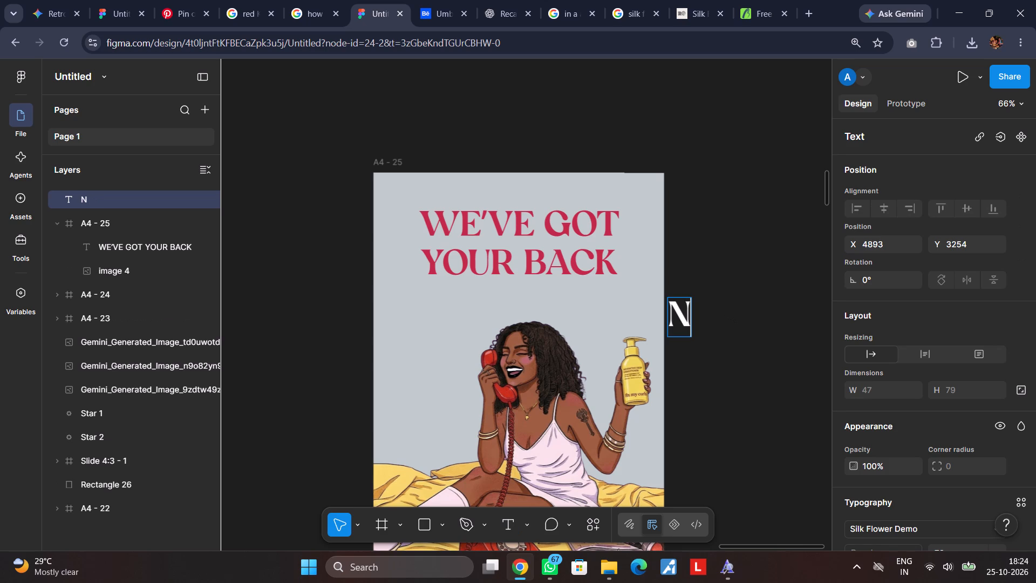
text(atural)
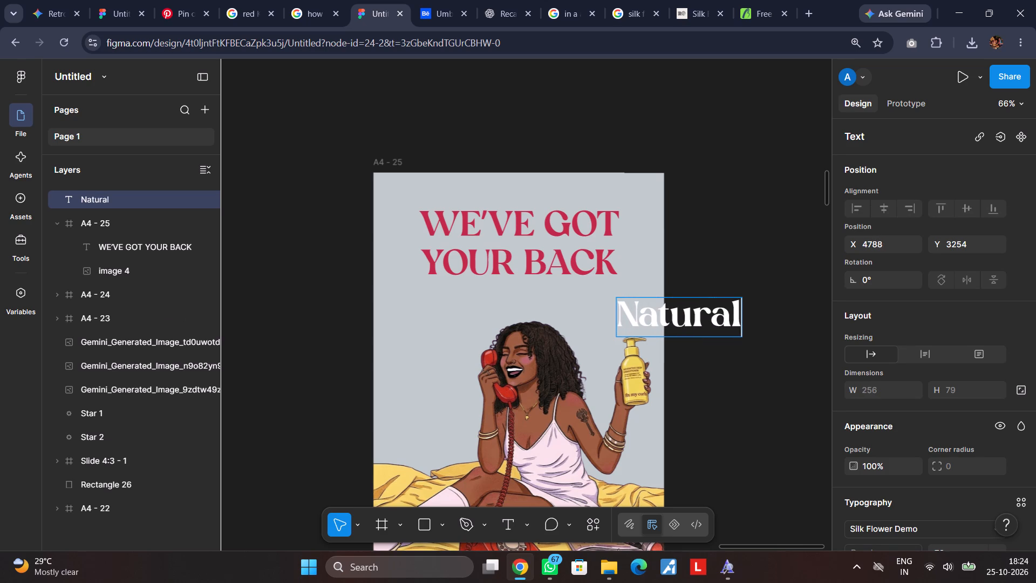
key(space)
text(air)
key(space)
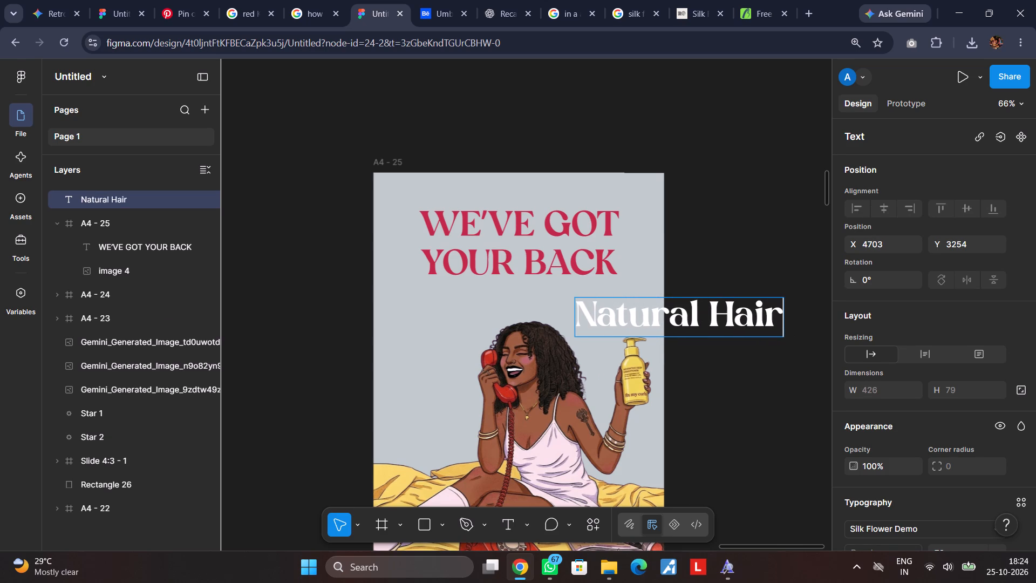
text(are)
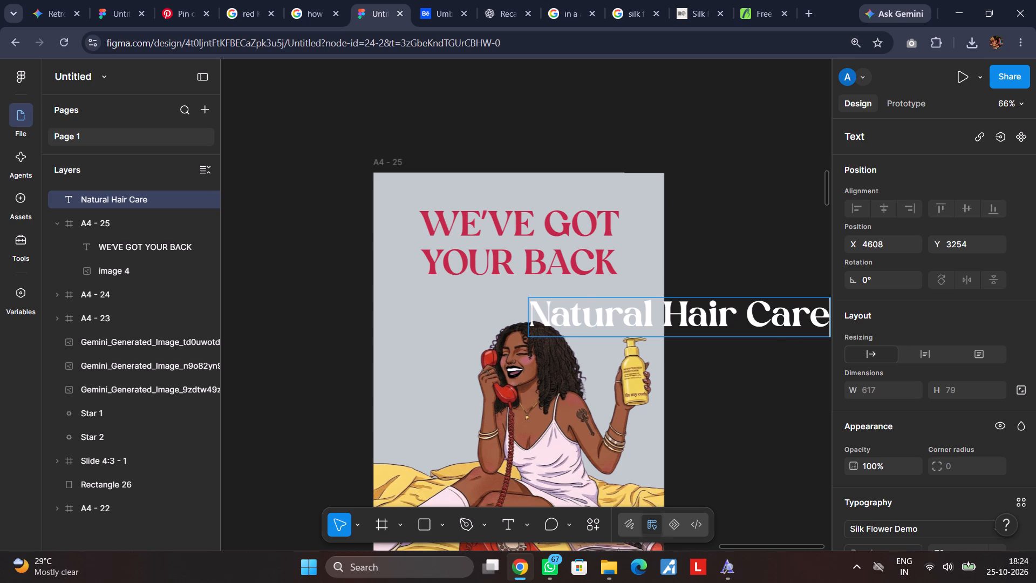
key(space)
text(ade)
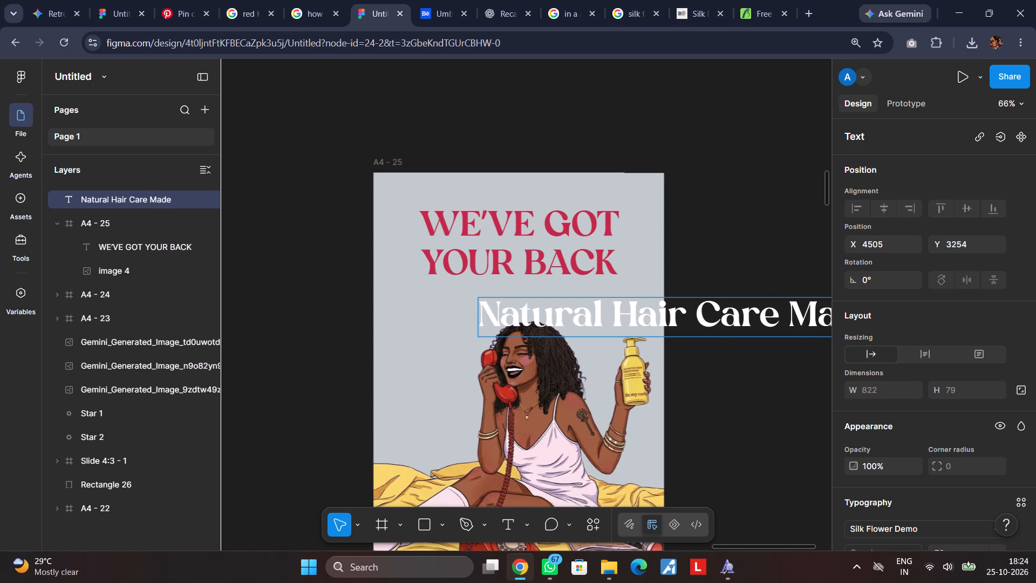
key(space)
text(for)
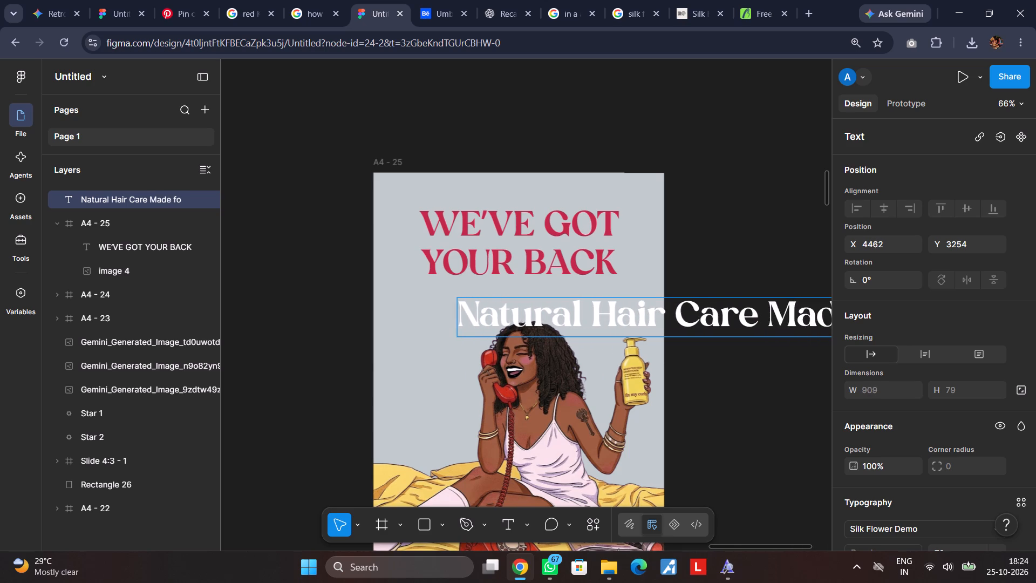
key(space)
key(y)
text(ou)
click(694, 372)
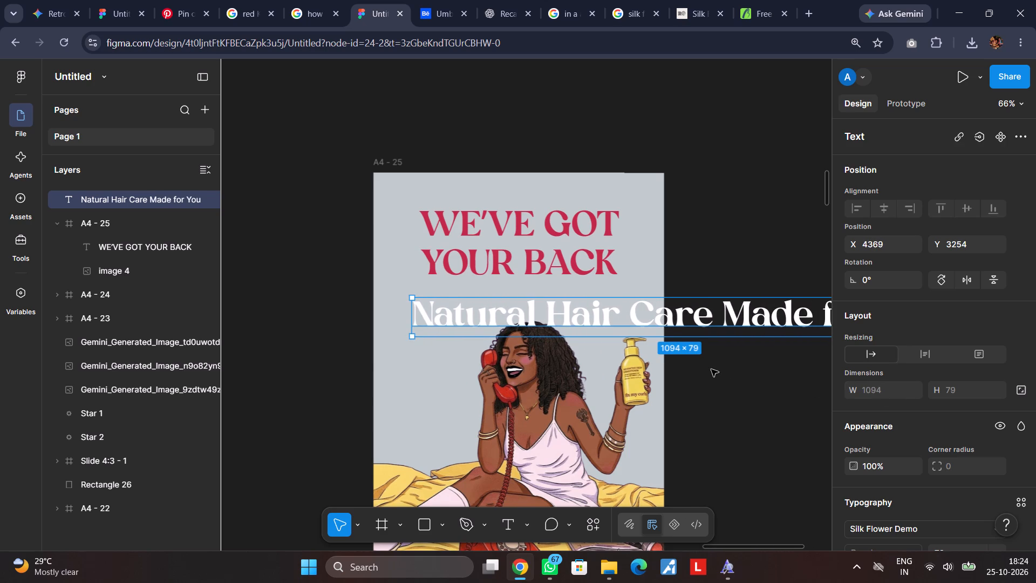
click(713, 369)
Insert a comma after "Care" so the tagline reads "Natural Hair Care, Made for You".
drag(771, 314, 756, 315)
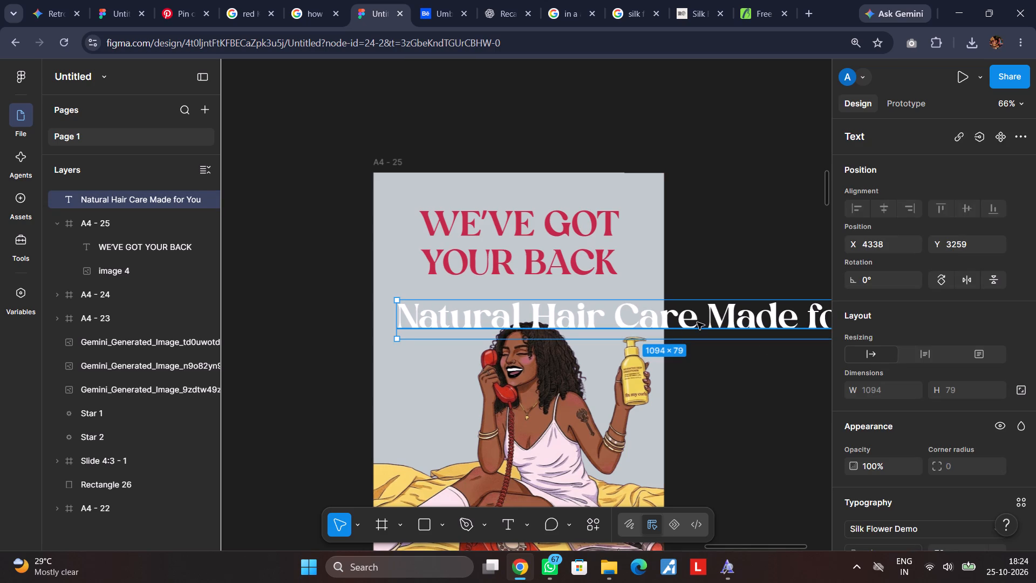
double_click(697, 322)
click(698, 325)
double_click(698, 325)
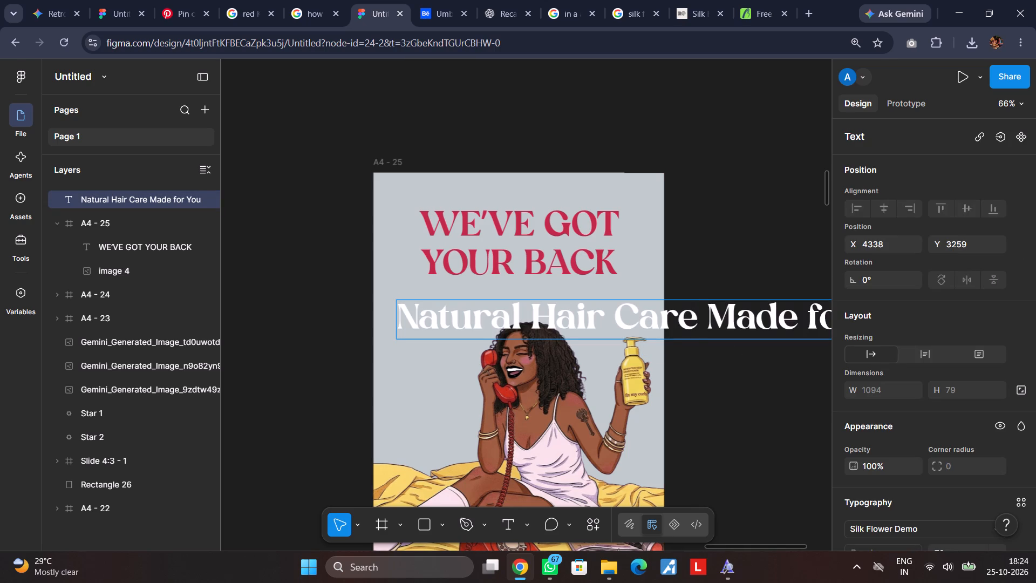
key(comma)
click(698, 381)
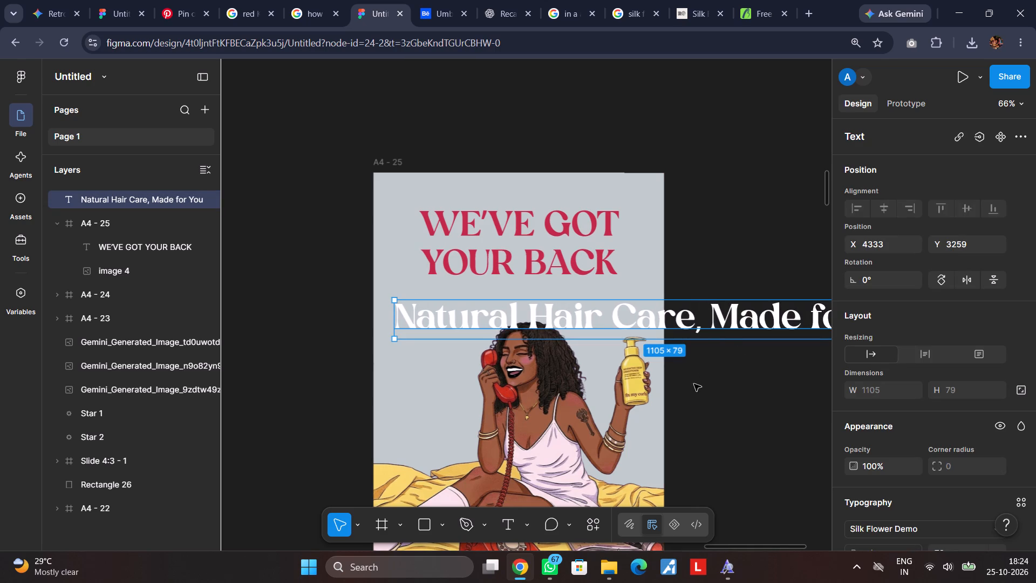
Set the tagline's font size to 36 and place it inside A4 - 25 directly below the headline.
scroll(896, 409, down, 3)
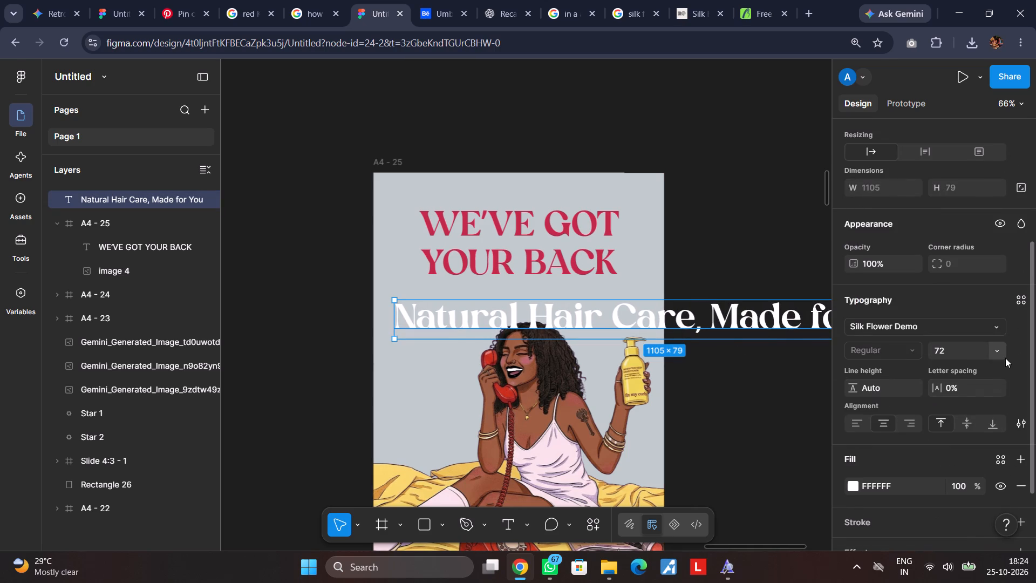
click(998, 351)
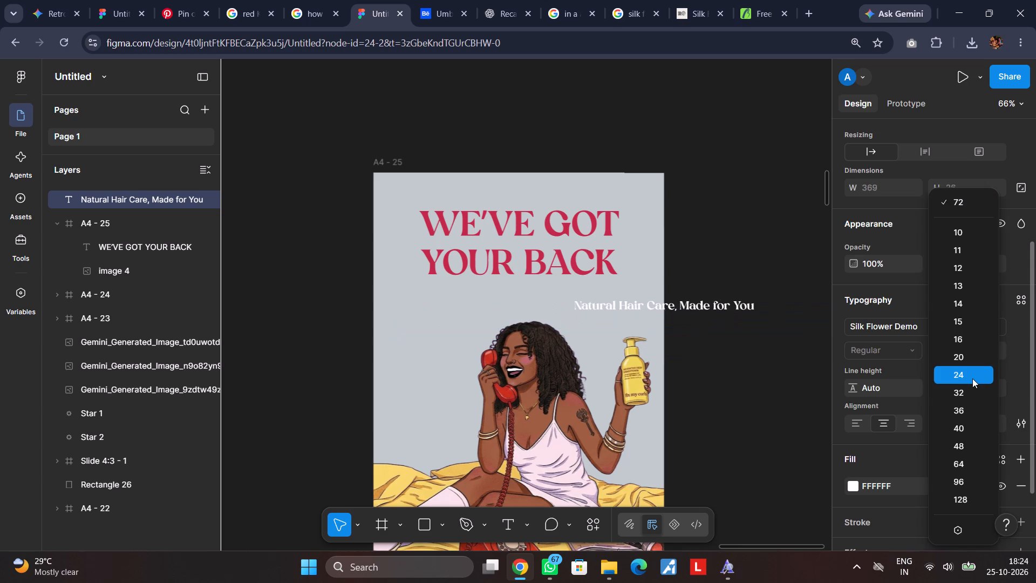
click(972, 408)
drag(740, 315, 615, 300)
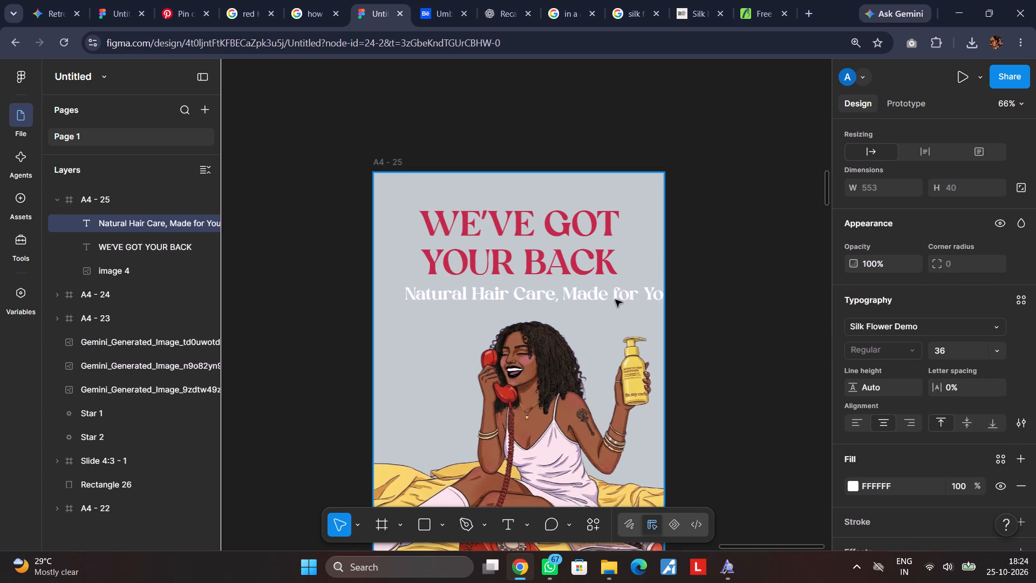
drag(615, 300, 602, 299)
Reduce the tagline's font size in A4 - 25, trying 32 and 24 against the Gemini poster before setting it to 28.
click(999, 353)
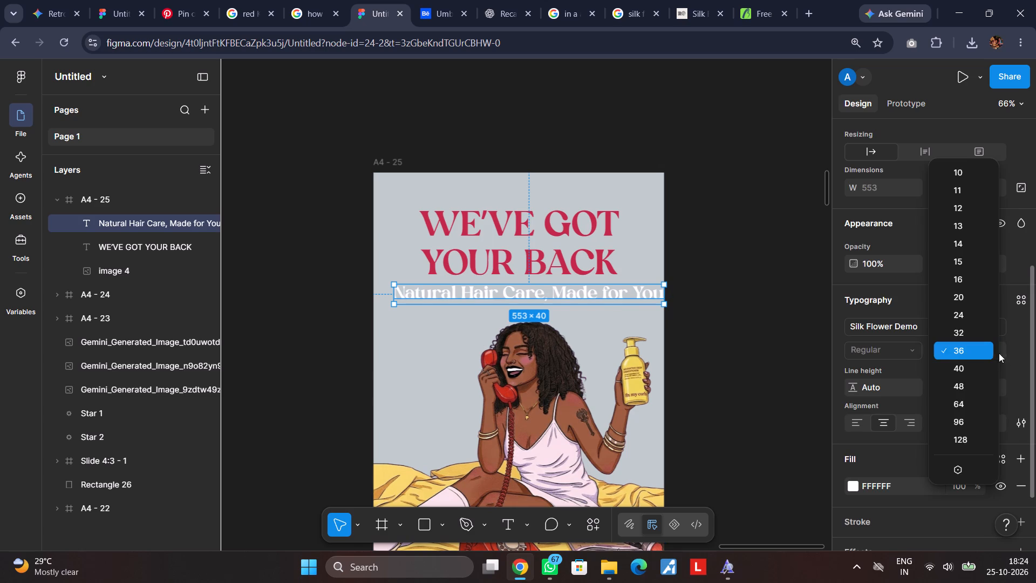
click(974, 333)
click(705, 316)
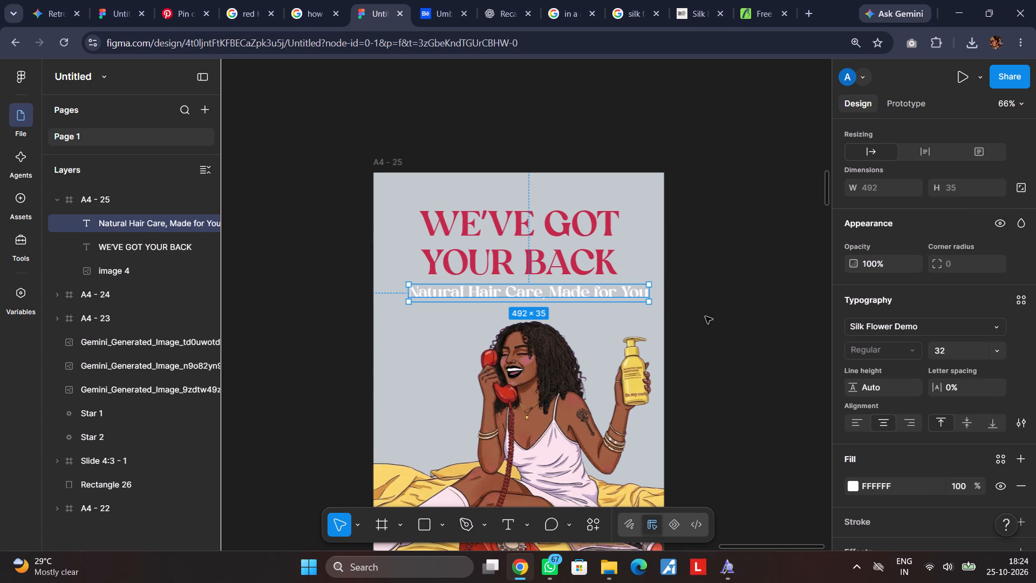
click(53, 0)
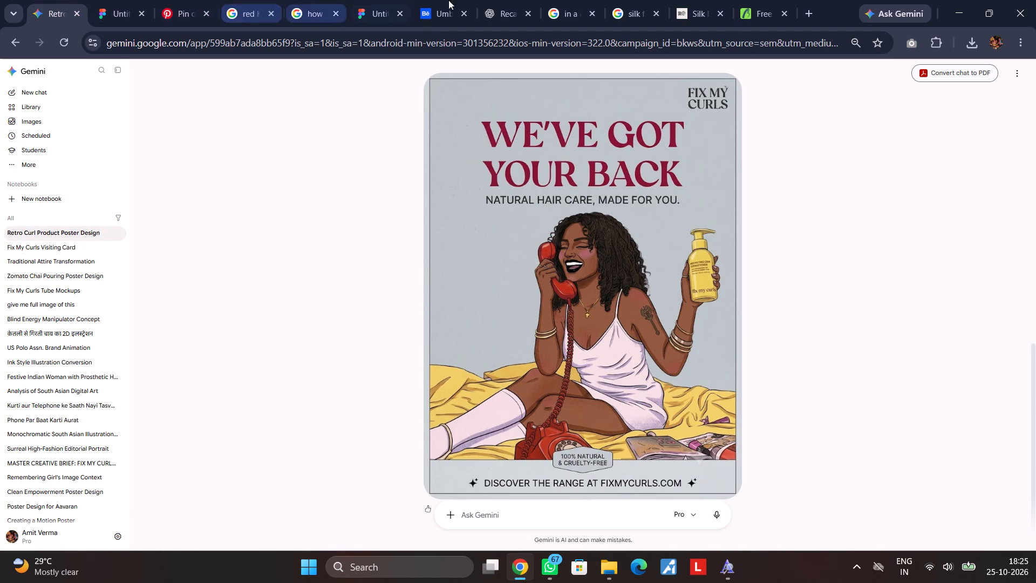
click(377, 9)
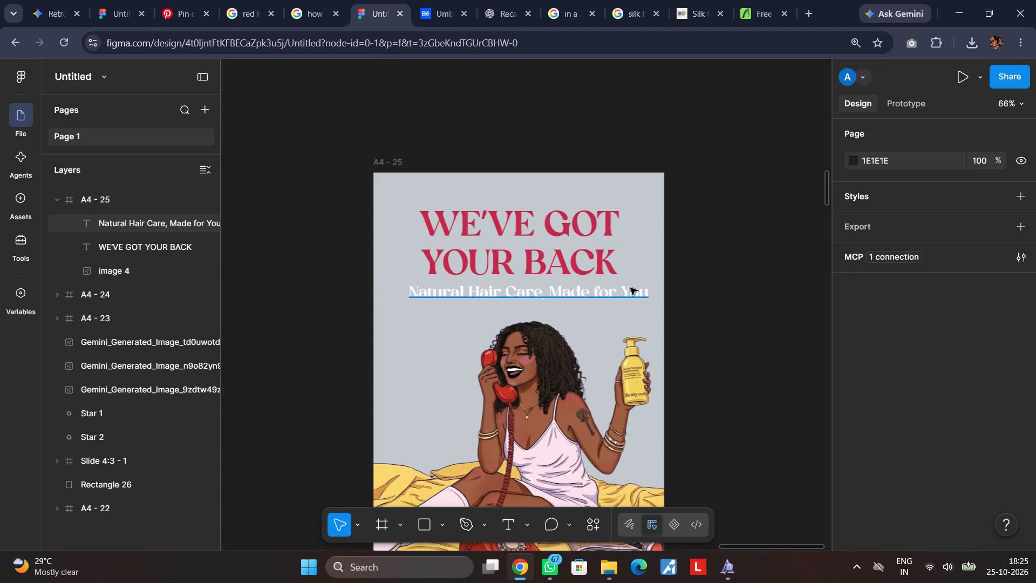
click(630, 288)
scroll(863, 344, down, 6)
click(994, 272)
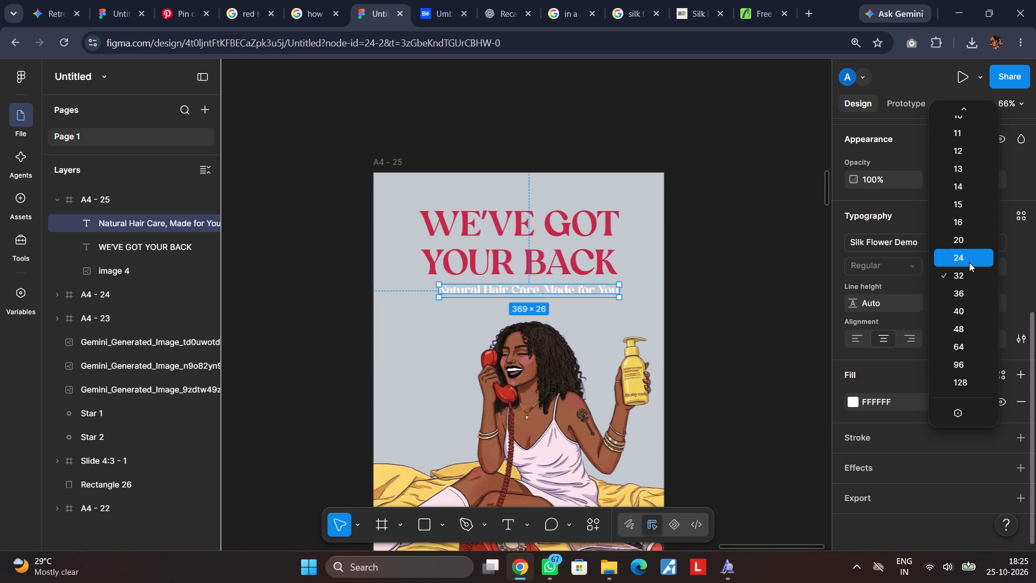
click(969, 262)
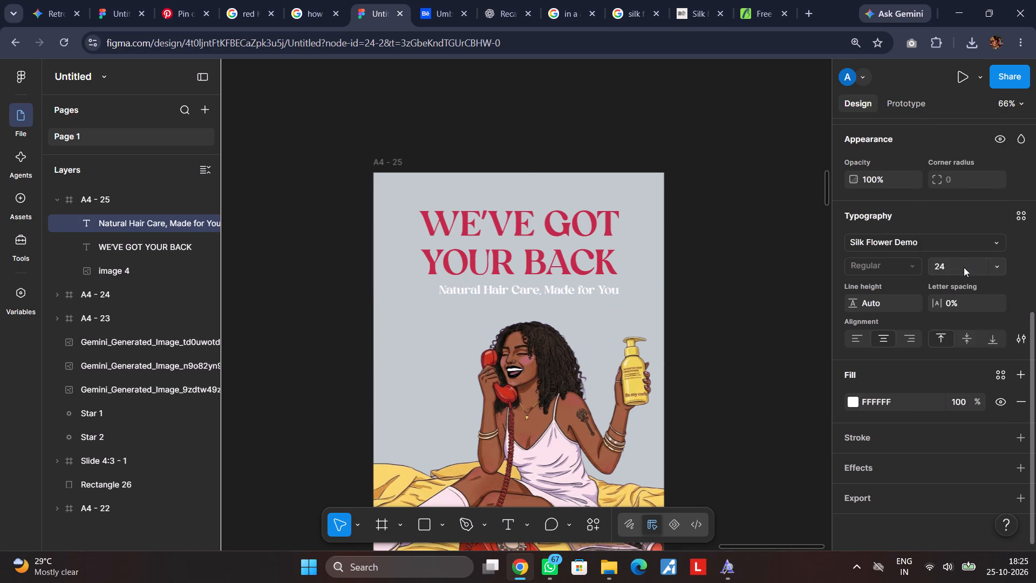
click(957, 268)
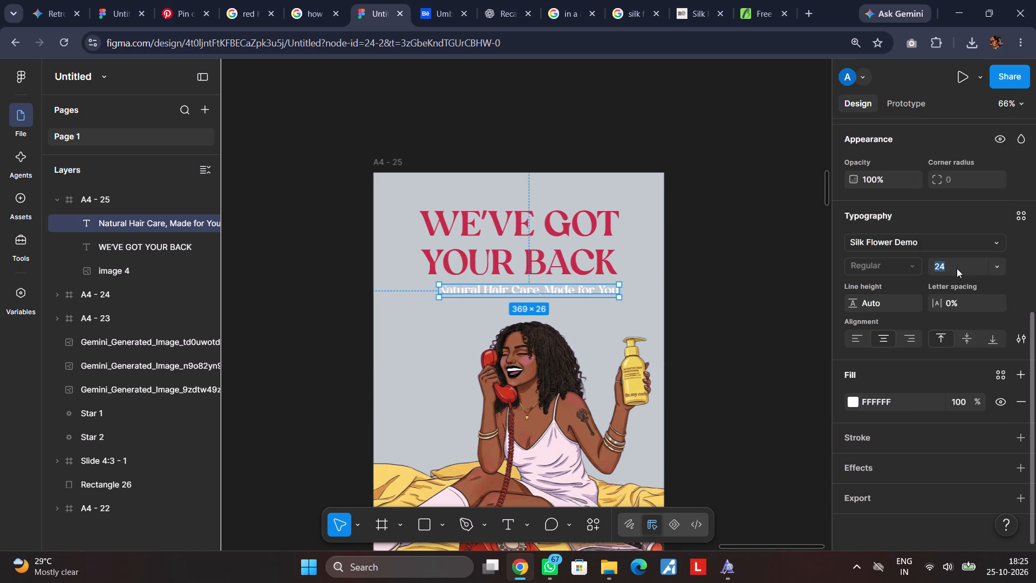
Set the tagline's font size in A4 - 25 to 28.
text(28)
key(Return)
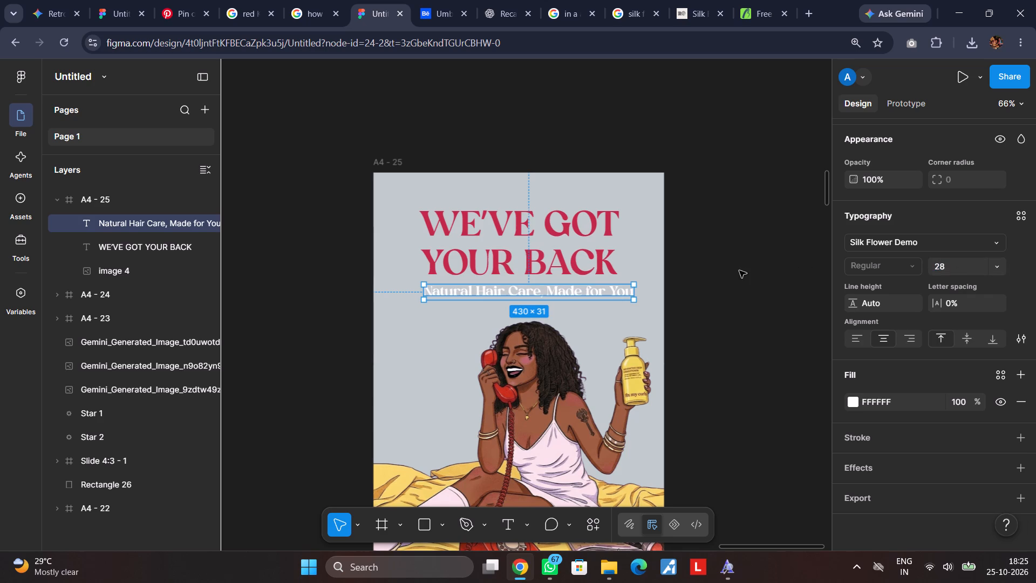
Centre the tagline and the "WE'VE GOT YOUR BACK" headline horizontally within A4 - 25.
drag(619, 290, 614, 289)
click(773, 317)
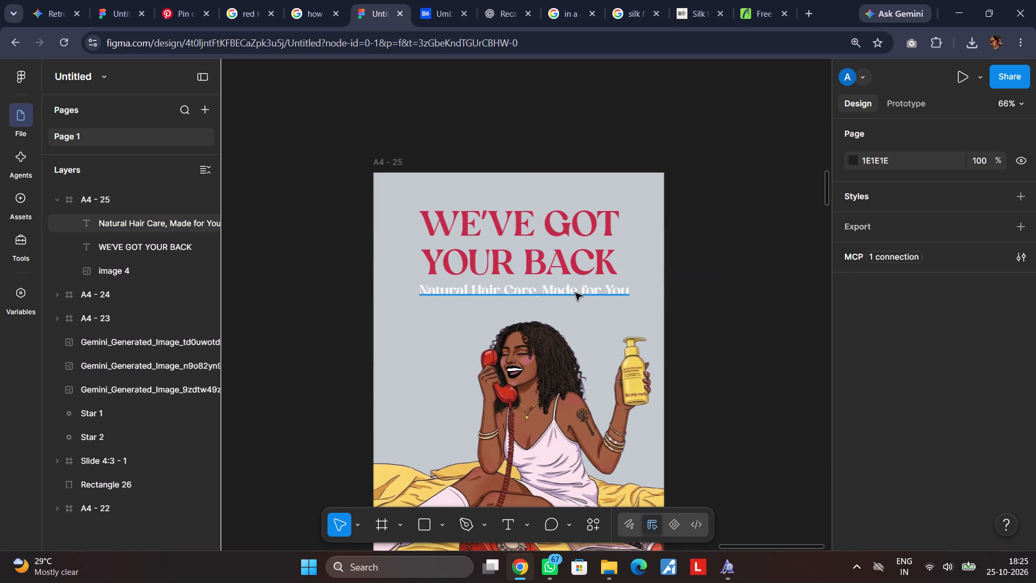
click(575, 293)
click(885, 207)
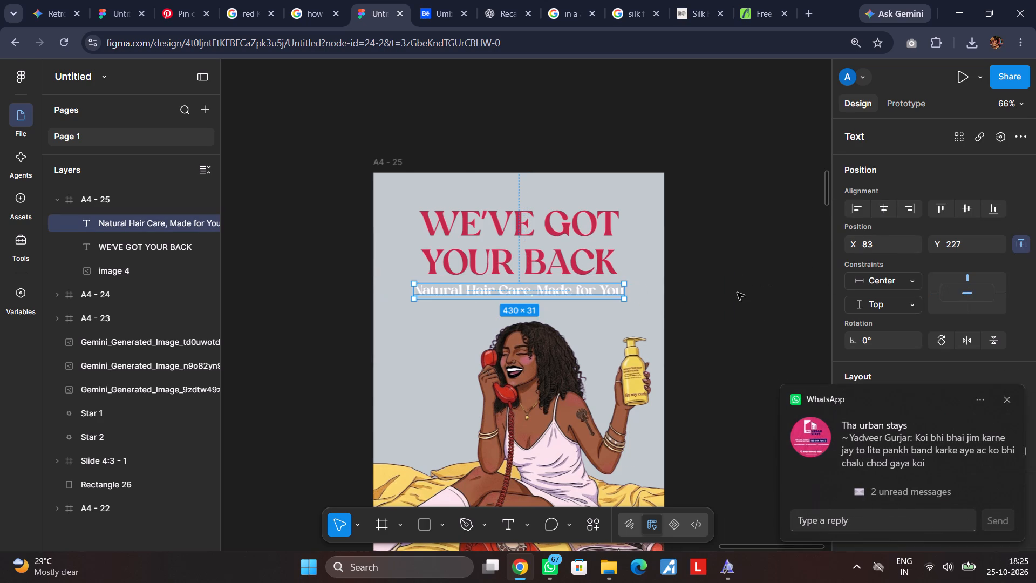
click(737, 293)
click(560, 260)
click(879, 206)
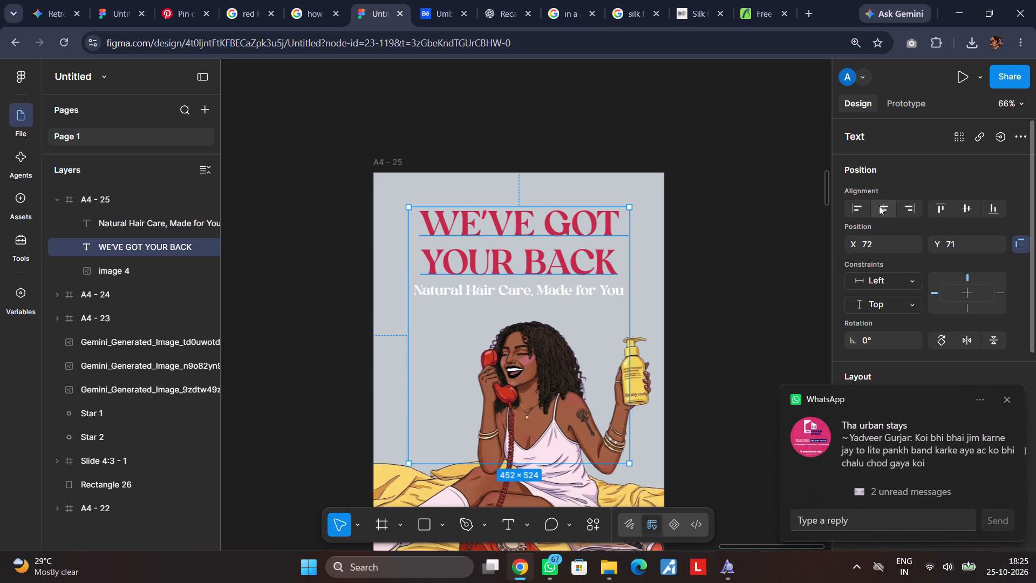
click(753, 276)
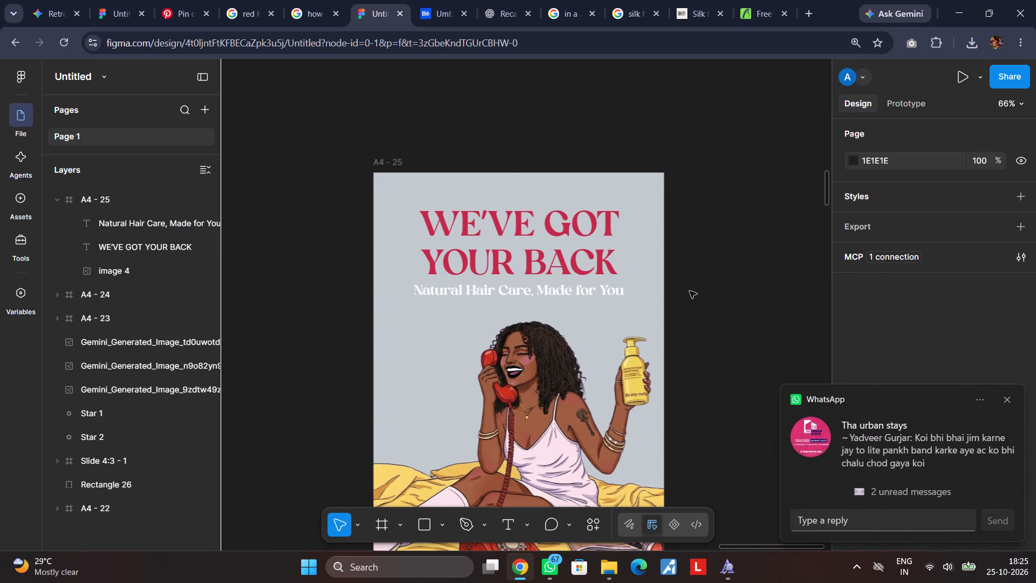
Change the fill of the "Natural Hair Care, Made for You" tagline to black.
click(550, 289)
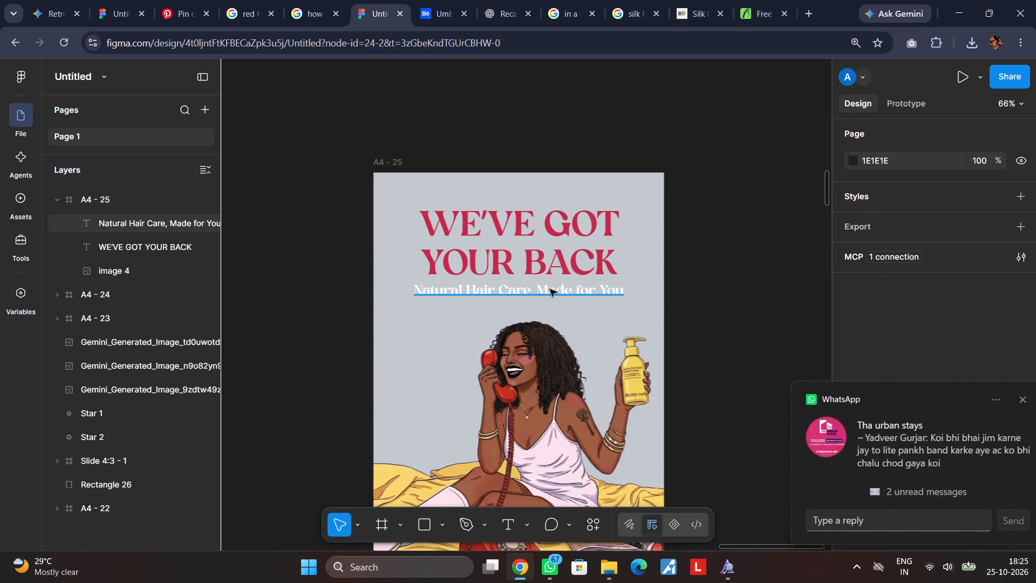
scroll(912, 453, down, 6)
click(850, 404)
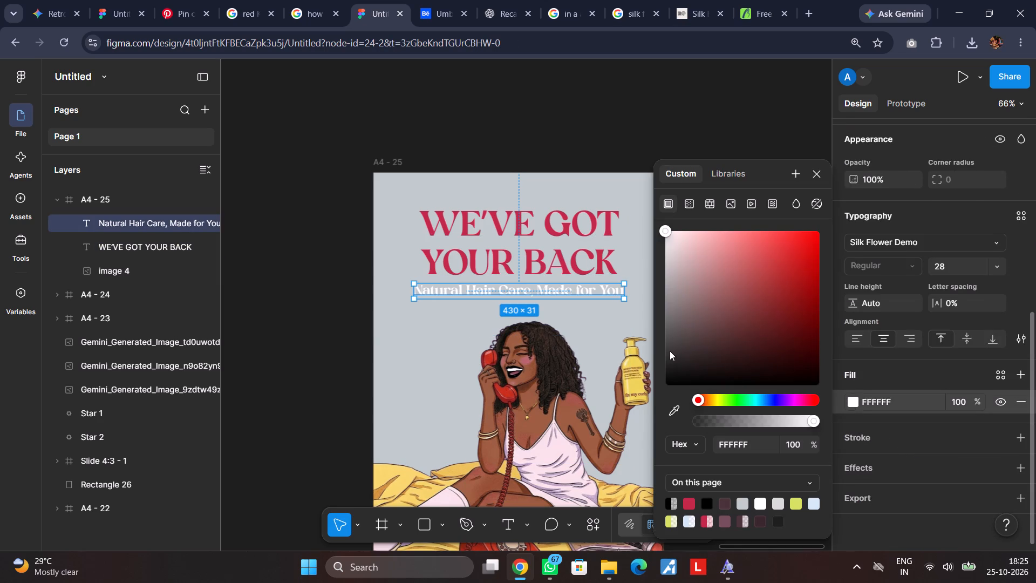
drag(670, 351, 631, 456)
click(813, 168)
click(761, 309)
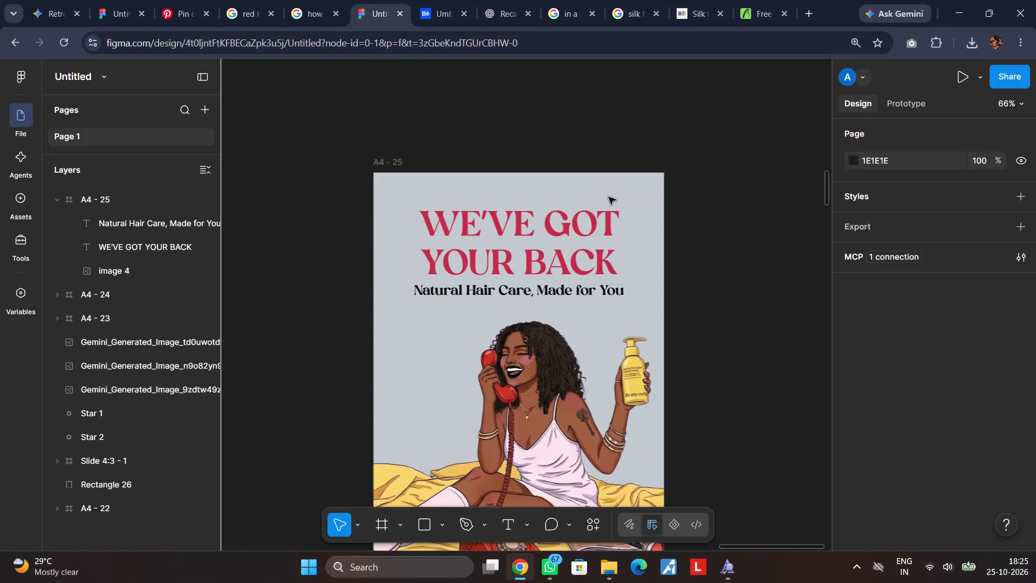
Duplicate the red fix my curls logo at the top of Slide 4:3 - 1 and move the copy toward the A4 posters.
scroll(645, 221, up, 4)
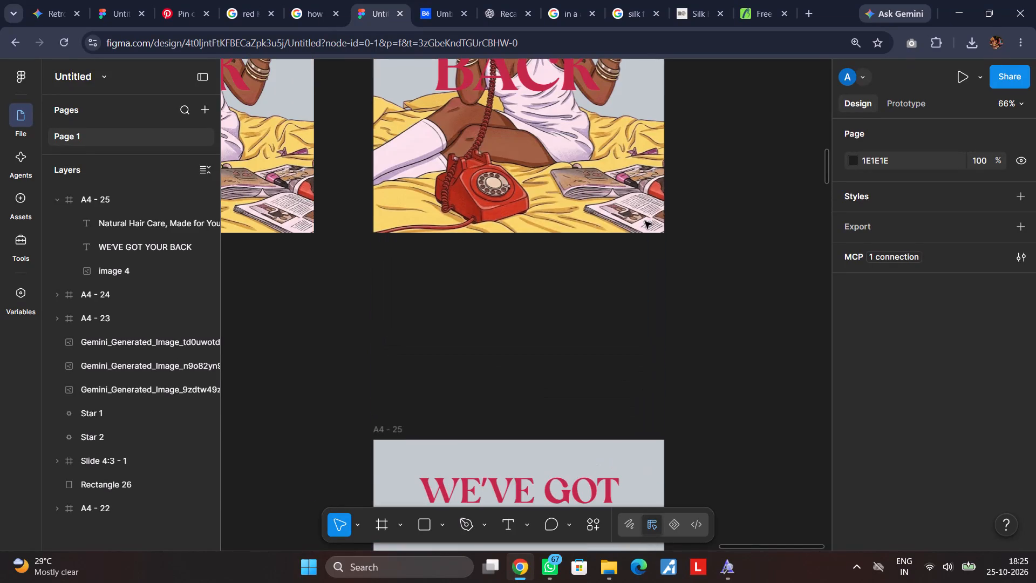
scroll(645, 221, up, 2)
scroll(572, 230, right, 1)
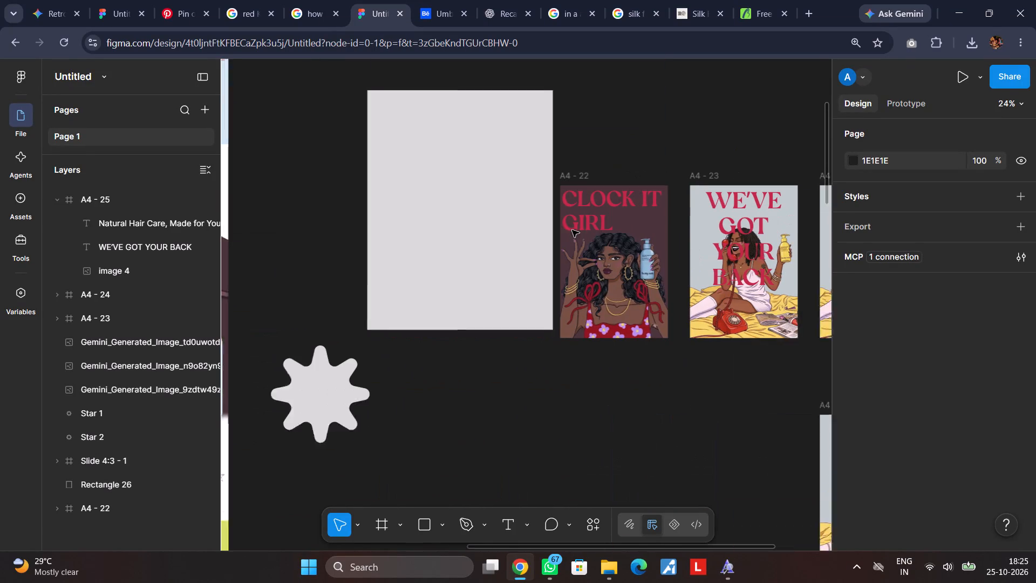
scroll(572, 230, right, 4)
scroll(556, 225, up, 1)
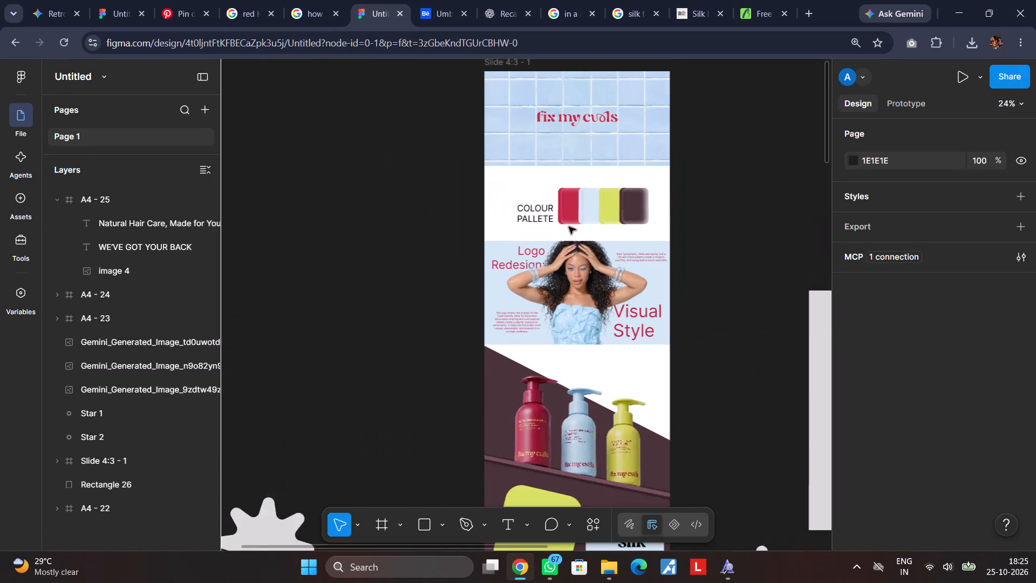
scroll(569, 227, up, 2)
alt+drag(591, 173, 1035, 582)
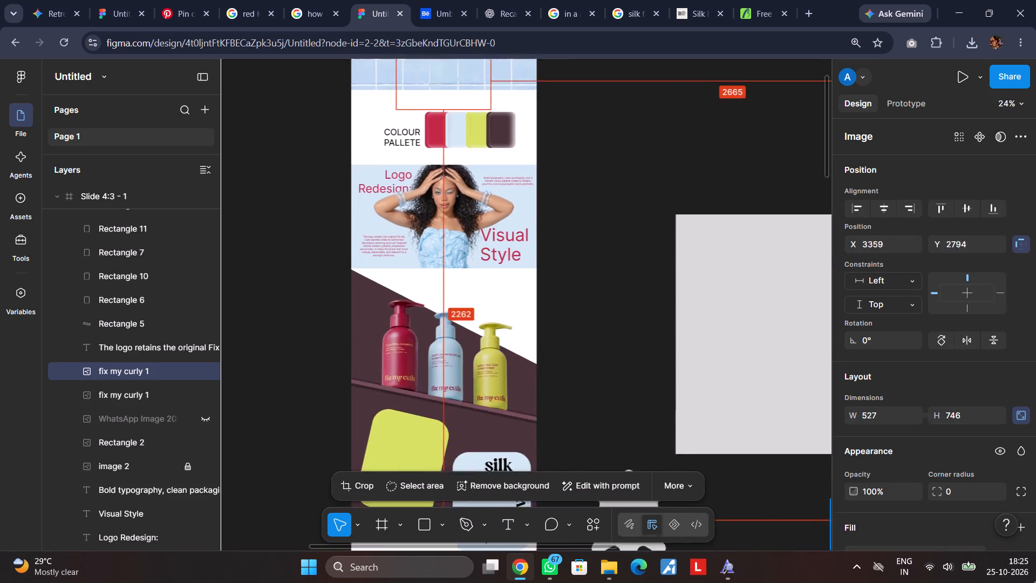
Move the duplicate fix my curls logo image out of Slide 4:3 - 1 onto the empty canvas beside A4 - 25.
alt+drag(1035, 582, 720, 231)
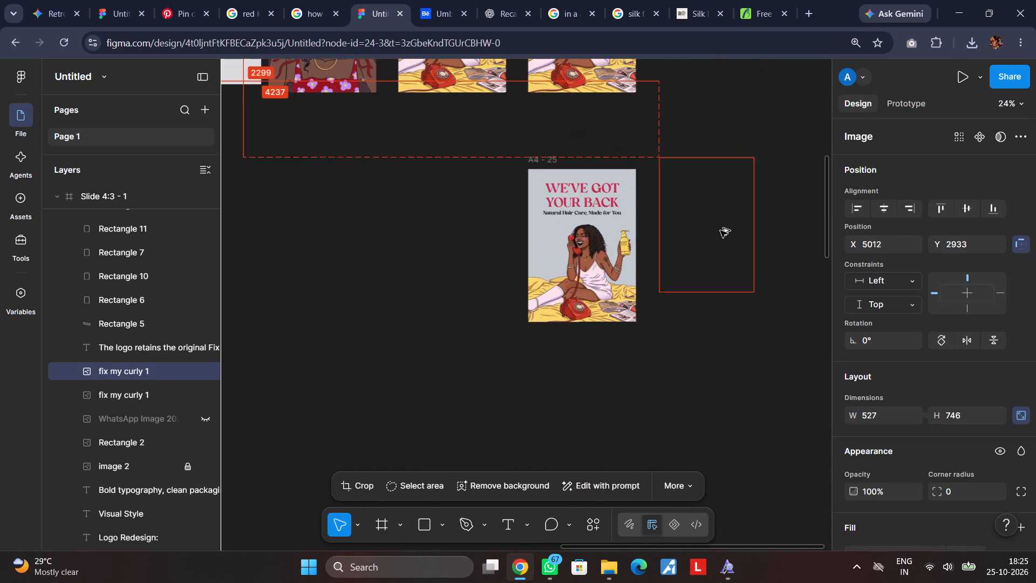
alt+drag(720, 231, 720, 232)
scroll(716, 235, up, 1)
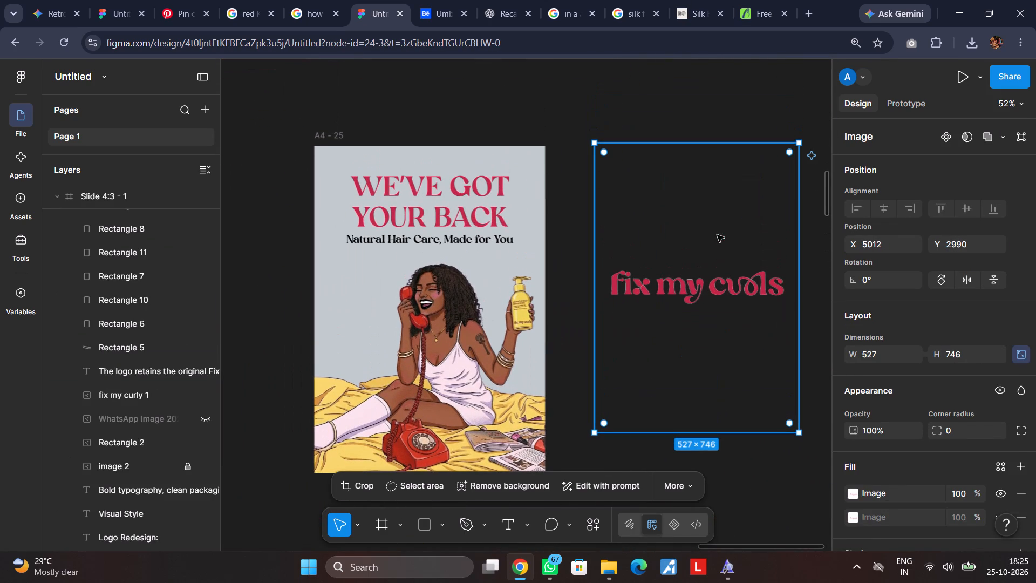
drag(720, 304, 685, 235)
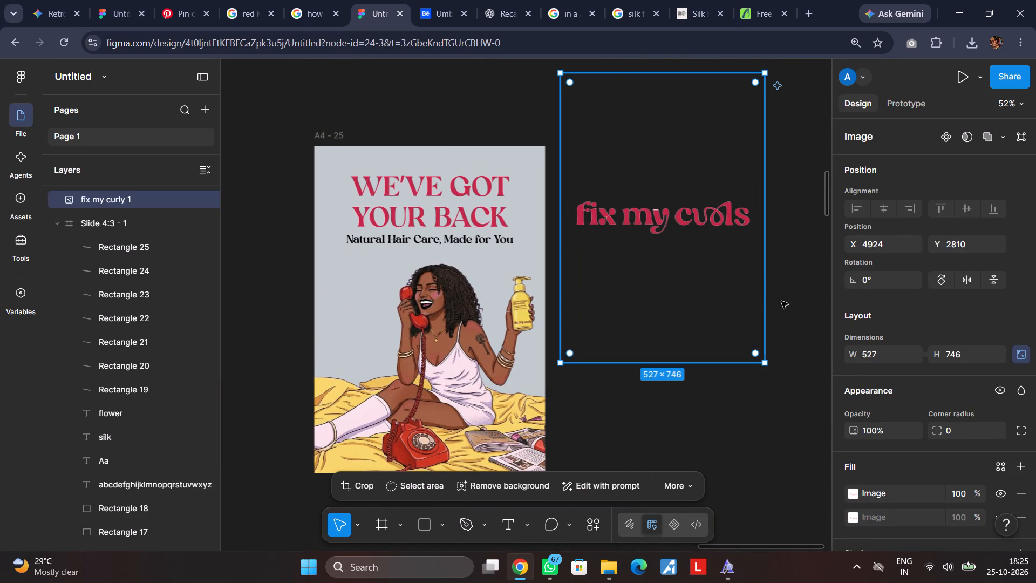
Crop the empty area around the fix my curls logo so the image measures about 474 × 107.
scroll(880, 402, down, 6)
click(853, 375)
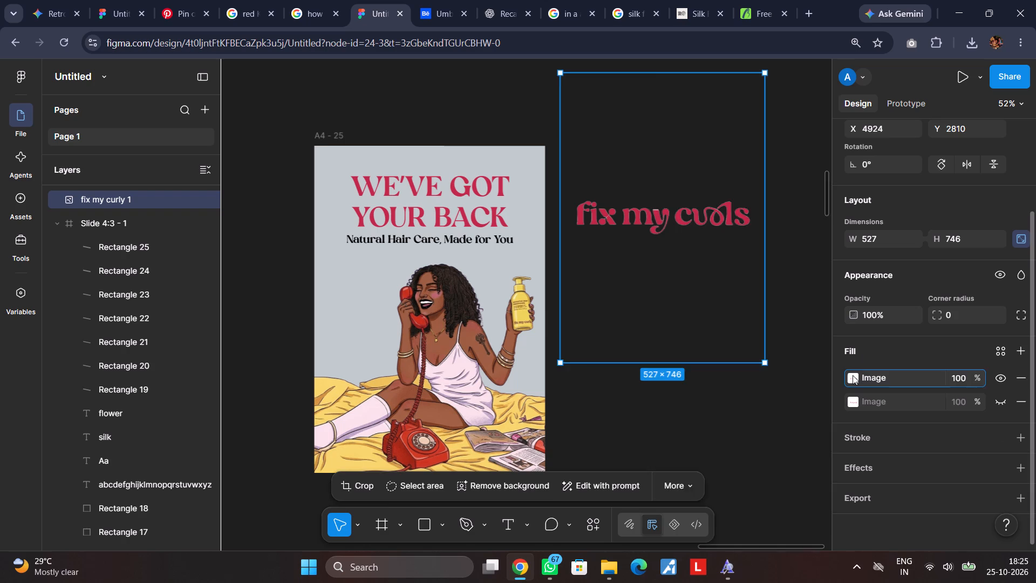
click(685, 226)
click(693, 255)
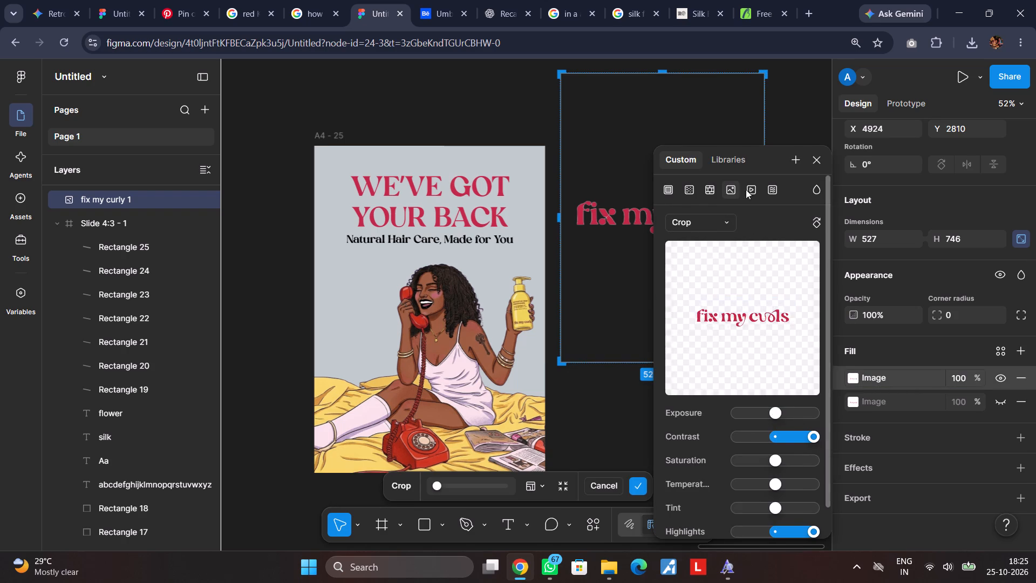
drag(755, 167, 911, 164)
drag(665, 66, 666, 72)
double_click(860, 219)
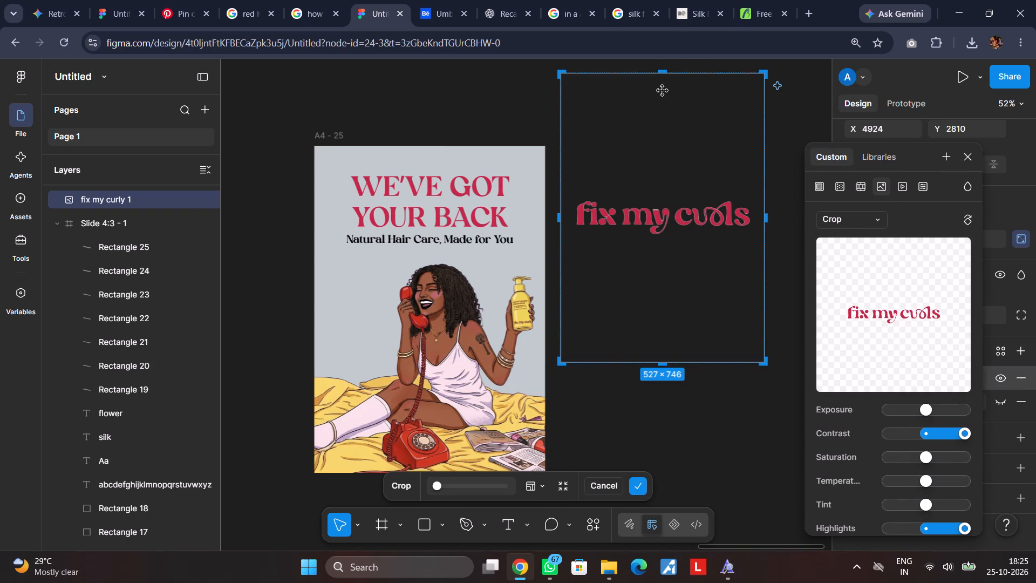
drag(659, 72, 684, 195)
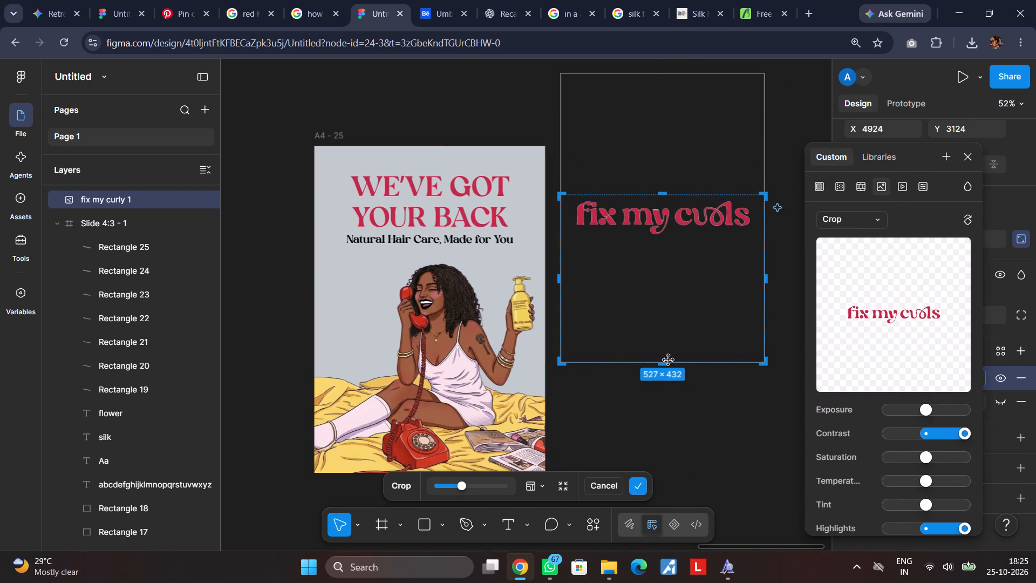
drag(671, 363, 678, 236)
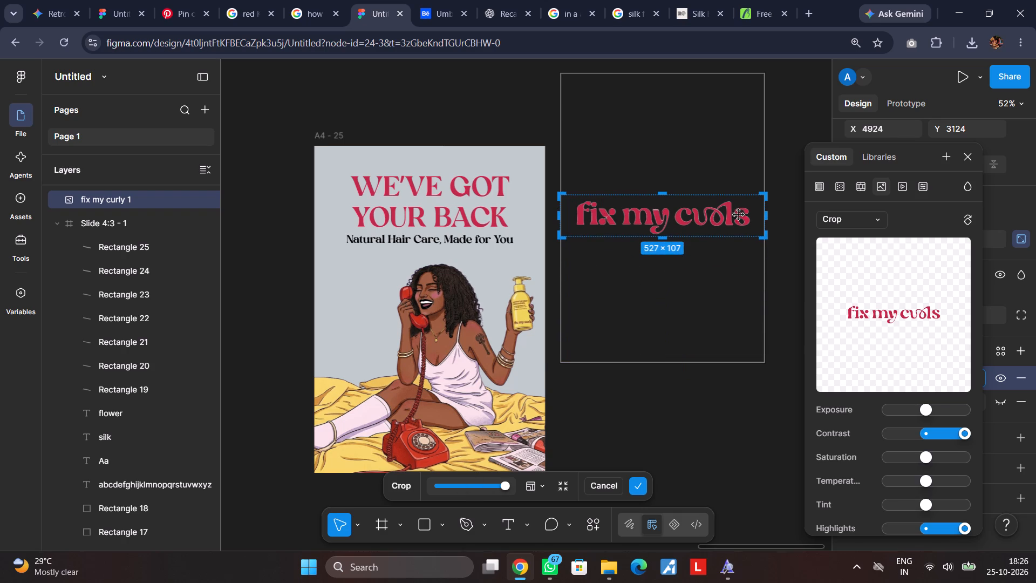
drag(765, 212, 756, 215)
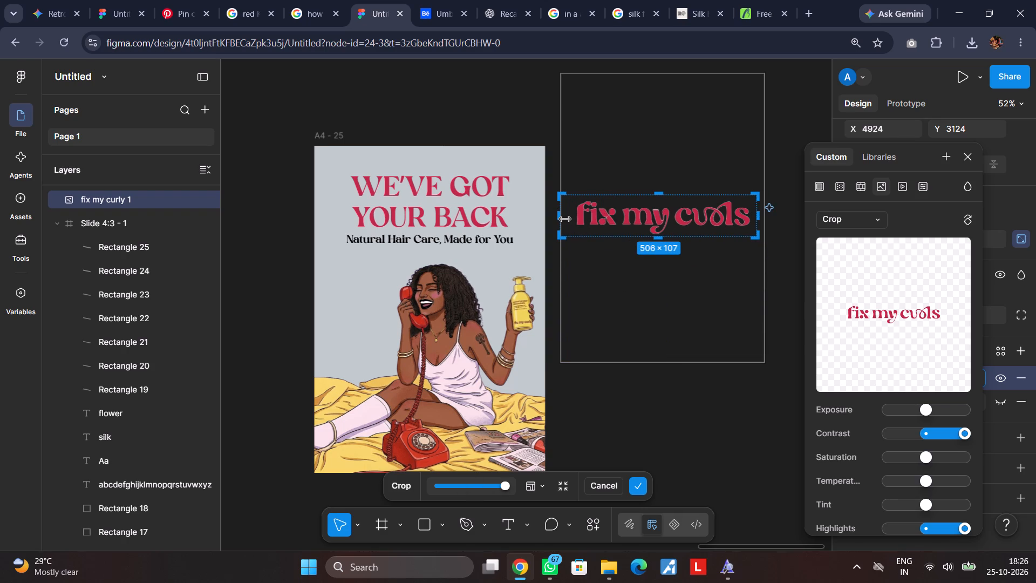
drag(565, 219, 572, 219)
key(Return)
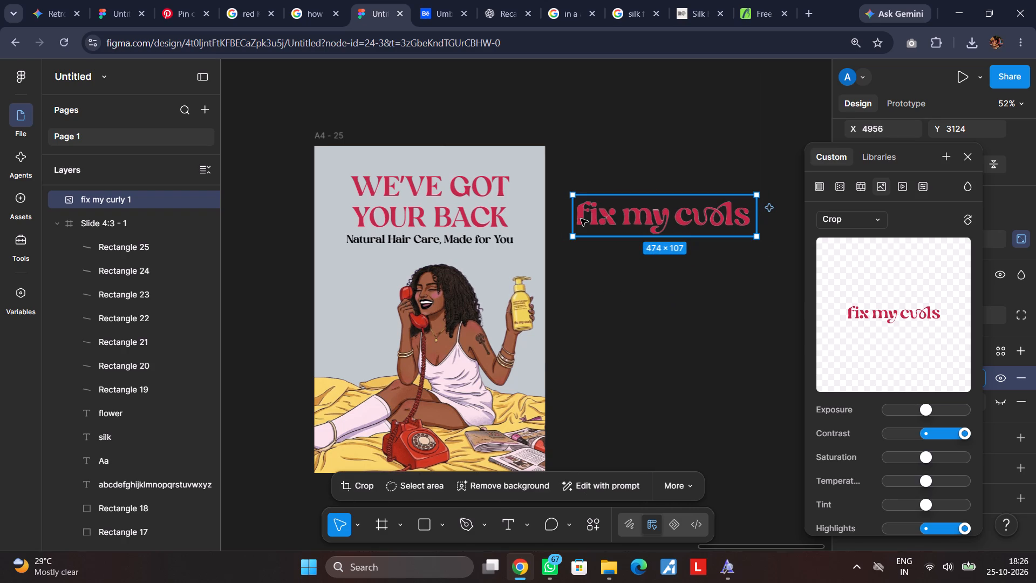
click(606, 258)
Scale the cropped logo down to about 186 × 42 and place it in the upper-right corner of A4 - 25.
click(653, 216)
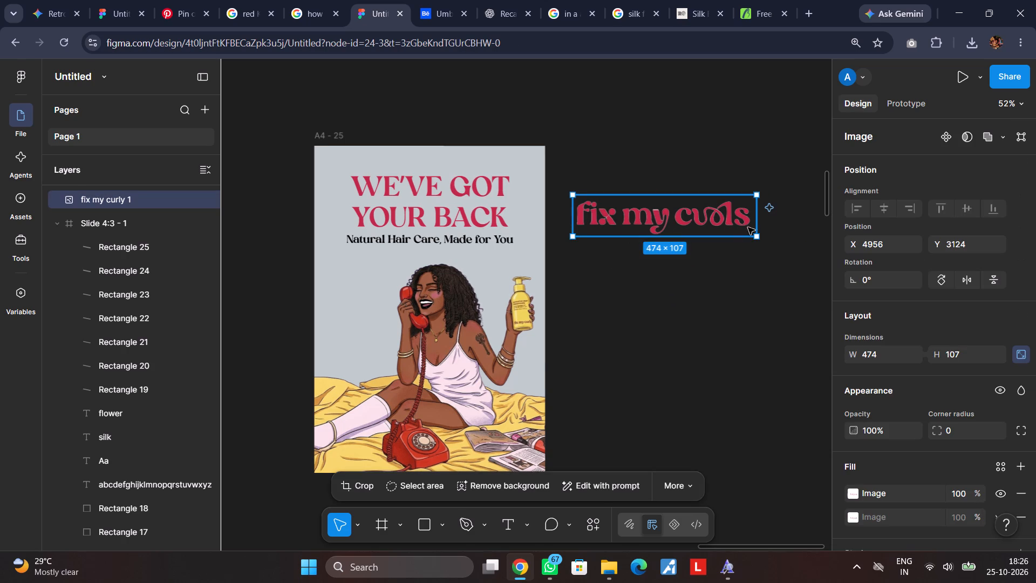
drag(760, 240, 645, 211)
click(689, 216)
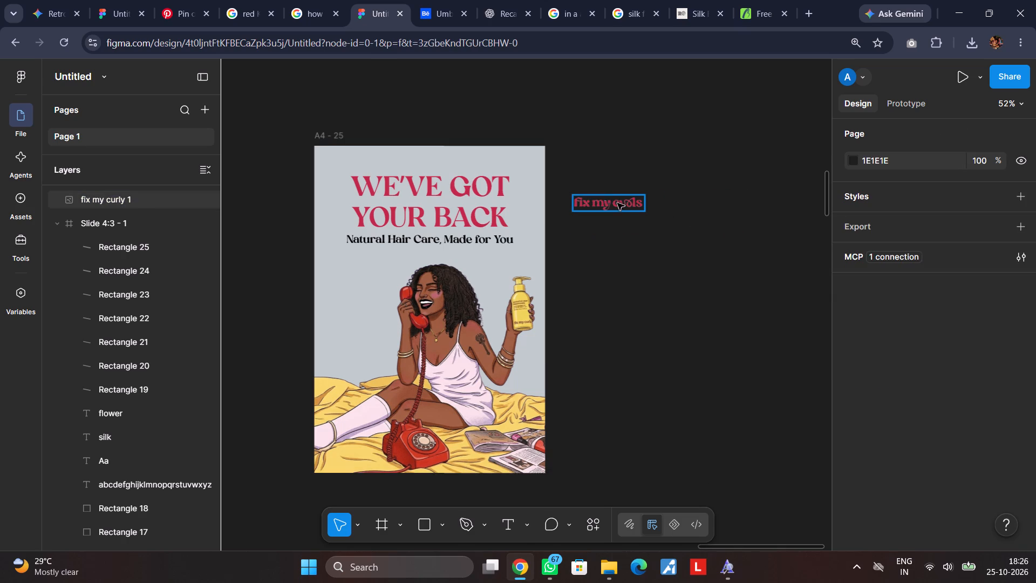
drag(623, 208, 520, 164)
click(629, 179)
Shrink the logo to about 159 × 36 and adjust its margins from the poster's top and right edges.
scroll(625, 177, right, 2)
scroll(626, 177, up, 2)
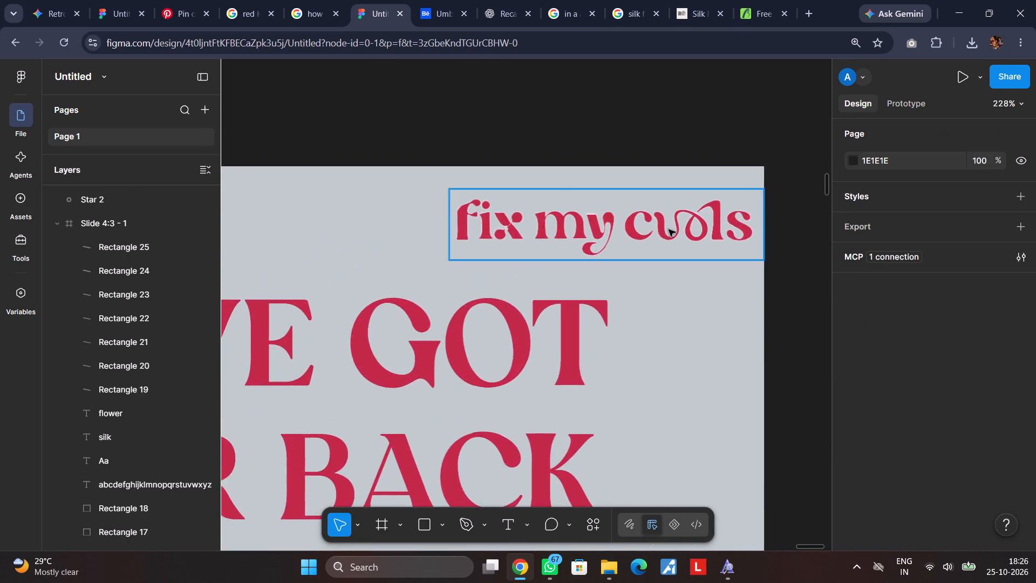
drag(676, 227, 663, 222)
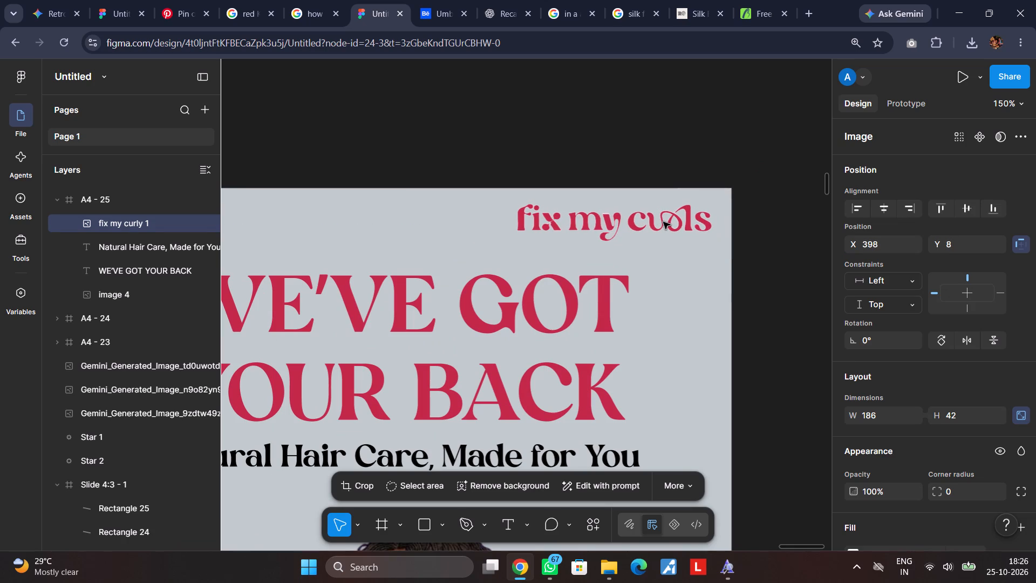
drag(663, 222, 658, 224)
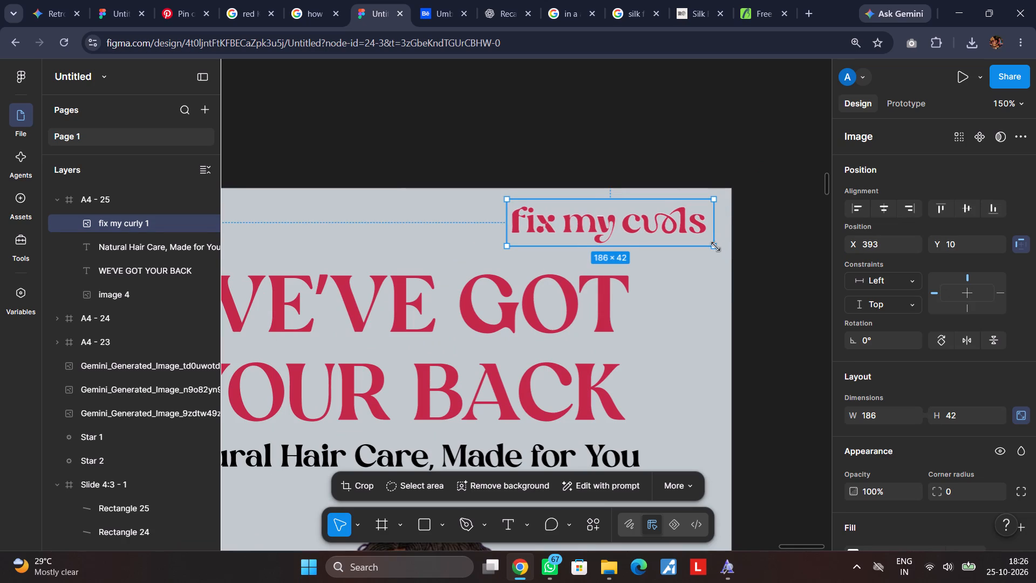
drag(715, 246, 684, 239)
drag(630, 212, 654, 216)
click(678, 161)
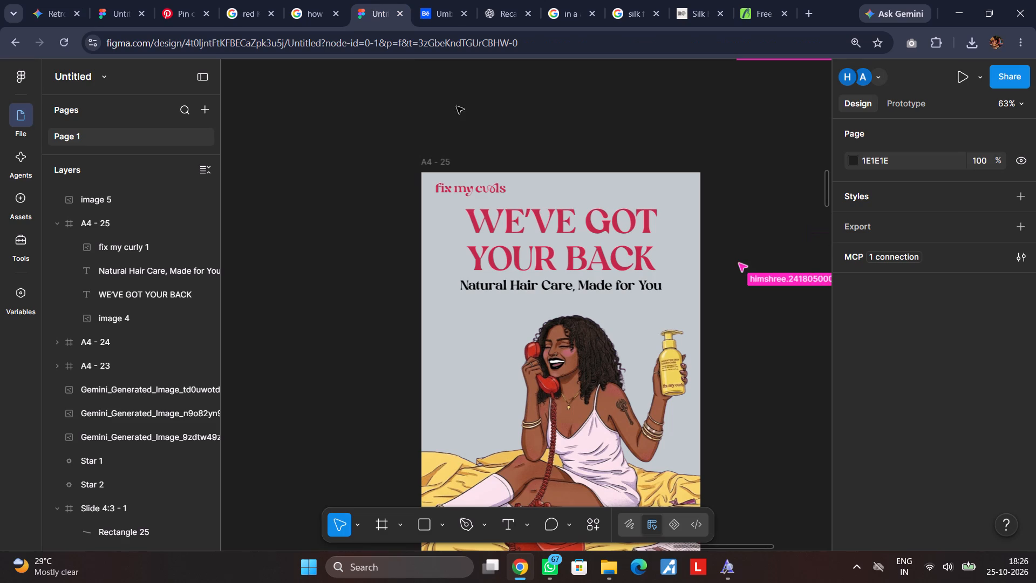
click(584, 134)
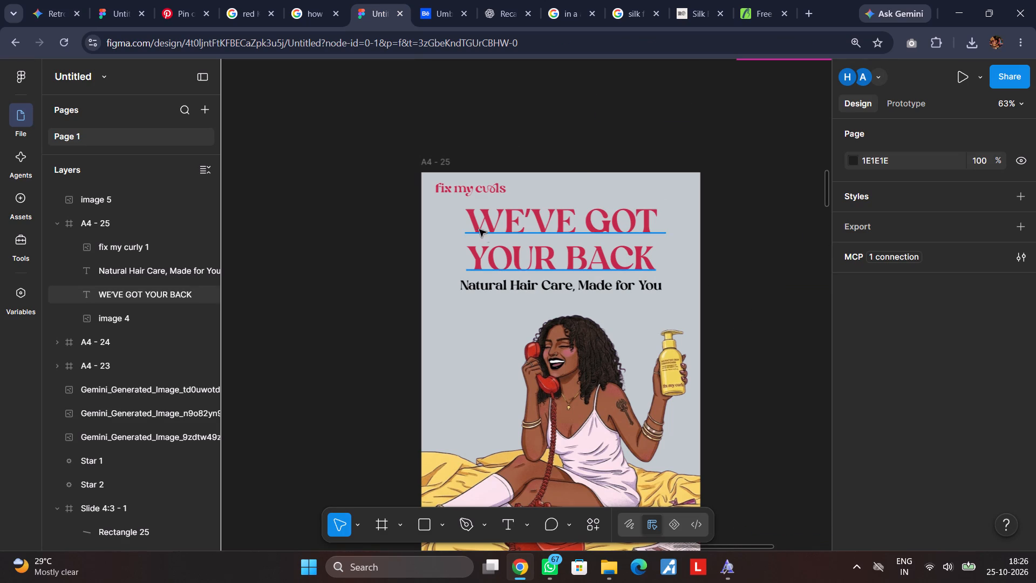
click(512, 287)
scroll(911, 390, down, 4)
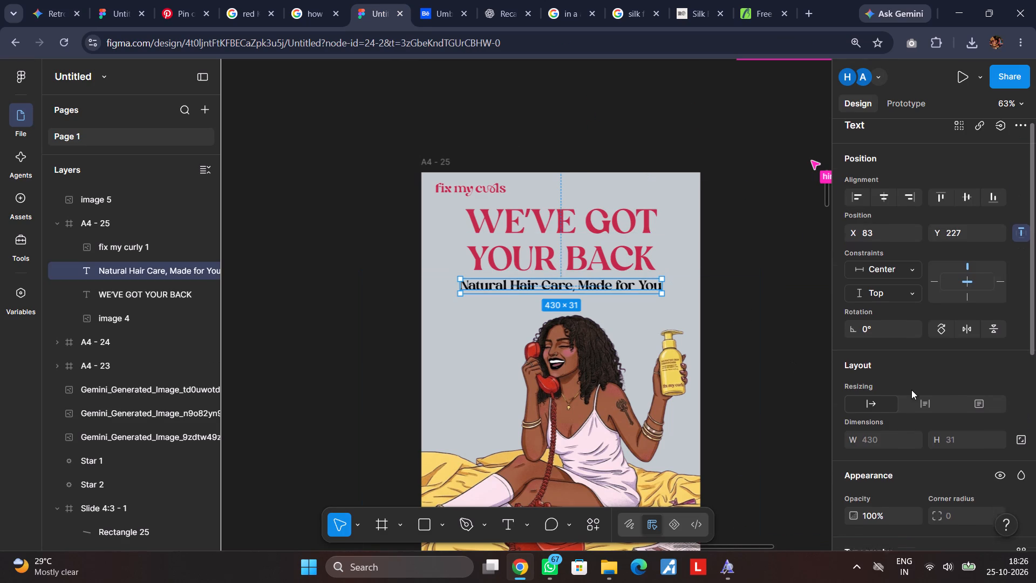
scroll(911, 390, down, 1)
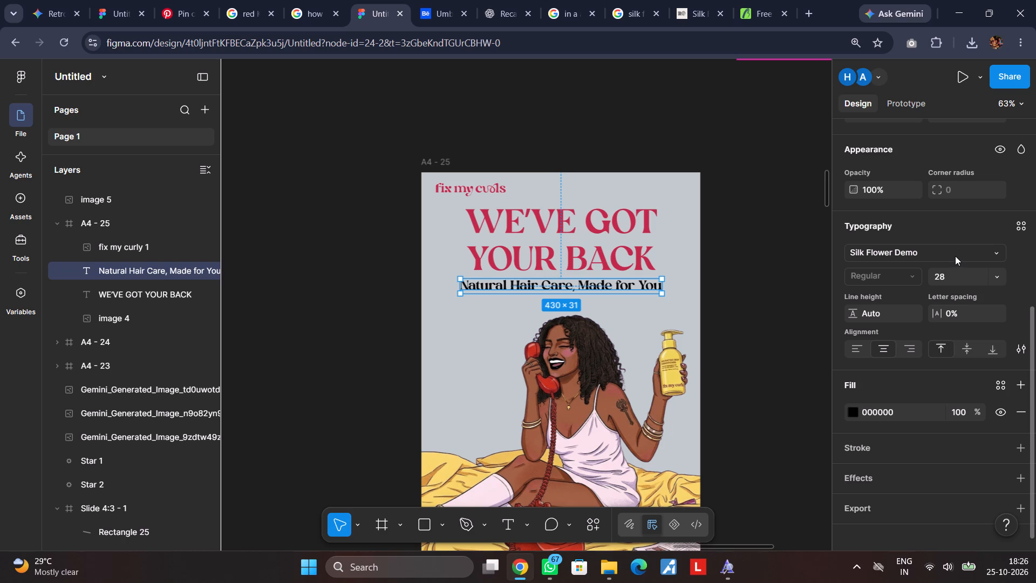
click(959, 250)
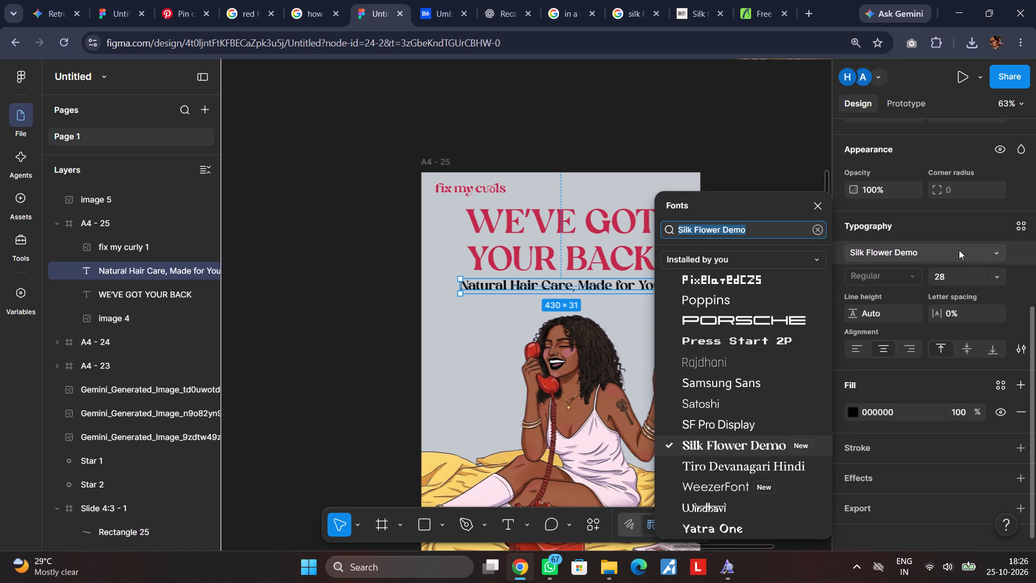
click(959, 250)
Search the web in a new tab for "best combination with silk flower demo regular font".
click(808, 10)
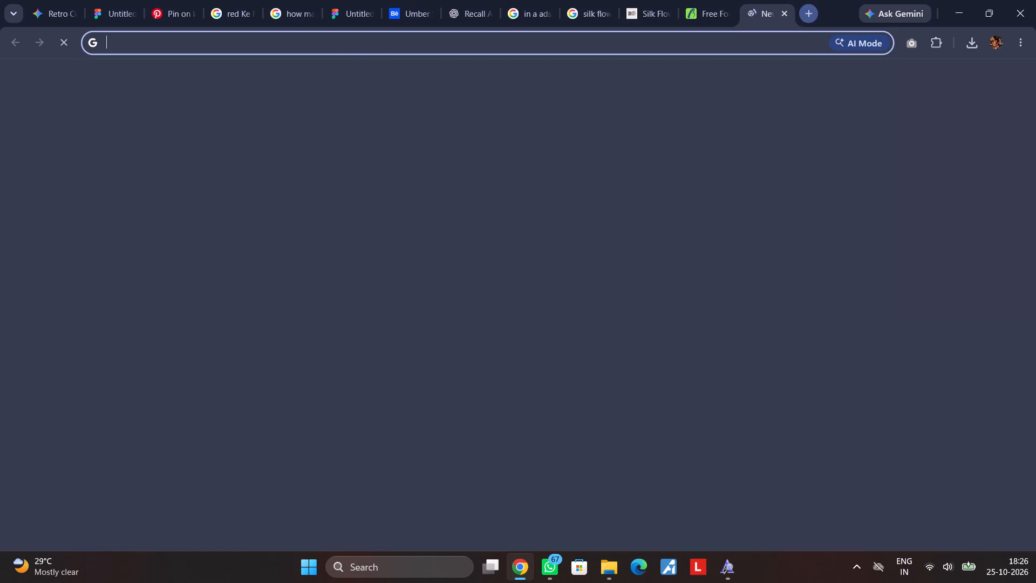
click(700, 44)
text(best combination with silk)
key(space)
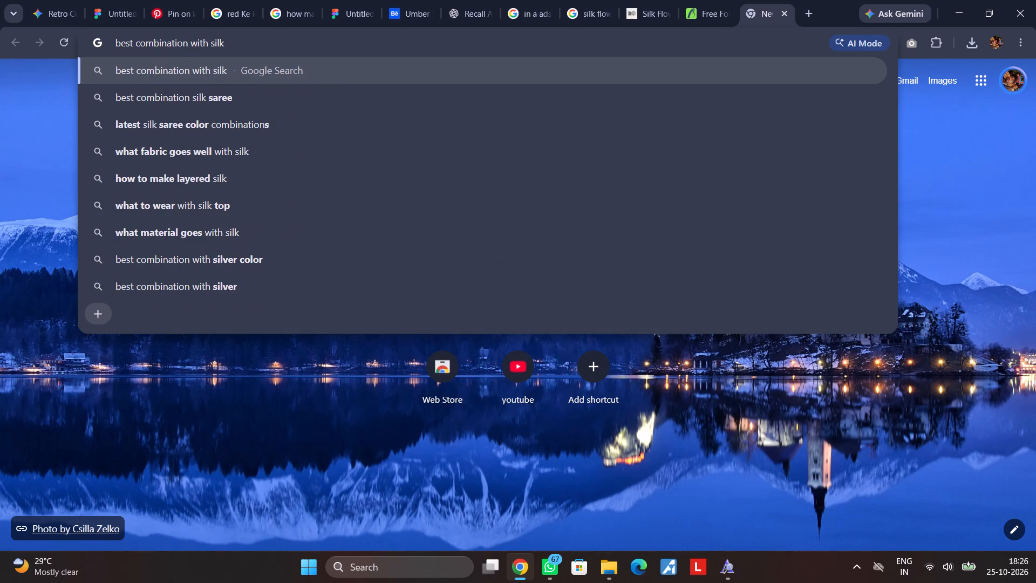
text(flower demo regular)
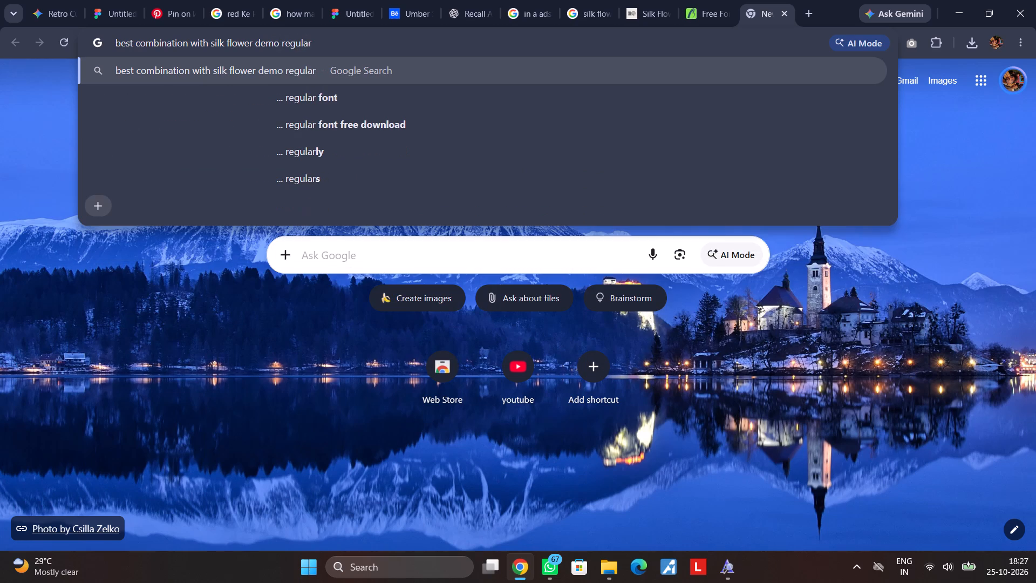
key(space)
text(font)
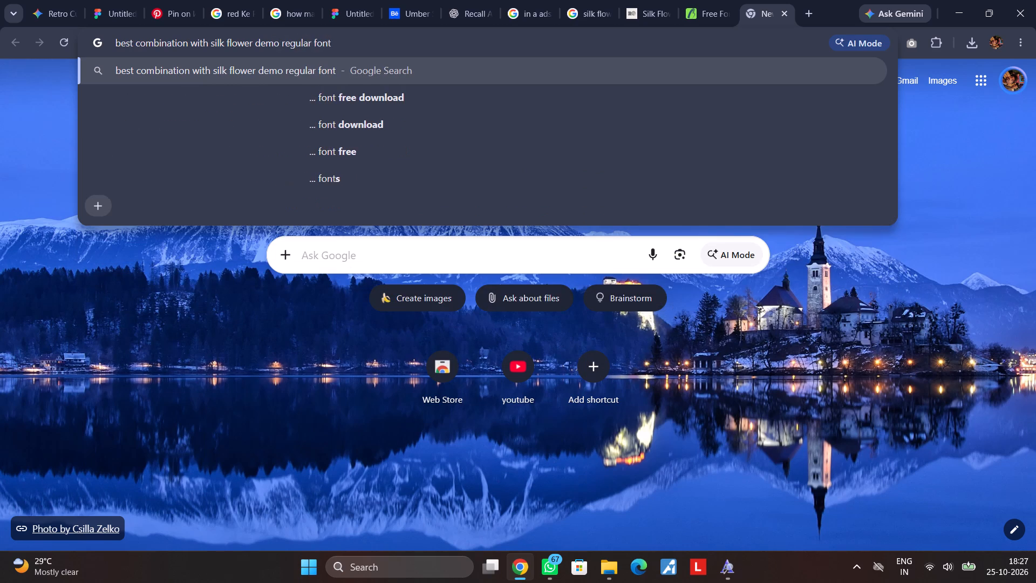
key(Return)
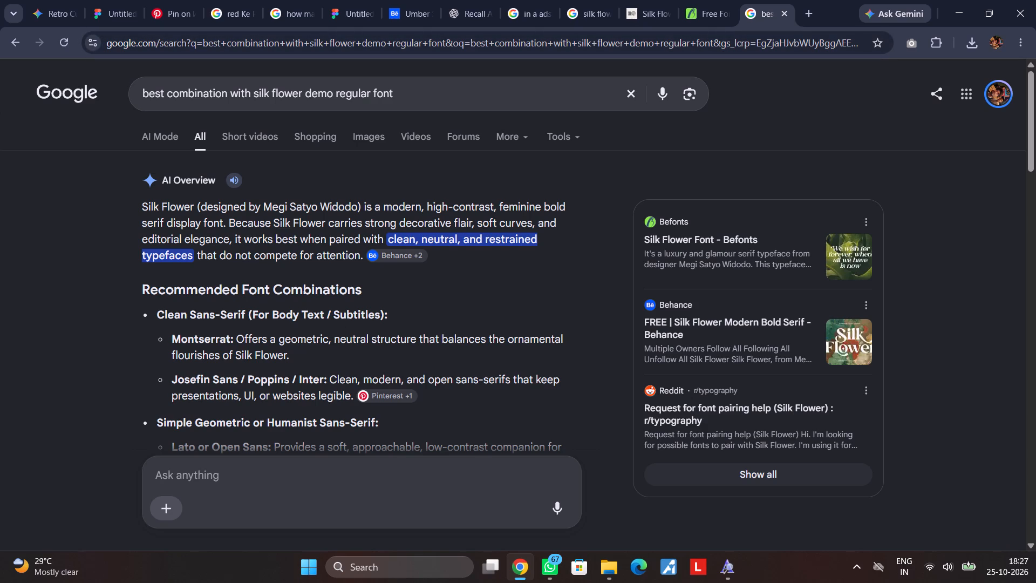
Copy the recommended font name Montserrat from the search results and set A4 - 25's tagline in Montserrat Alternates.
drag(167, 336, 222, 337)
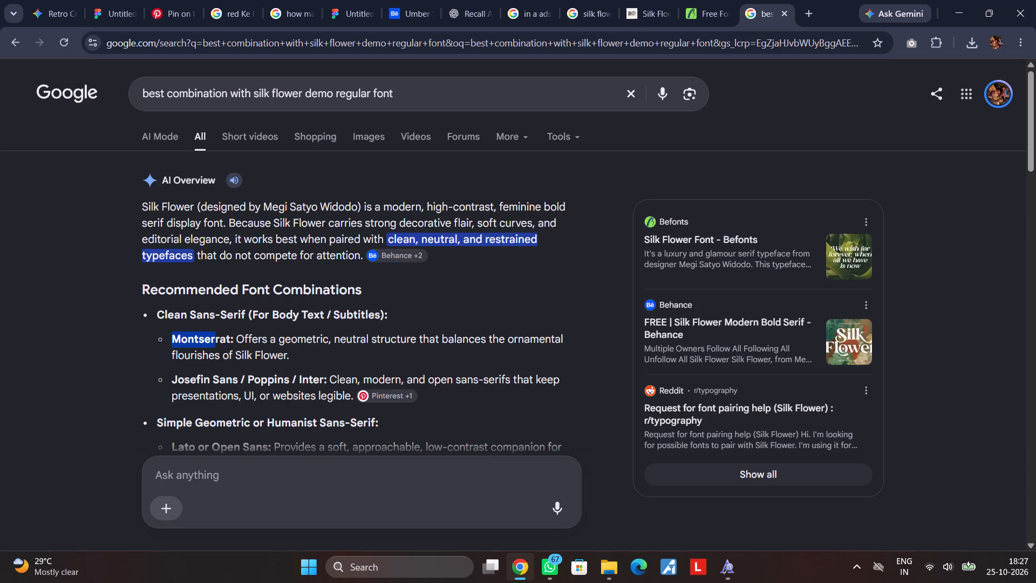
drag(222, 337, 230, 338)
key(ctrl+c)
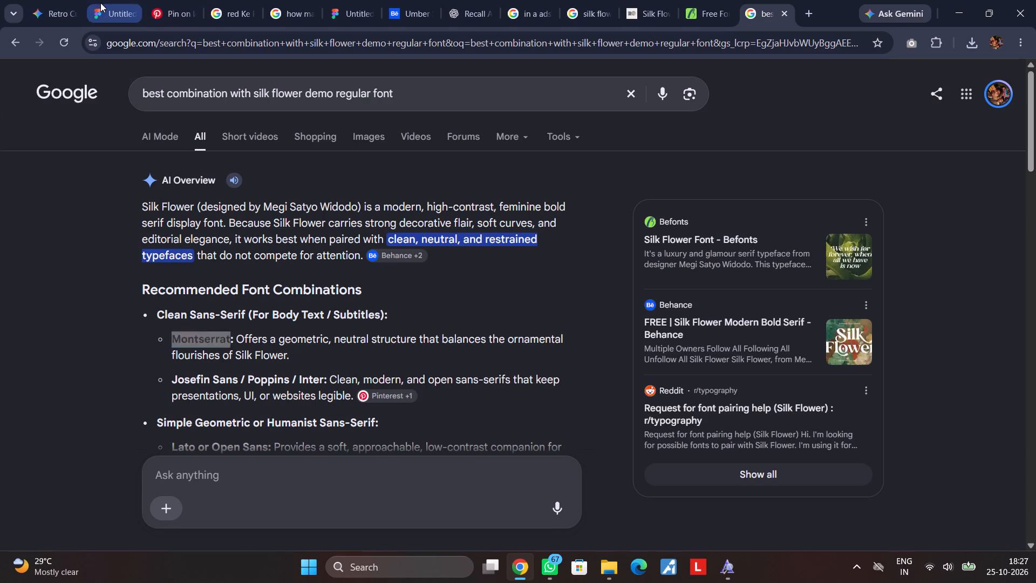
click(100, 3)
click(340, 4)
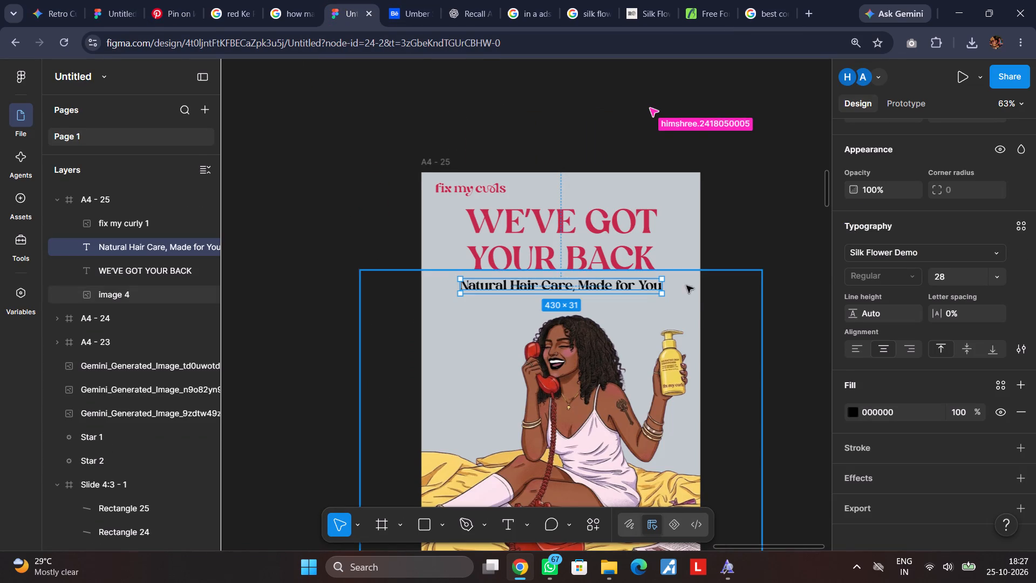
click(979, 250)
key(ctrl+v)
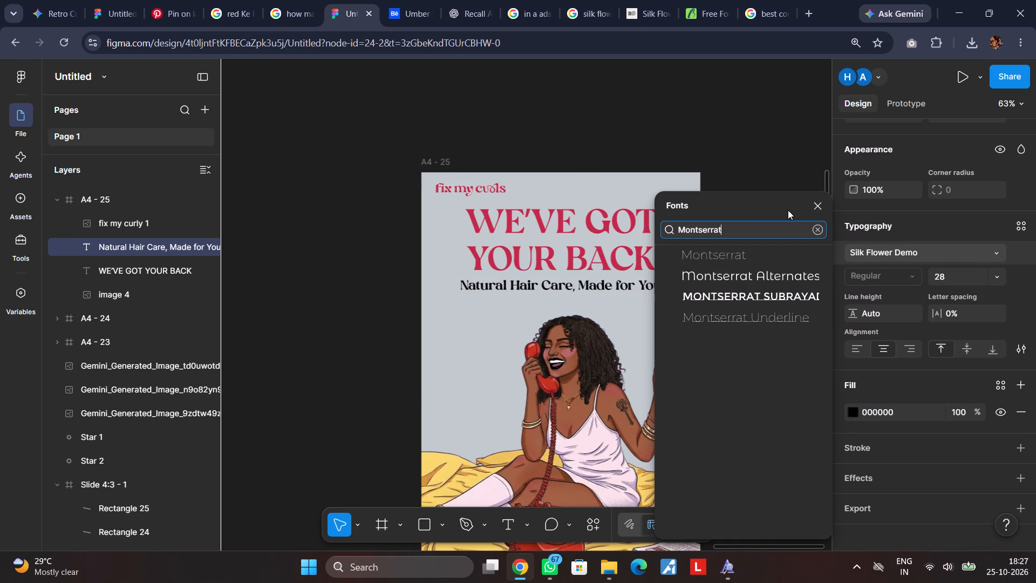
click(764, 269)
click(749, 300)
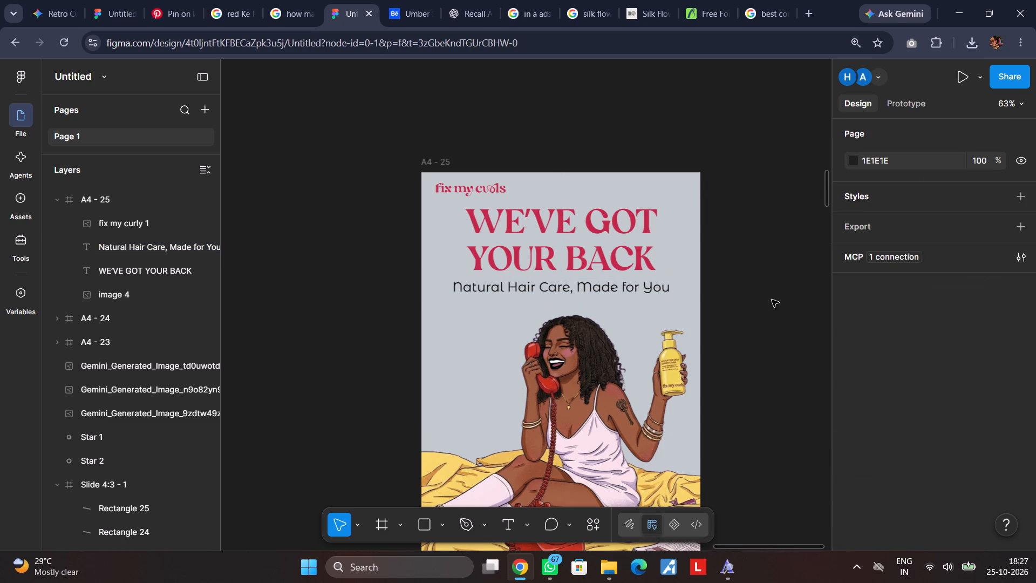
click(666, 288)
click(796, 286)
Centre the tagline "Natural Hair Care, Made for You" horizontally on the A4 - 25 poster.
scroll(755, 333, down, 1)
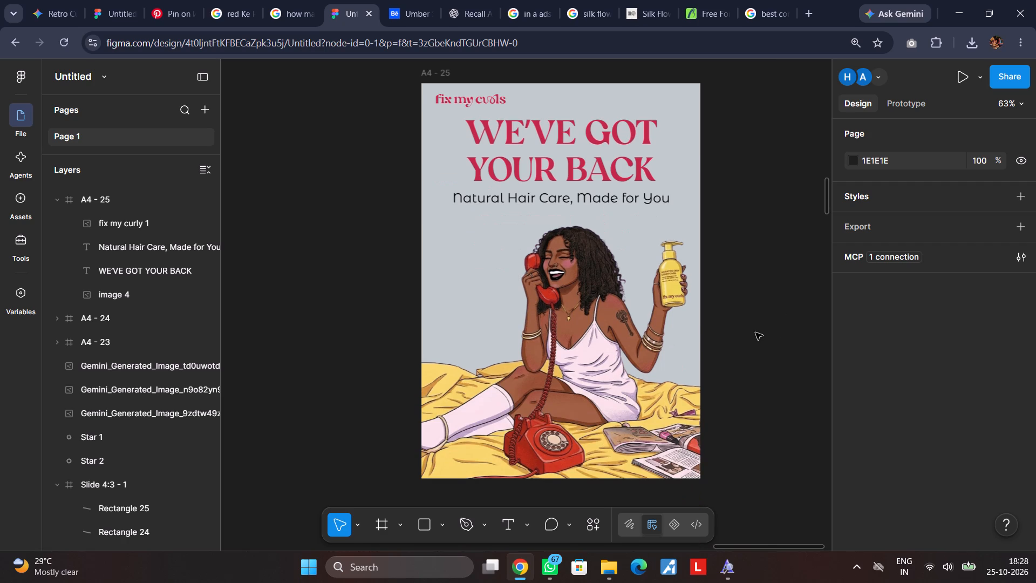
scroll(755, 333, up, 1)
click(659, 295)
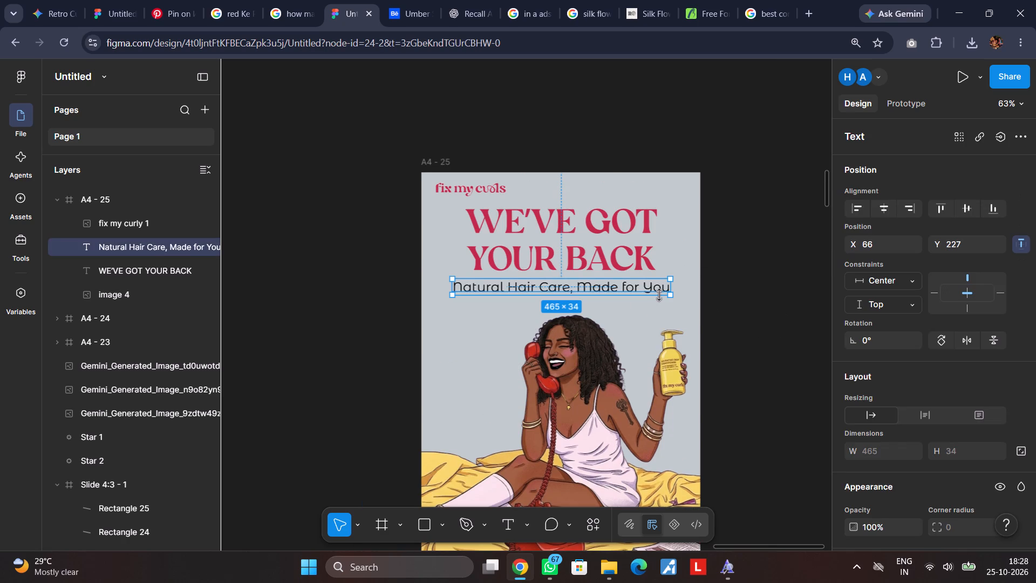
click(877, 205)
click(781, 310)
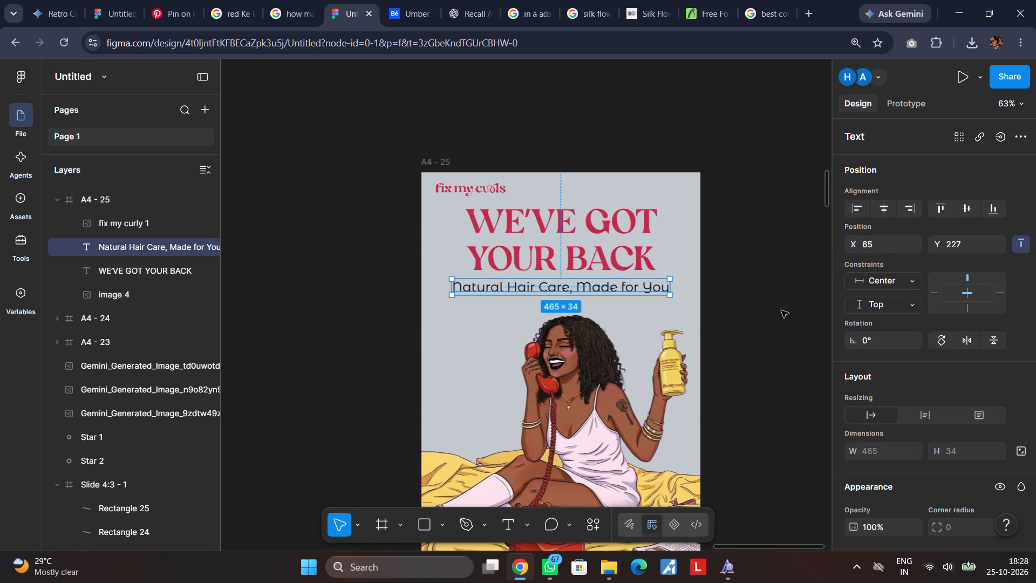
Copy the suggested font name Cormorant Garamond from the search results and apply that font to A4 - 25's tagline.
click(772, 6)
scroll(278, 348, down, 2)
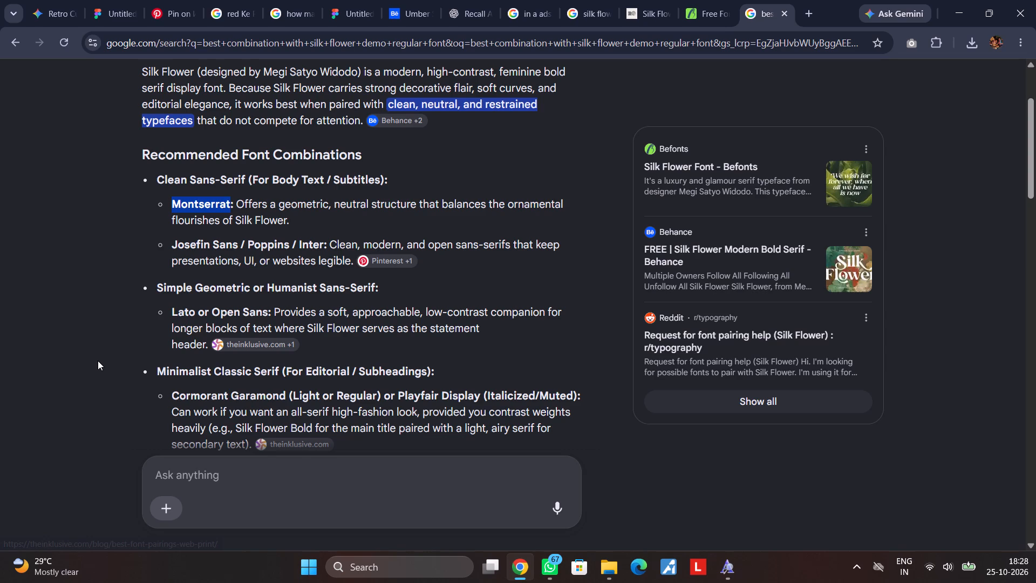
scroll(106, 352, down, 1)
drag(169, 326, 171, 326)
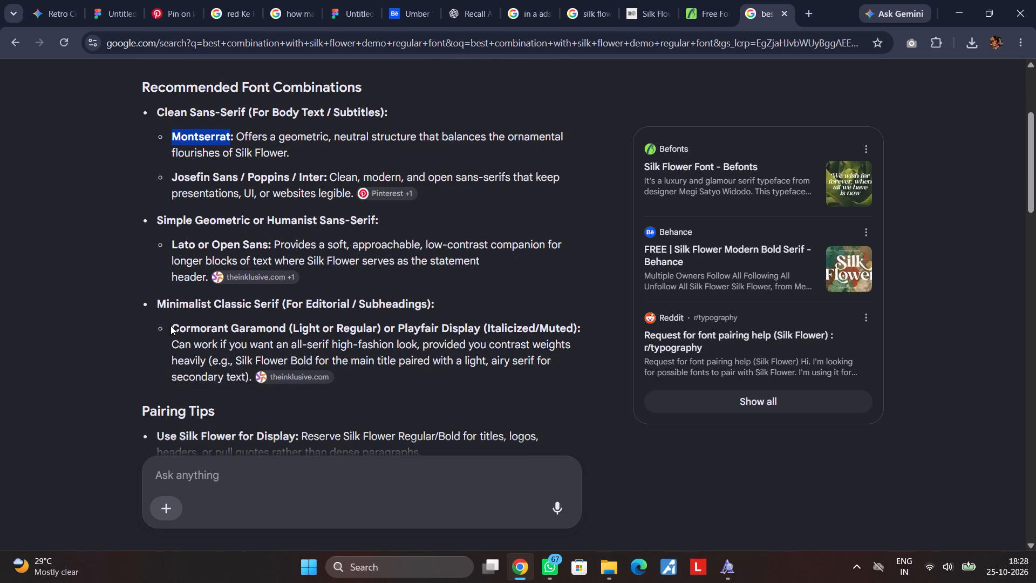
drag(171, 326, 285, 327)
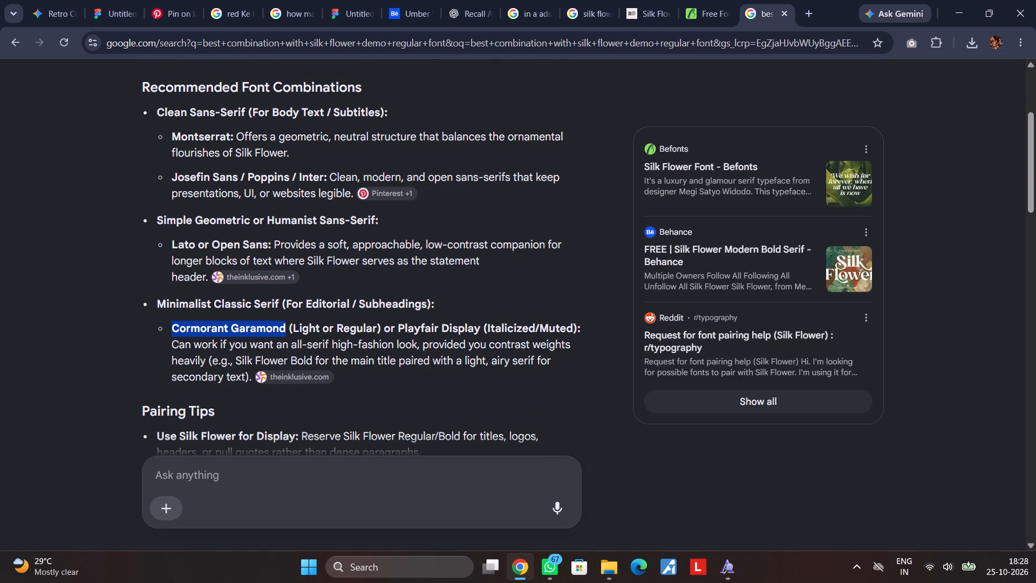
key(ctrl+c)
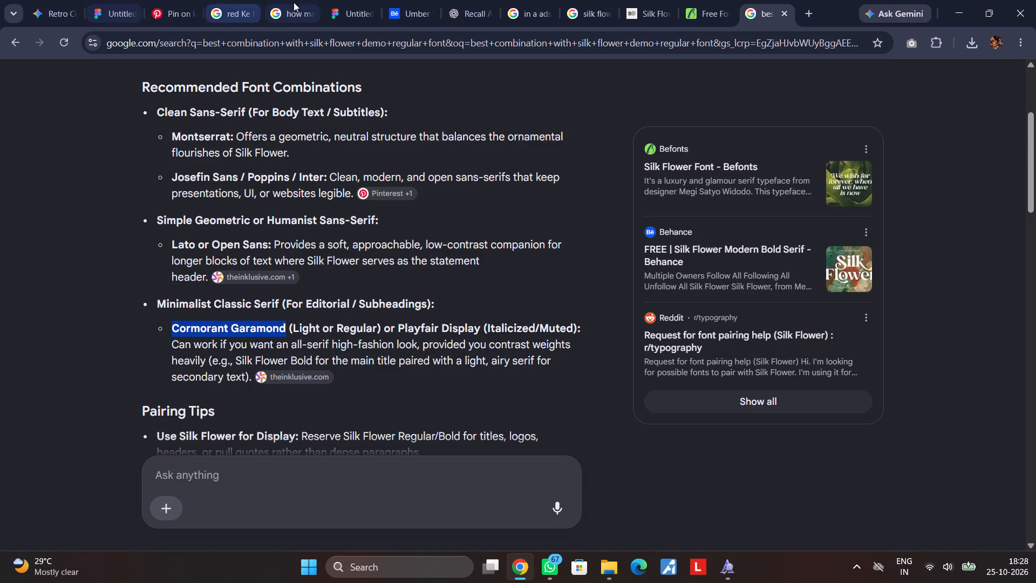
click(346, 6)
click(582, 284)
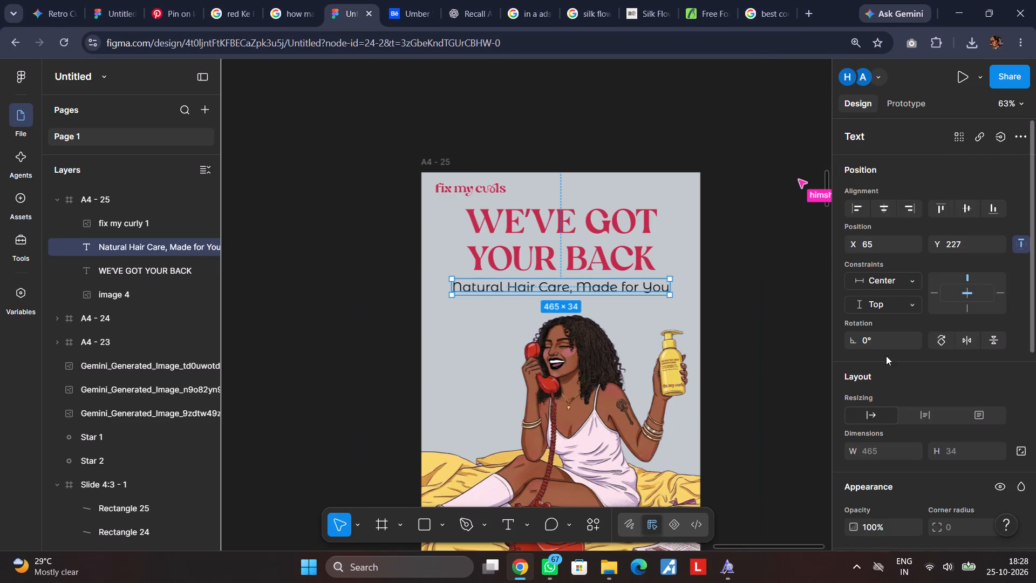
scroll(886, 356, down, 6)
click(918, 247)
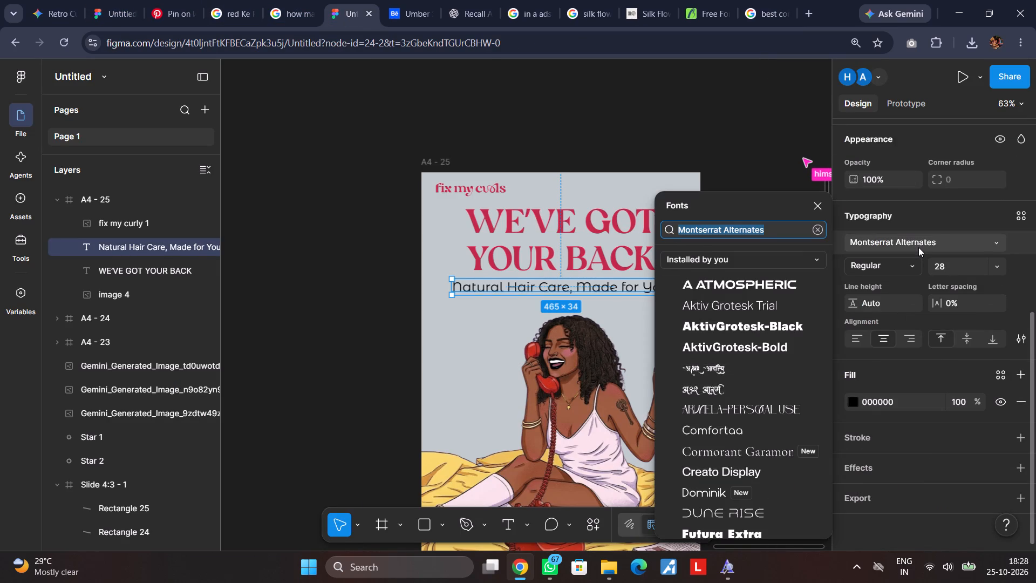
key(ctrl+v)
key(Return)
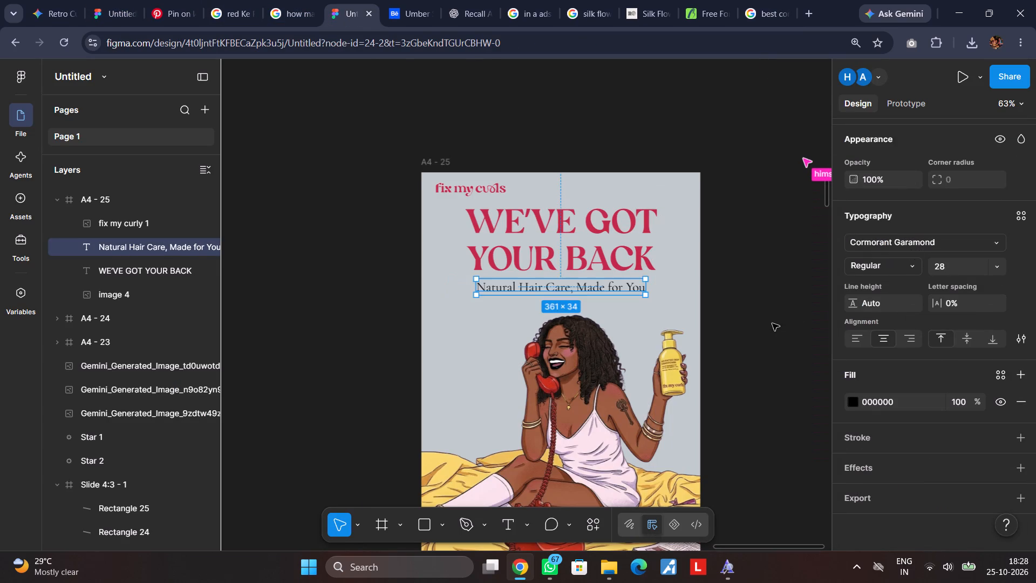
click(772, 323)
Set the font size of A4 - 25's tagline to 32.
click(601, 290)
scroll(931, 340, down, 5)
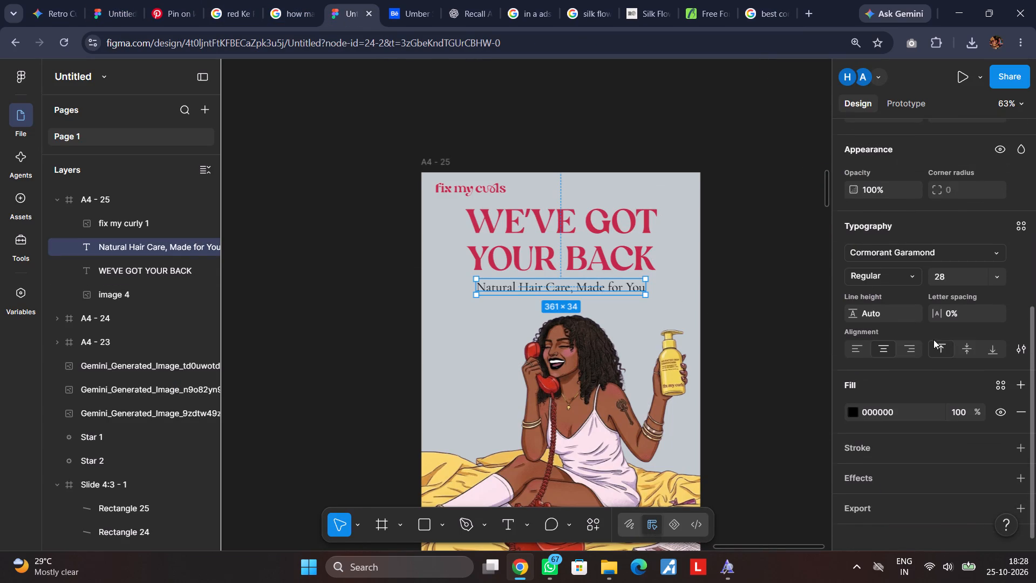
click(997, 282)
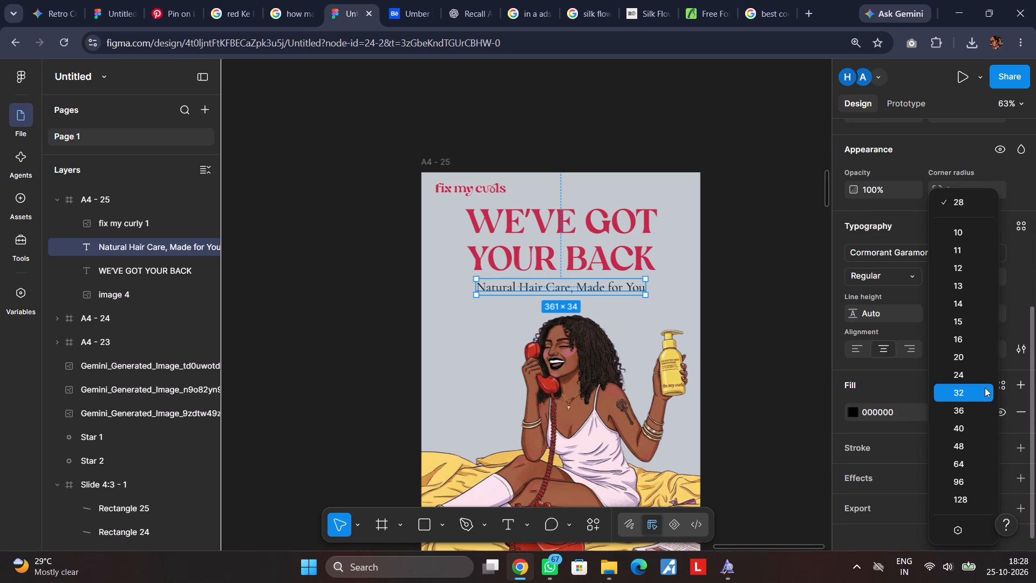
click(976, 391)
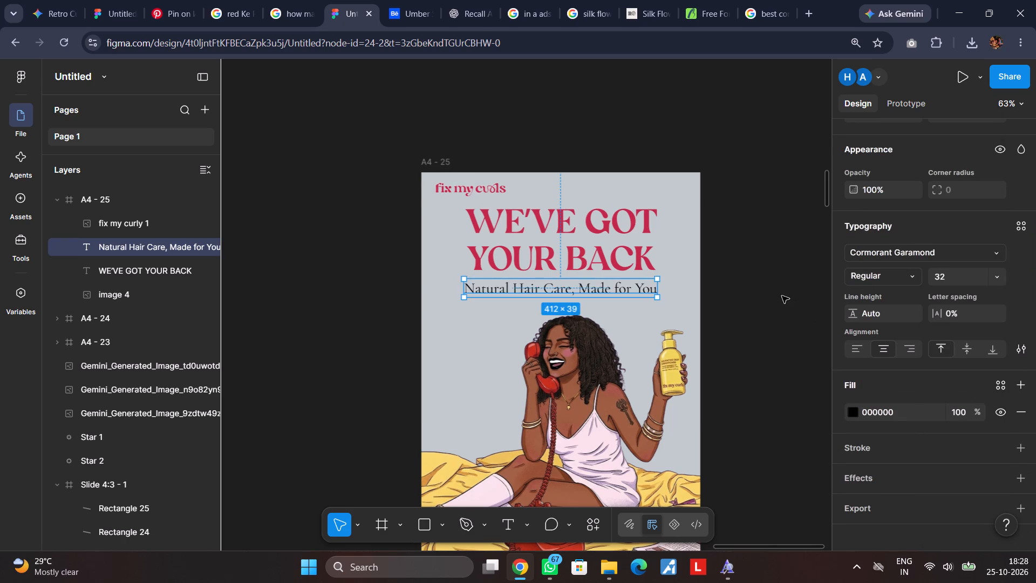
click(782, 296)
Nudge the headline WE'VE GOT YOUR BACK down by 7 to Y 78, closer to the tagline.
click(568, 241)
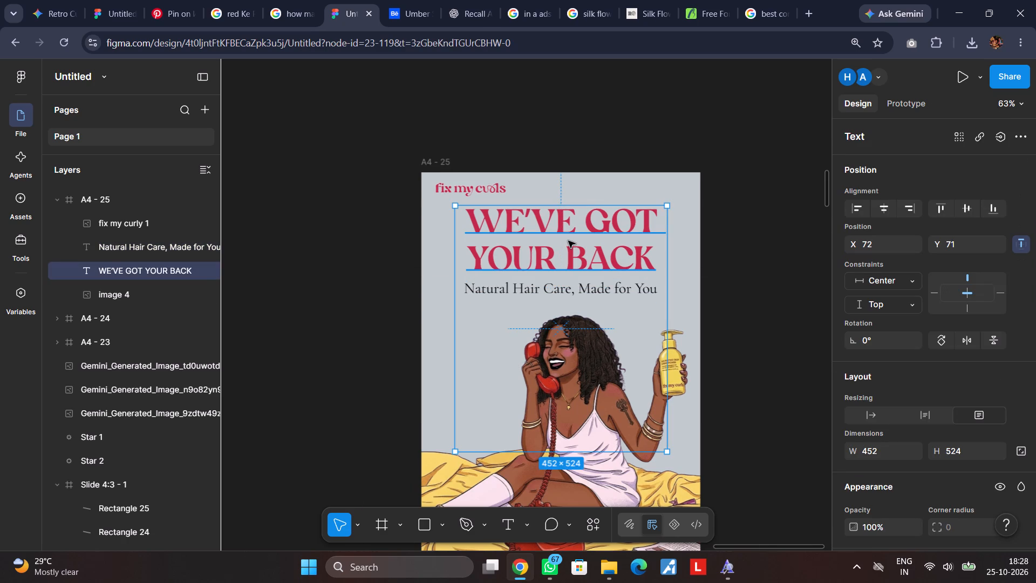
key(Down)
key(Down)
key(Down)
key(Down)
key(Down)
key(Down)
key(Down)
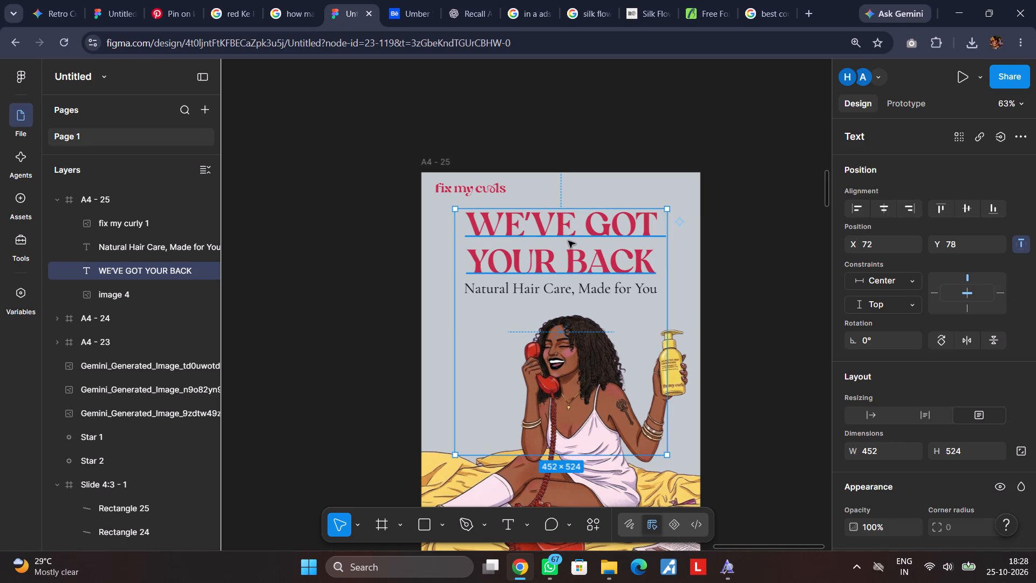
click(793, 307)
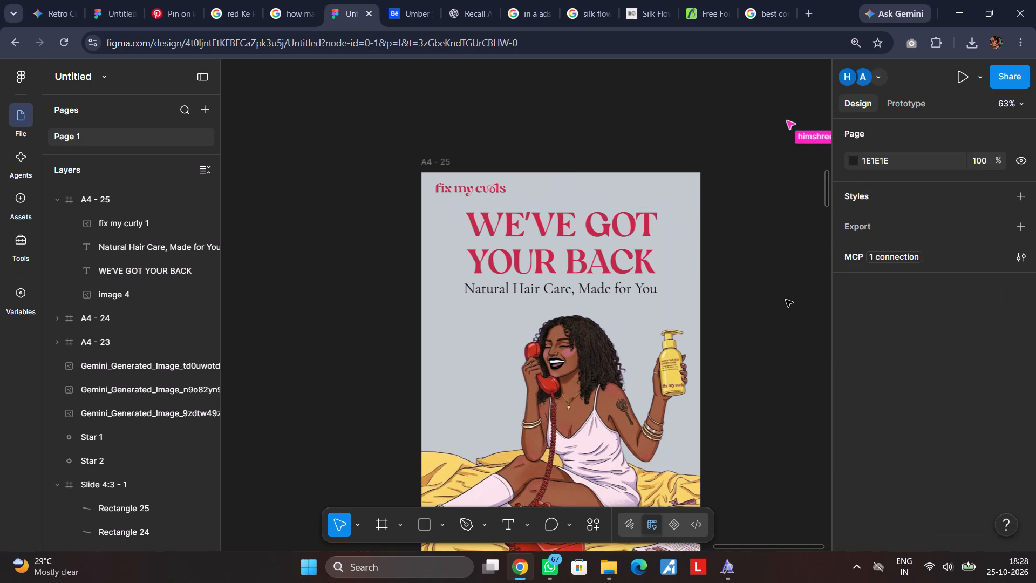
Review the A4 - 25 layout and compare it with the A4 - 22, A4 - 23 and A4 - 24 posters.
scroll(753, 324, up, 1)
scroll(753, 324, down, 2)
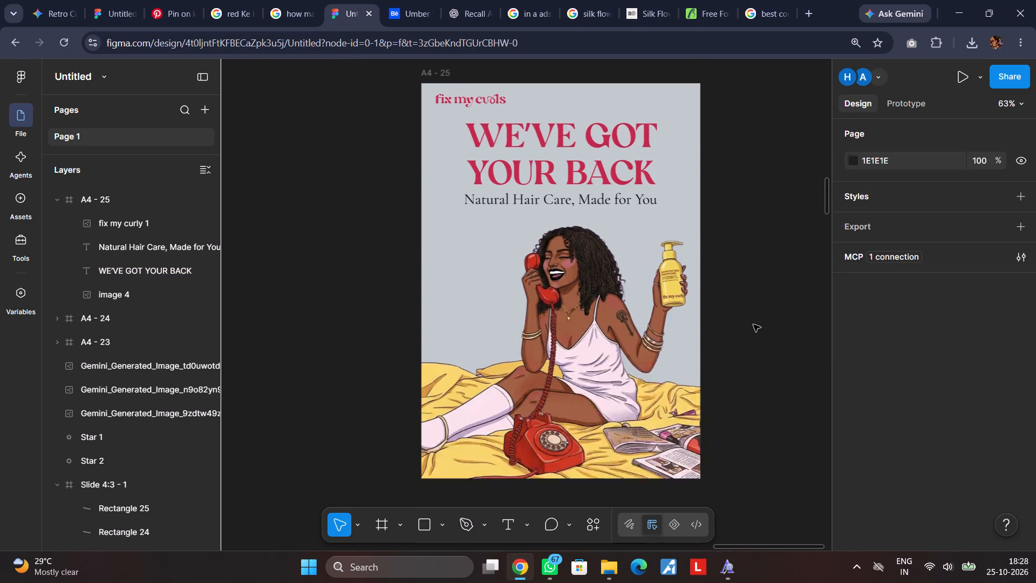
scroll(753, 324, down, 1)
scroll(753, 324, up, 2)
scroll(753, 324, down, 1)
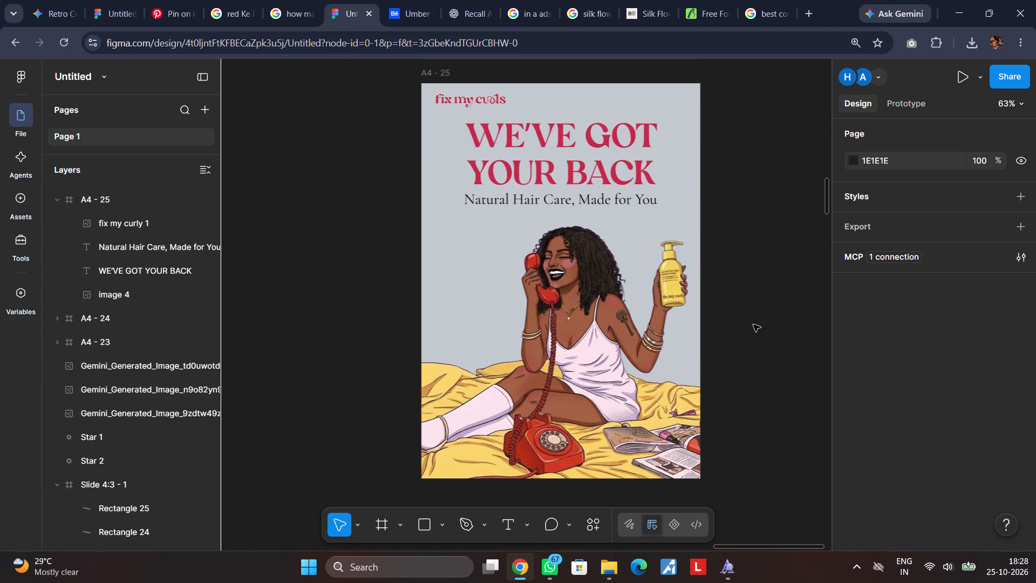
scroll(753, 324, up, 2)
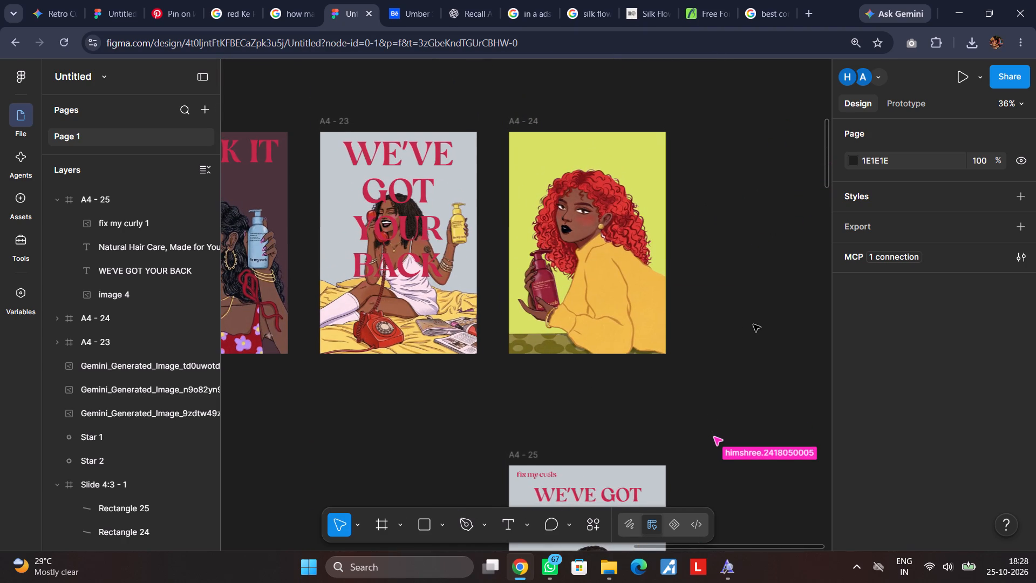
scroll(753, 324, up, 1)
scroll(753, 324, right, 1)
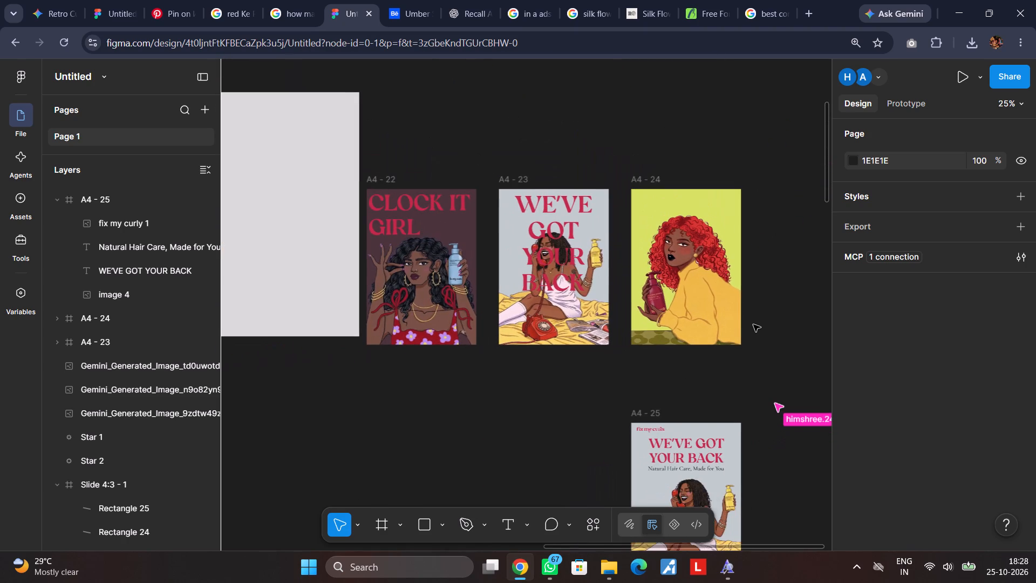
scroll(753, 324, left, 1)
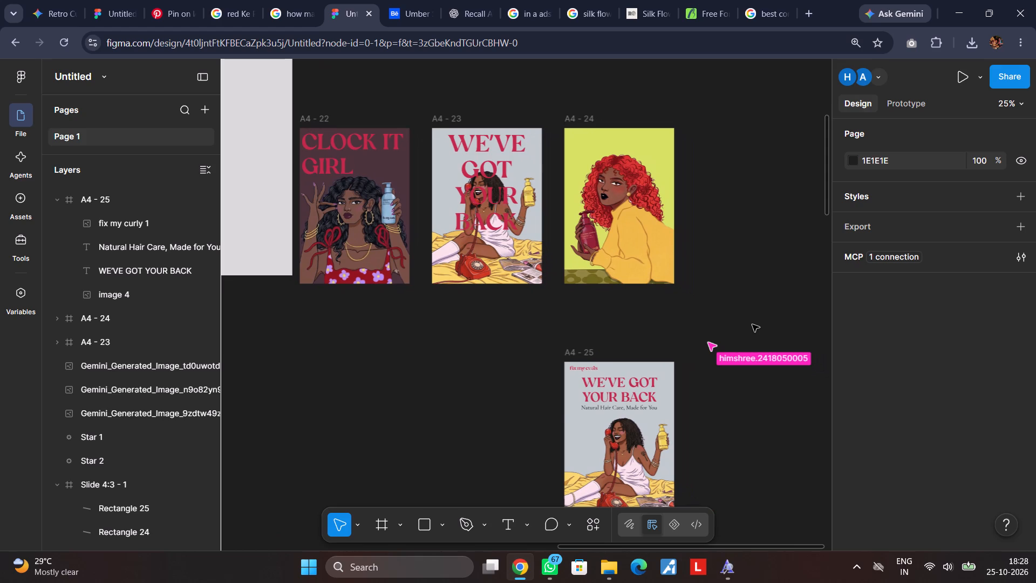
scroll(752, 324, down, 1)
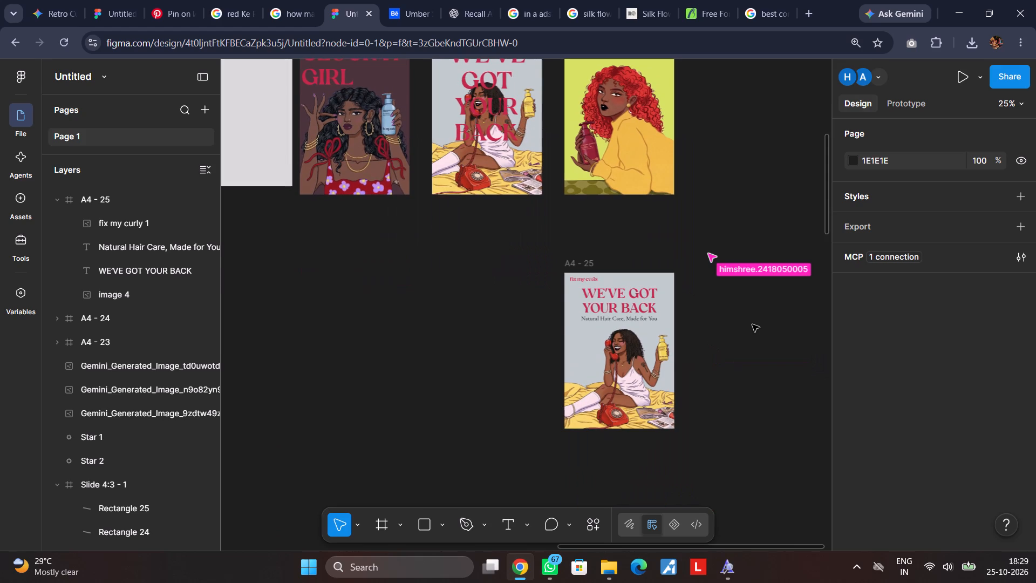
scroll(752, 324, up, 1)
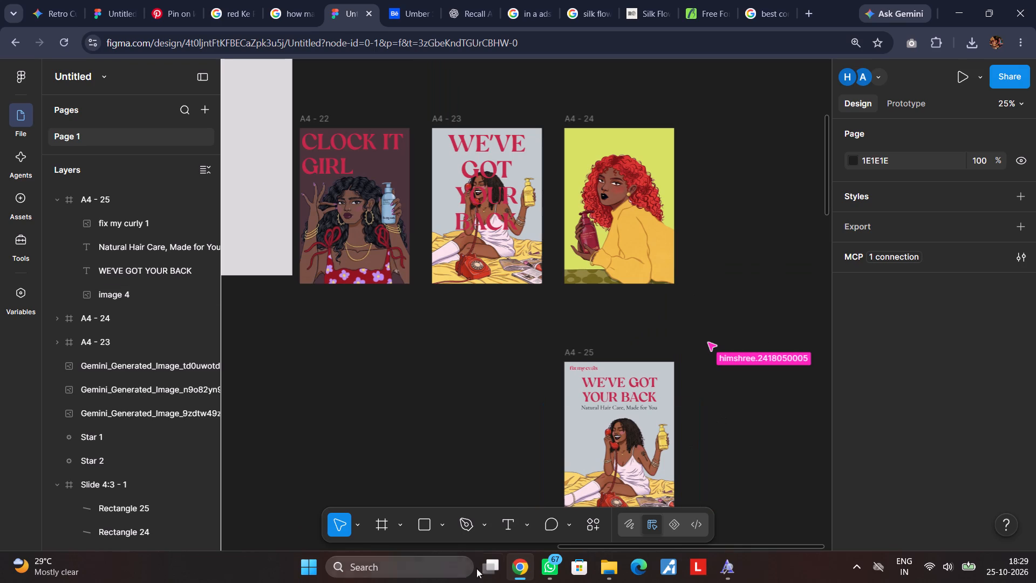
Add a text note reading "aapko focus kisper karana hain" on the canvas just above A4 - 25.
click(514, 521)
click(685, 318)
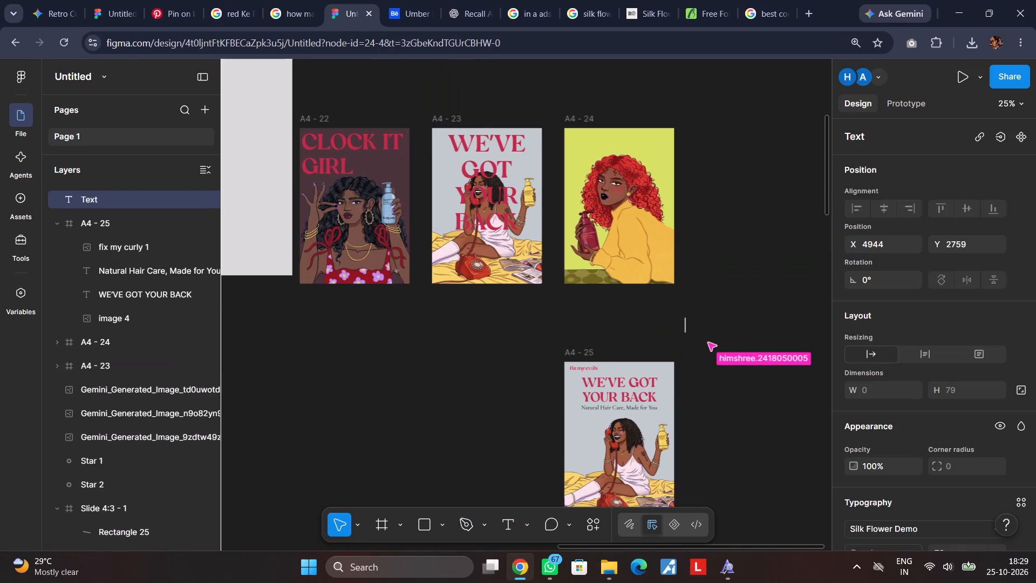
text(aapko)
key(space)
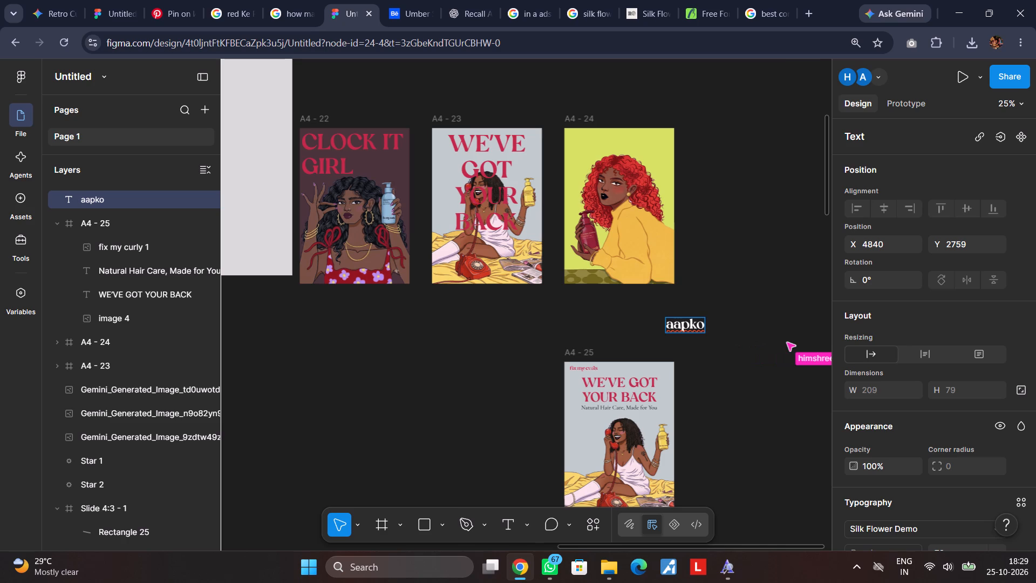
text(focus kisper karana hain)
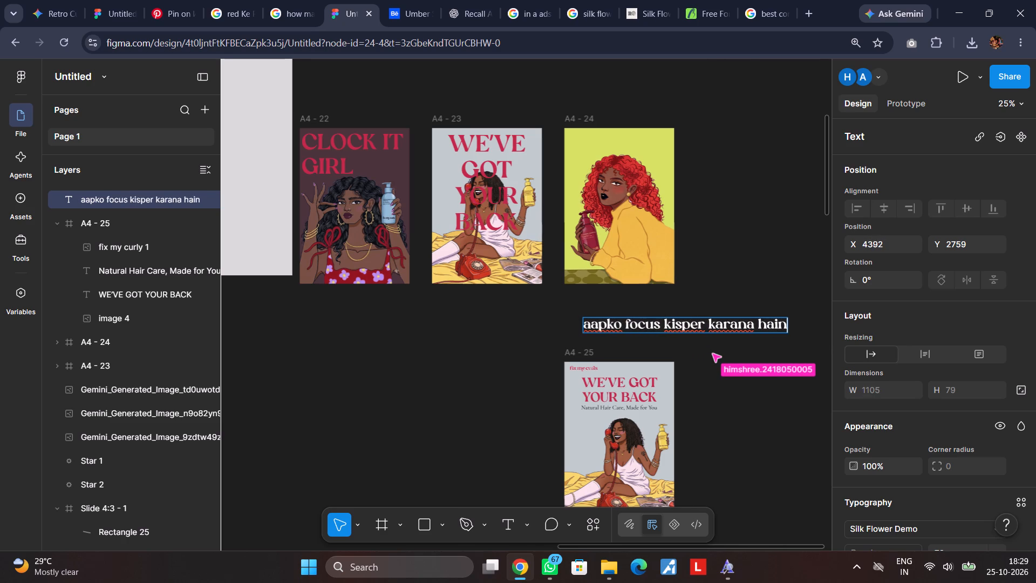
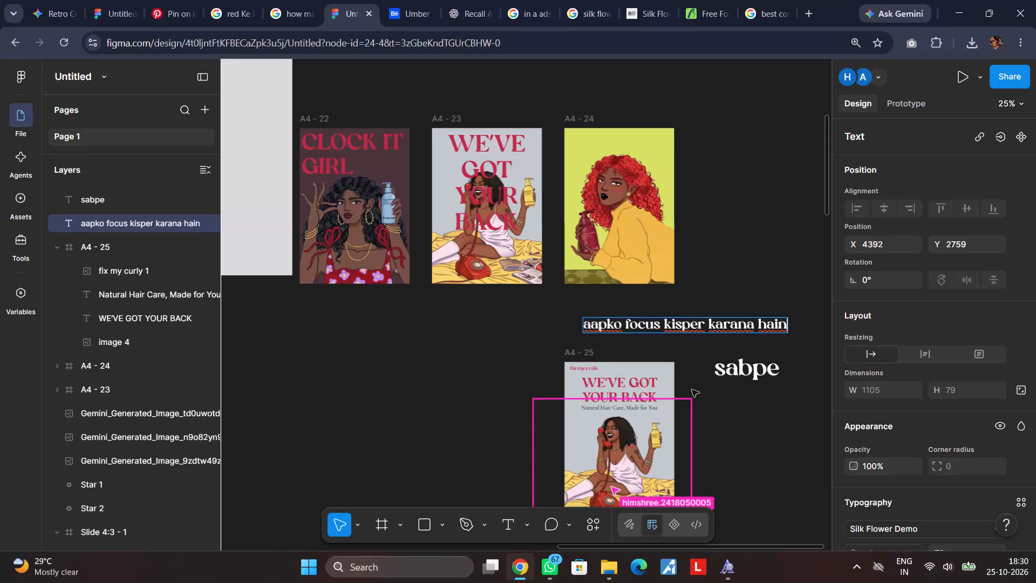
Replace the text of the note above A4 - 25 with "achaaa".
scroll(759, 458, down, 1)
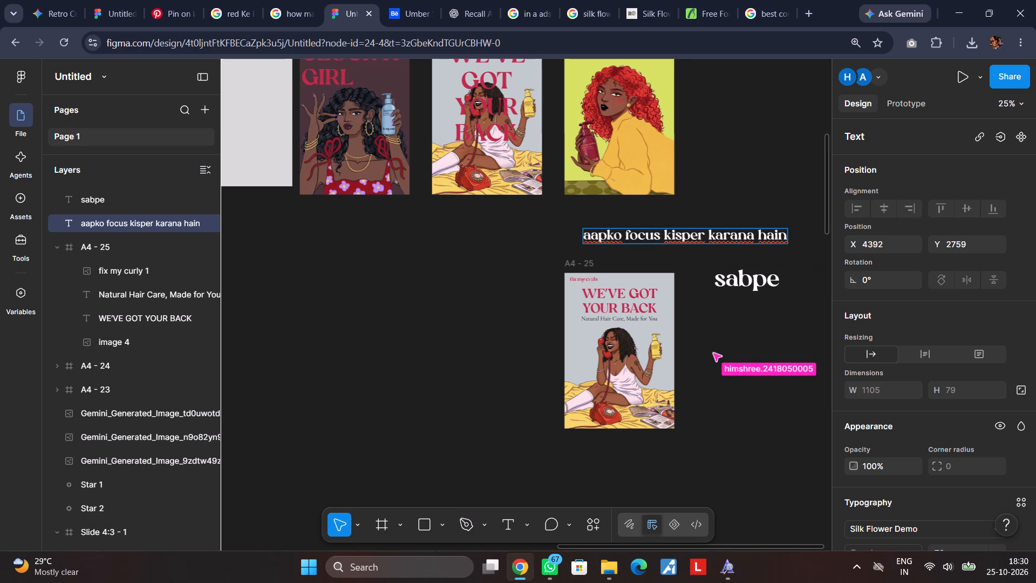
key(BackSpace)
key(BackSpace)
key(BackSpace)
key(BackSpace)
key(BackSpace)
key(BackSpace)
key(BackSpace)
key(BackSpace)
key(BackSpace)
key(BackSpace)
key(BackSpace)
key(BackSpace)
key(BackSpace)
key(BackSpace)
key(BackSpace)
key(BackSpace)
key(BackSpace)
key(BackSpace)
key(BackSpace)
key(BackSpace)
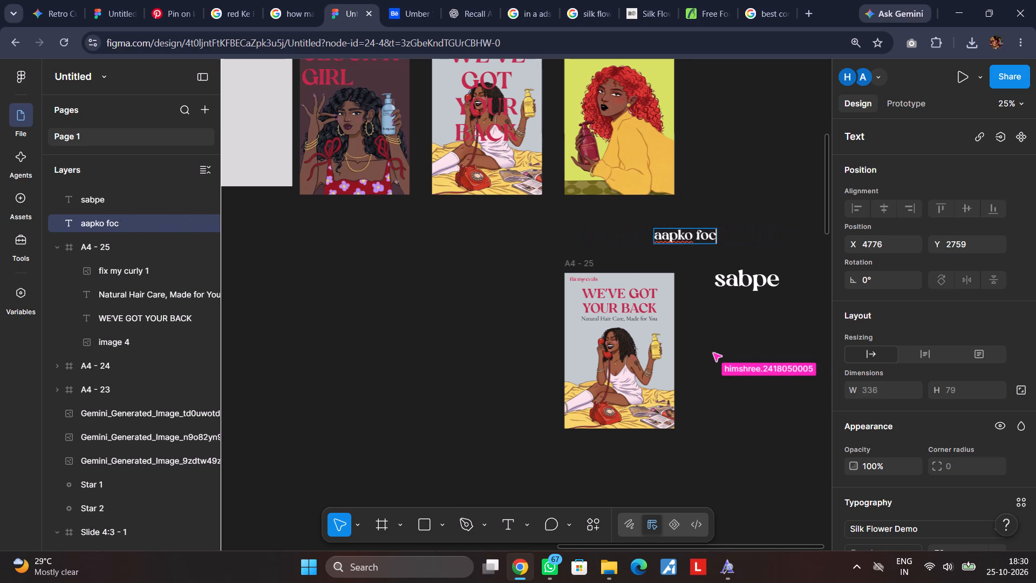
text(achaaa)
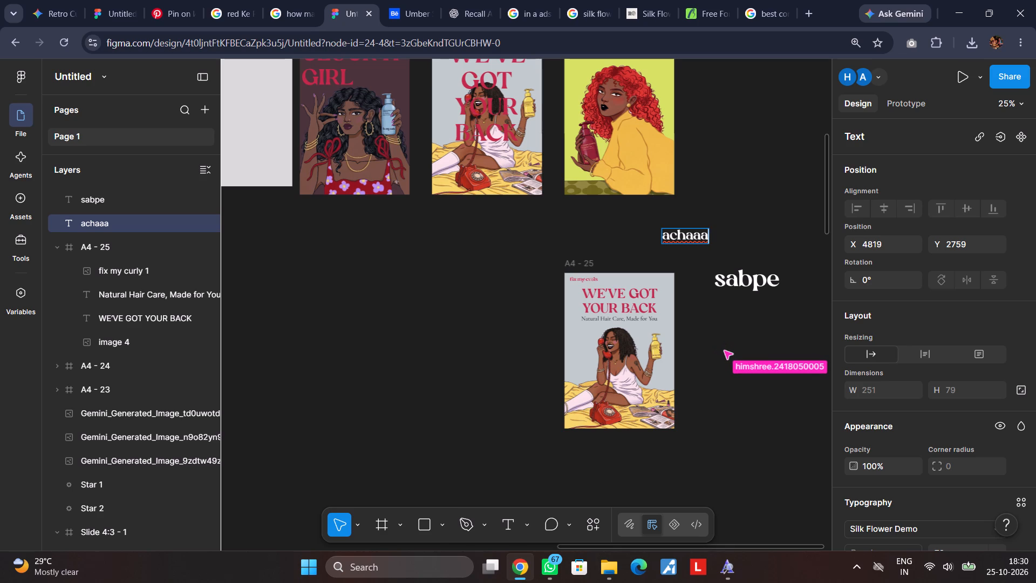
Delete all the text of the note above A4 - 25, removing the note from the canvas.
key(BackSpace)
key(BackSpace)
key(BackSpace)
key(BackSpace)
key(BackSpace)
key(BackSpace)
key(BackSpace)
key(BackSpace)
key(BackSpace)
key(BackSpace)
key(BackSpace)
key(BackSpace)
key(BackSpace)
key(BackSpace)
key(BackSpace)
key(BackSpace)
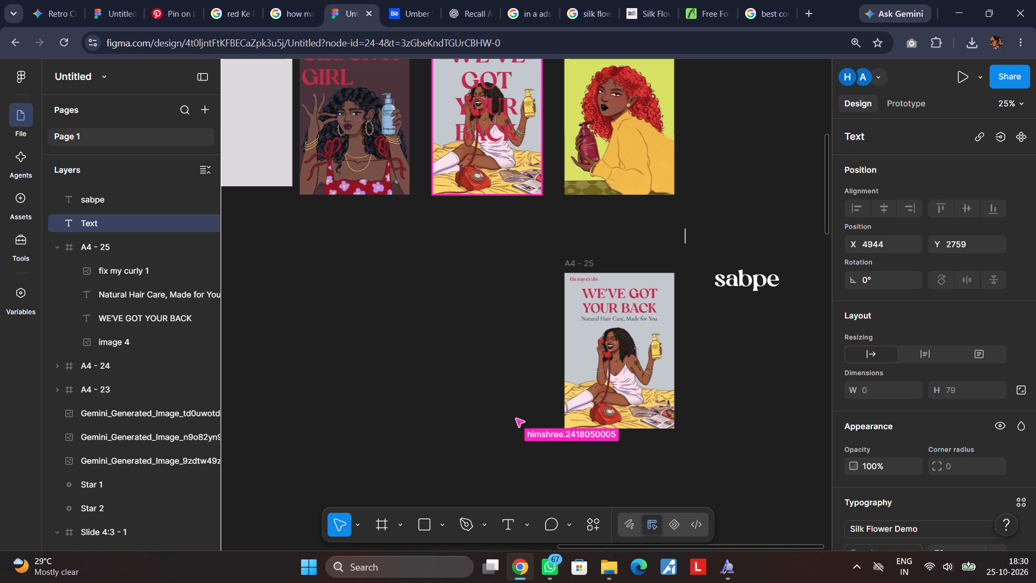
scroll(488, 313, up, 2)
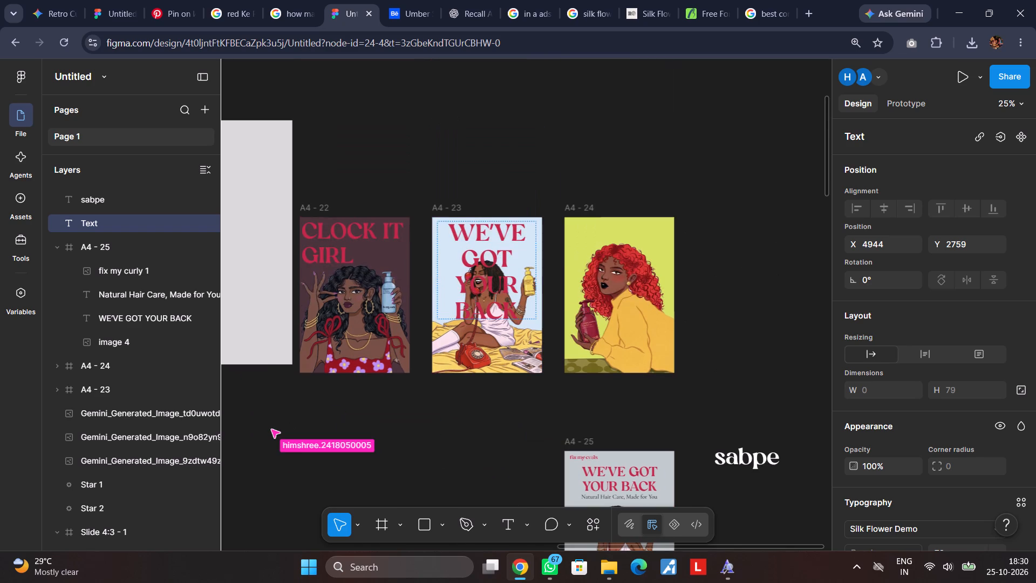
click(488, 431)
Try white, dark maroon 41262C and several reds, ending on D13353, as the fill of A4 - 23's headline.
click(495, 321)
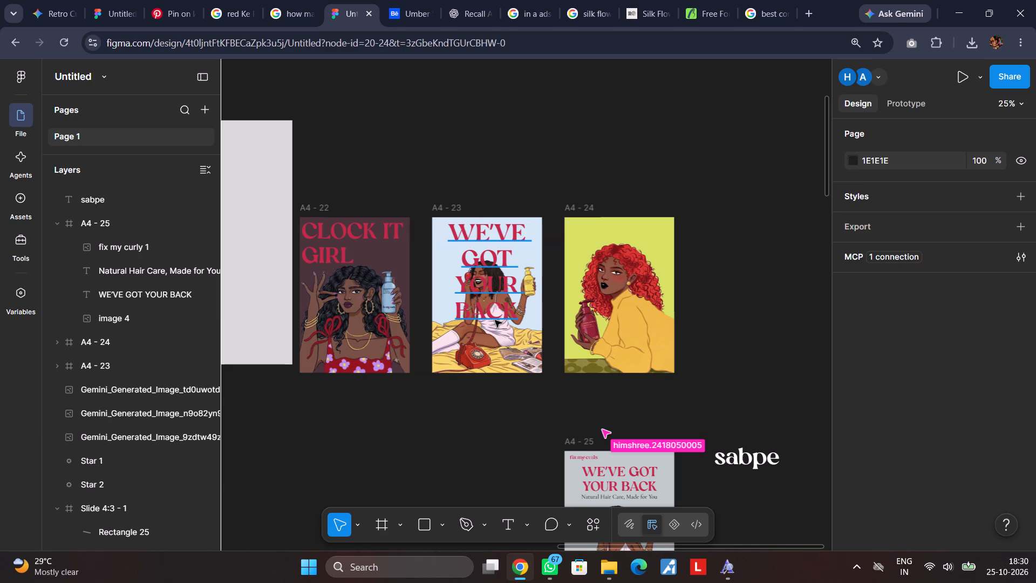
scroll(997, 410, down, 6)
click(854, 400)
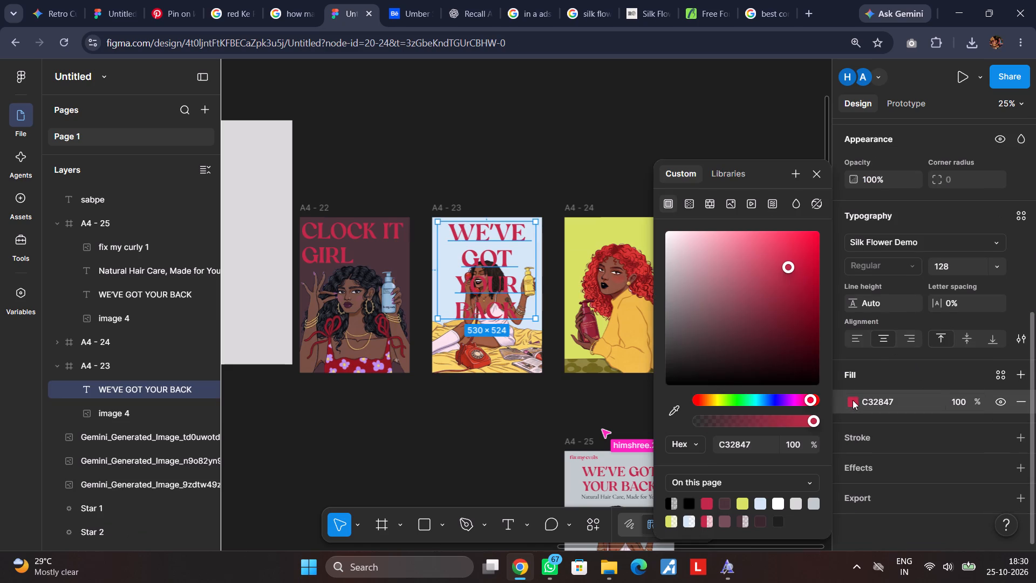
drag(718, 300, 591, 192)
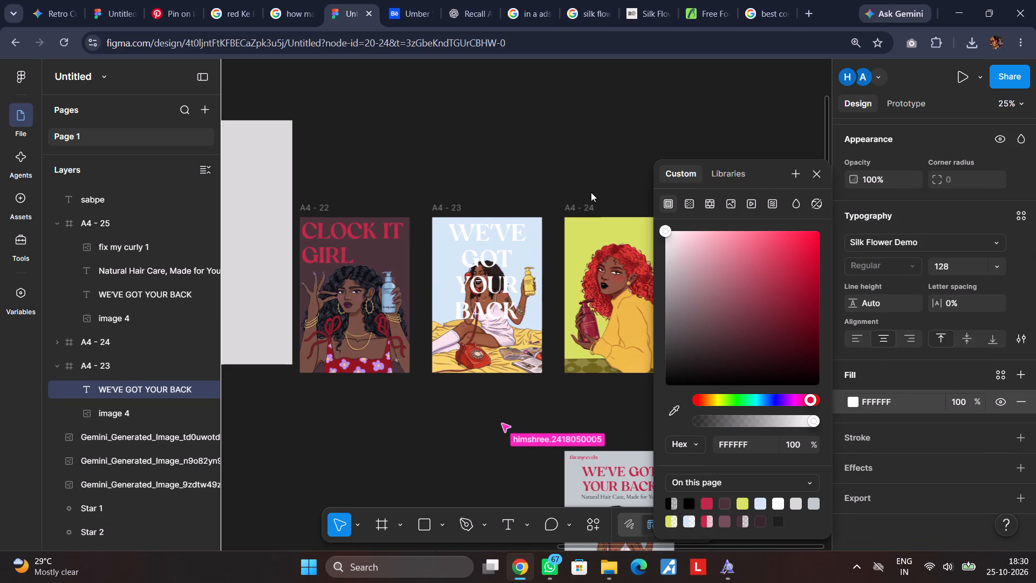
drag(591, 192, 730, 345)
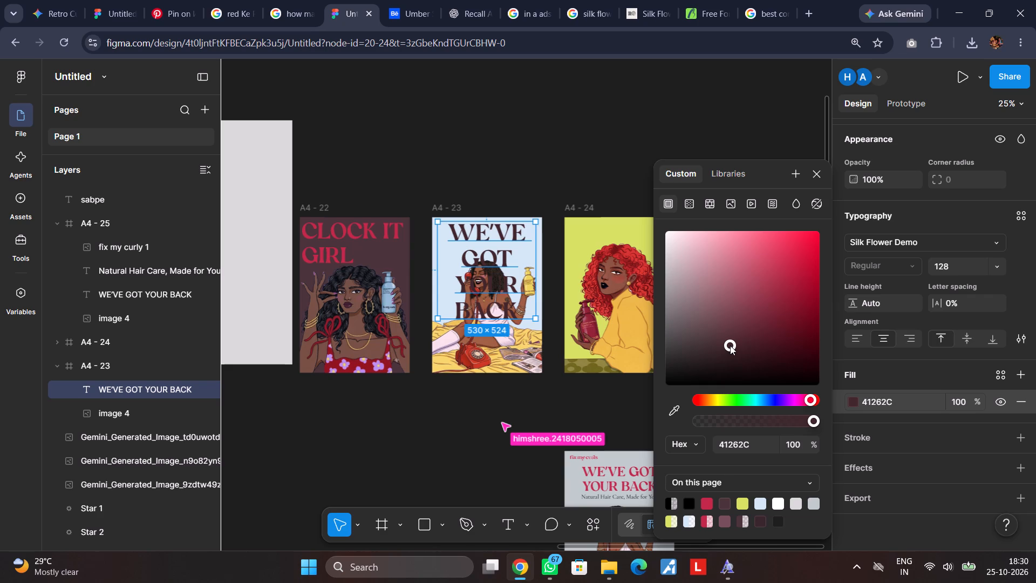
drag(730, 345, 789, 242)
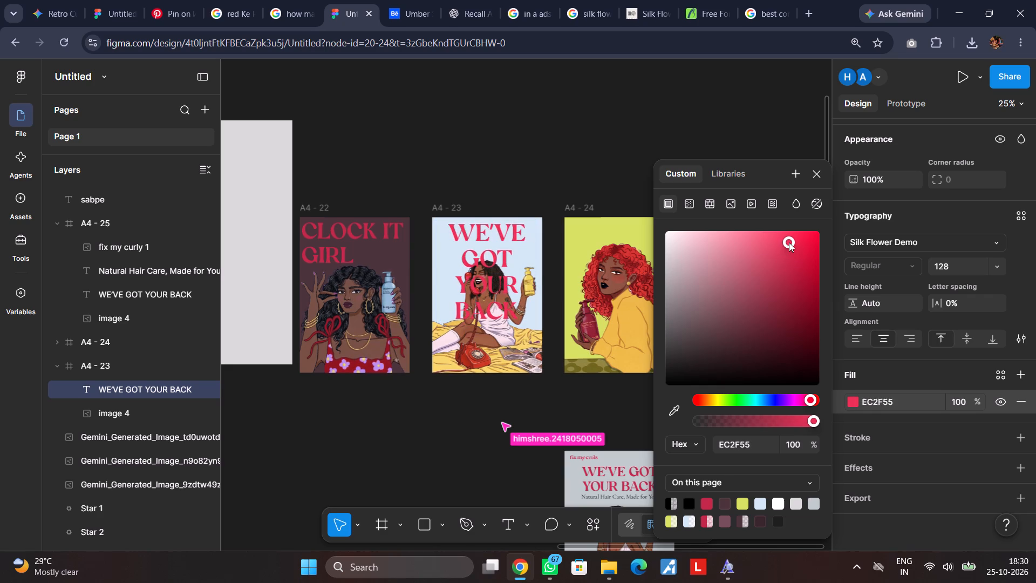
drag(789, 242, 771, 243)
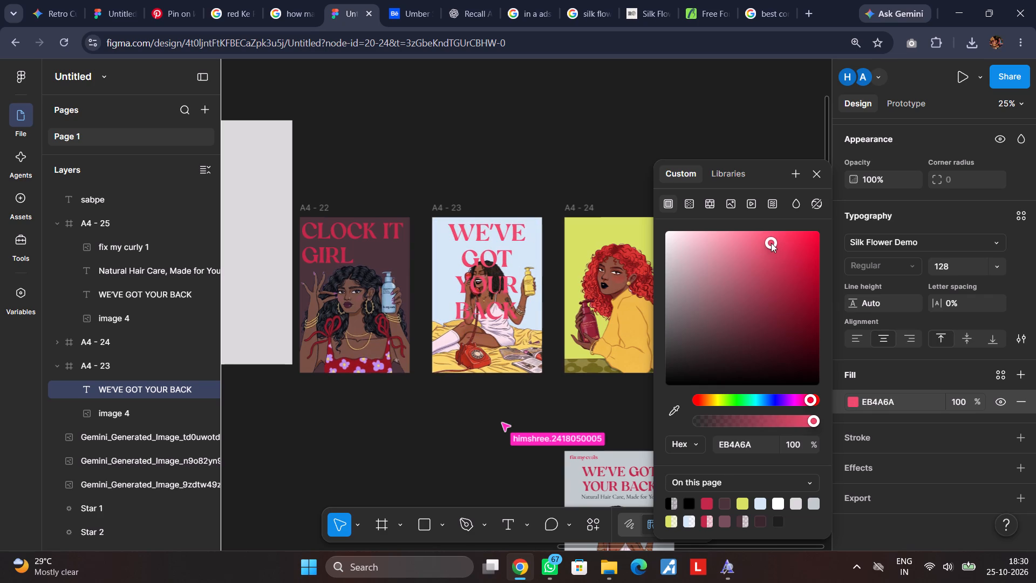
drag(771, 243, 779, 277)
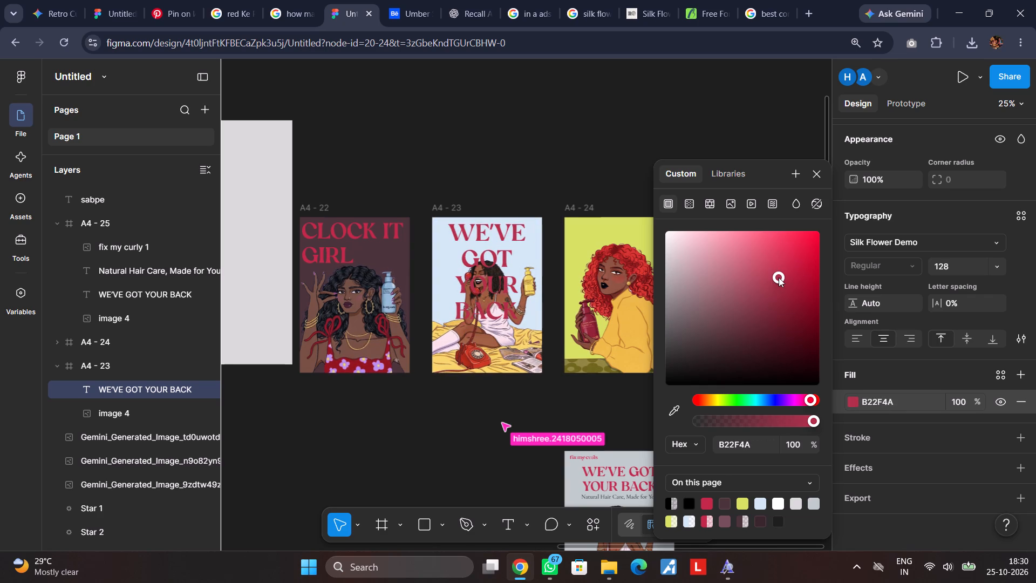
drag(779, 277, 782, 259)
Sample the red of A4 - 25's headline as the fill of A4 - 23's headline WE'VE GOT YOUR BACK.
click(669, 410)
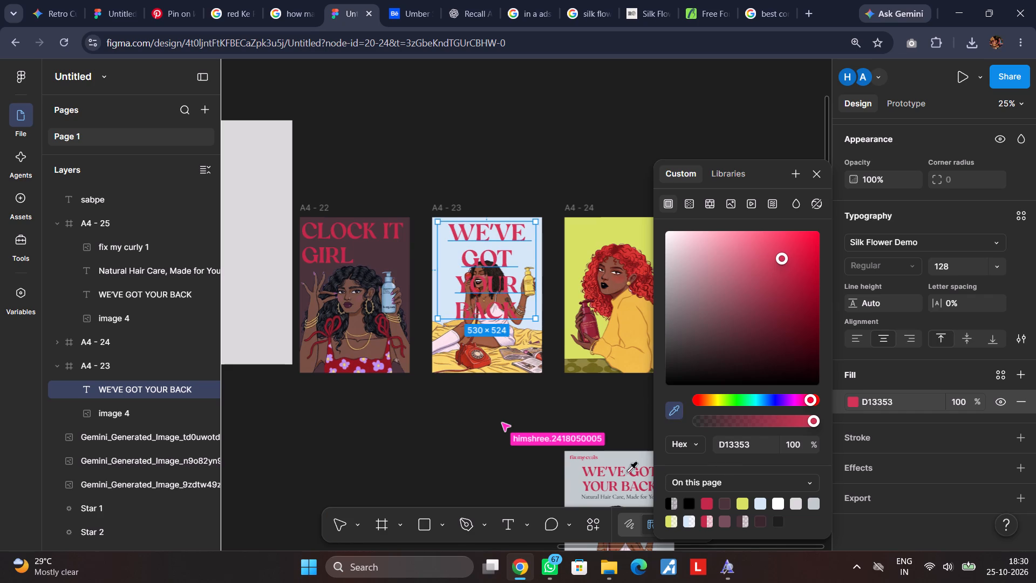
click(592, 473)
click(419, 438)
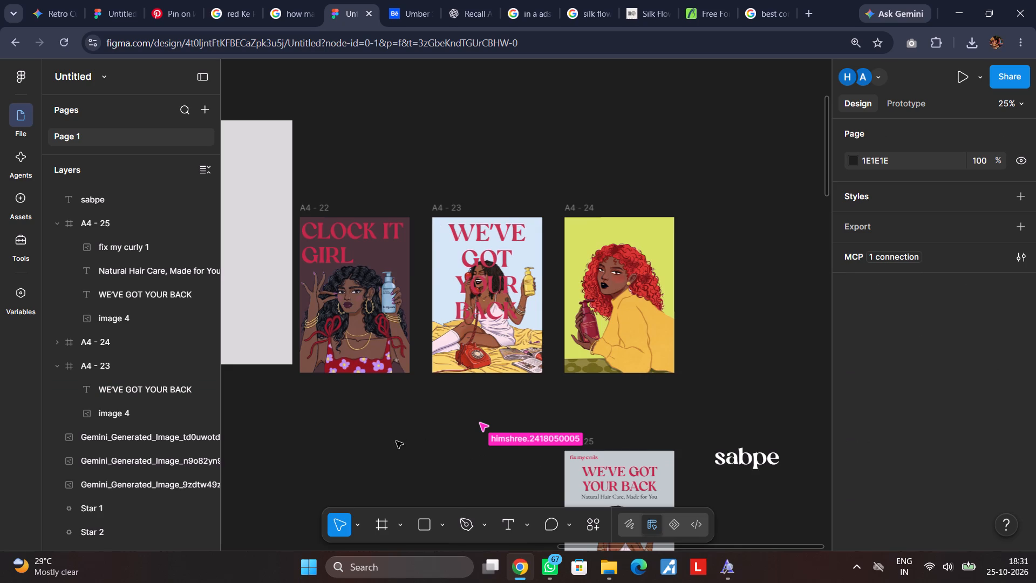
Duplicate the A4 - 22 poster and place the copy beside A4 - 25 at X 3607, Y 2998.
scroll(396, 441, down, 1)
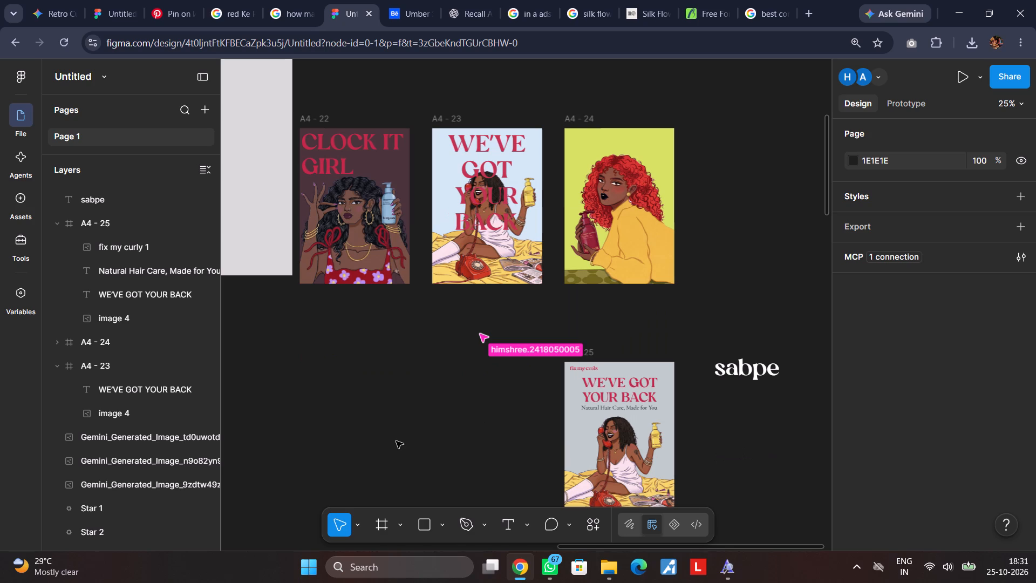
scroll(396, 441, down, 1)
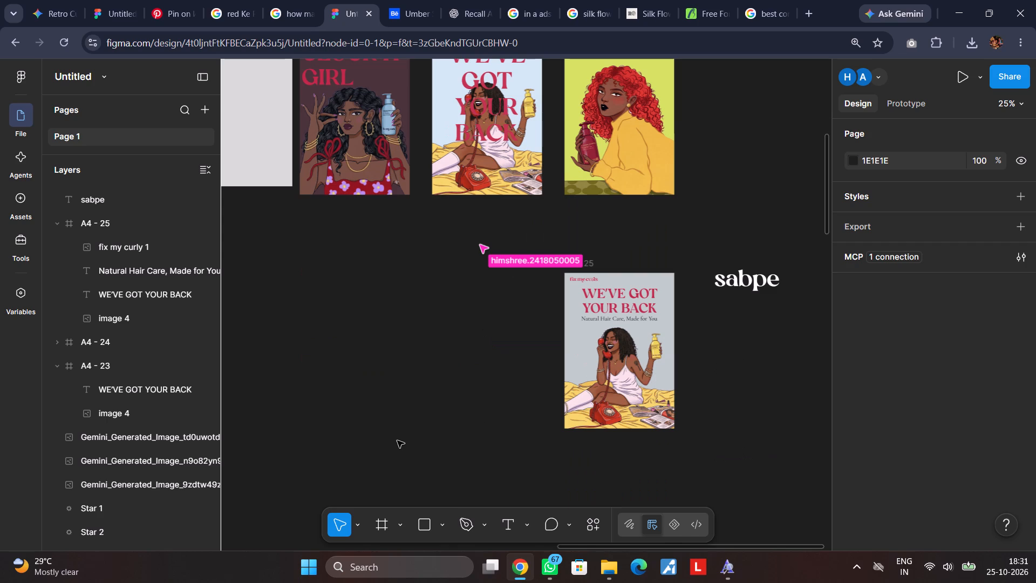
scroll(397, 440, up, 1)
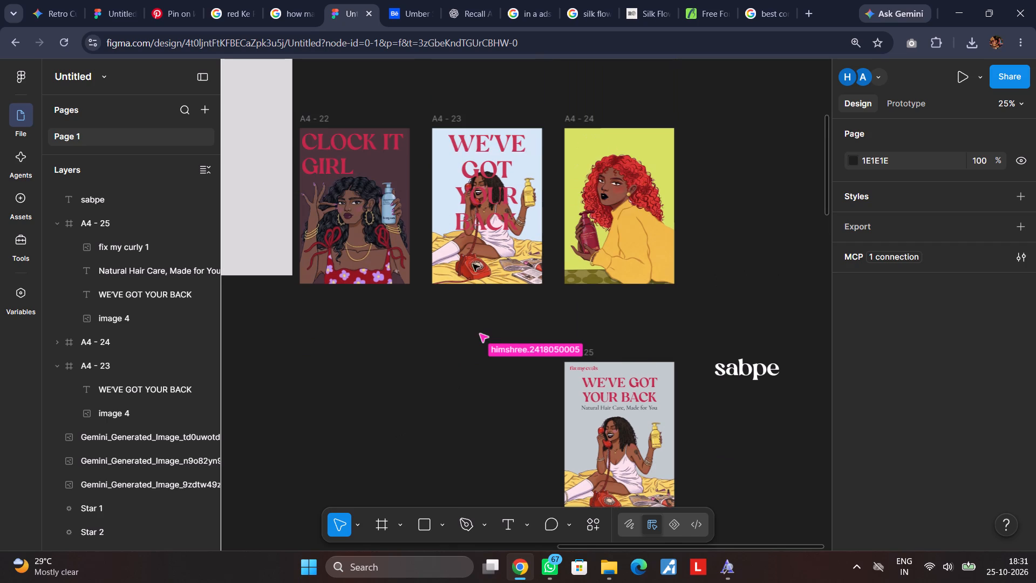
alt+drag(317, 122, 317, 124)
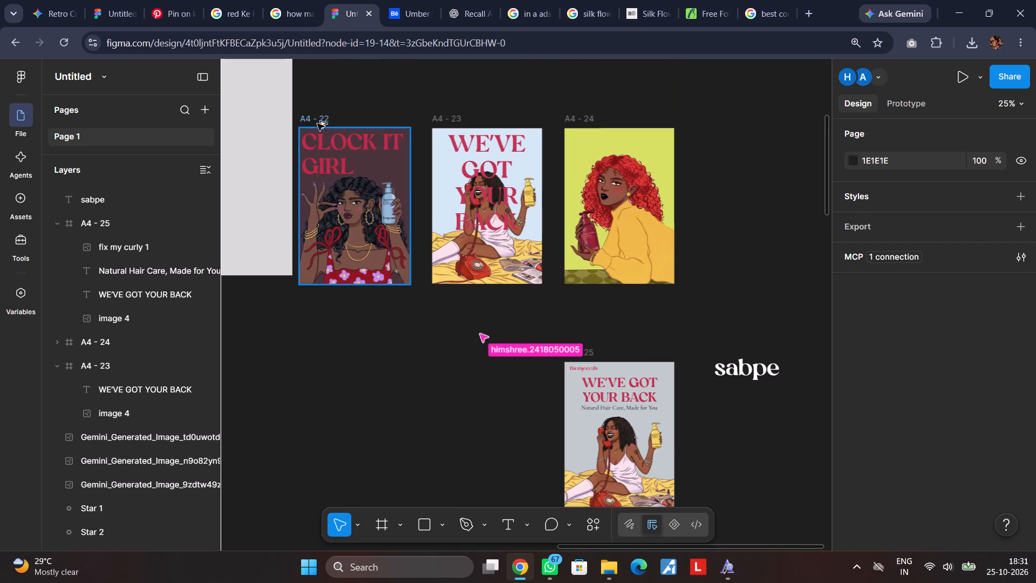
alt+drag(317, 124, 456, 356)
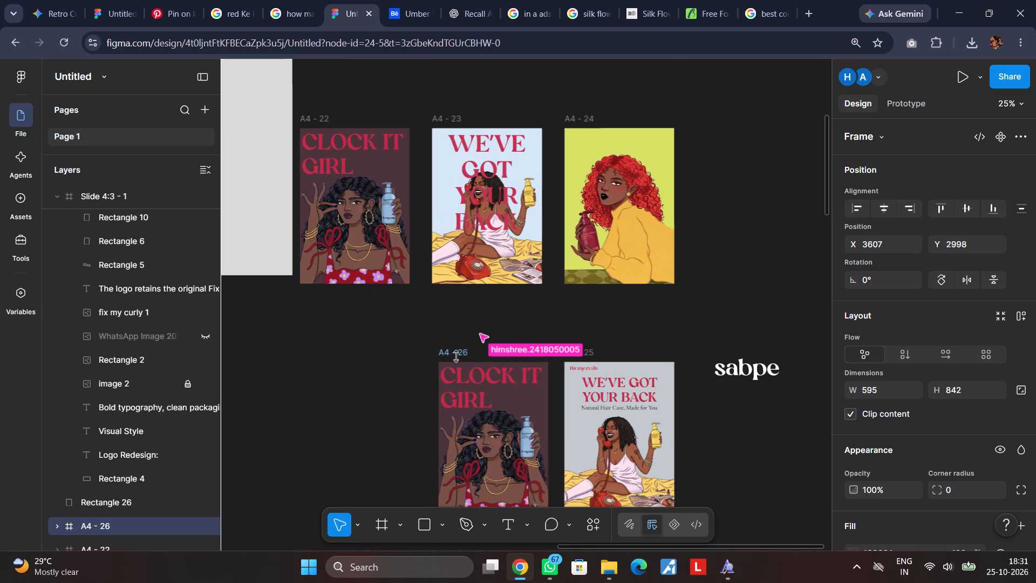
scroll(490, 377, down, 1)
click(384, 369)
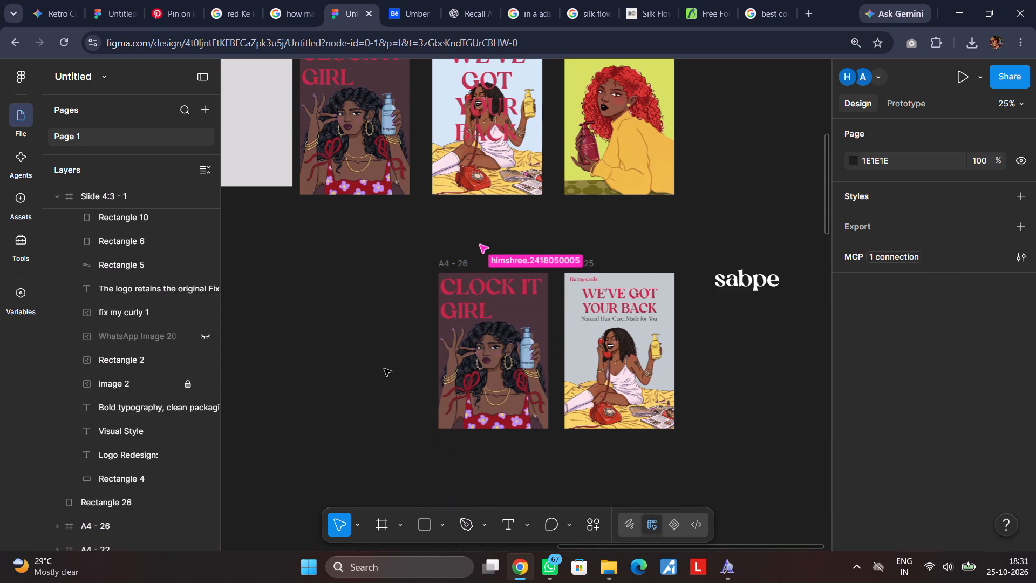
Scale the illustration in the copied CLOCK IT GIRL poster to about 576 × 576 and reposition it at about X 10, Y 299.
click(469, 380)
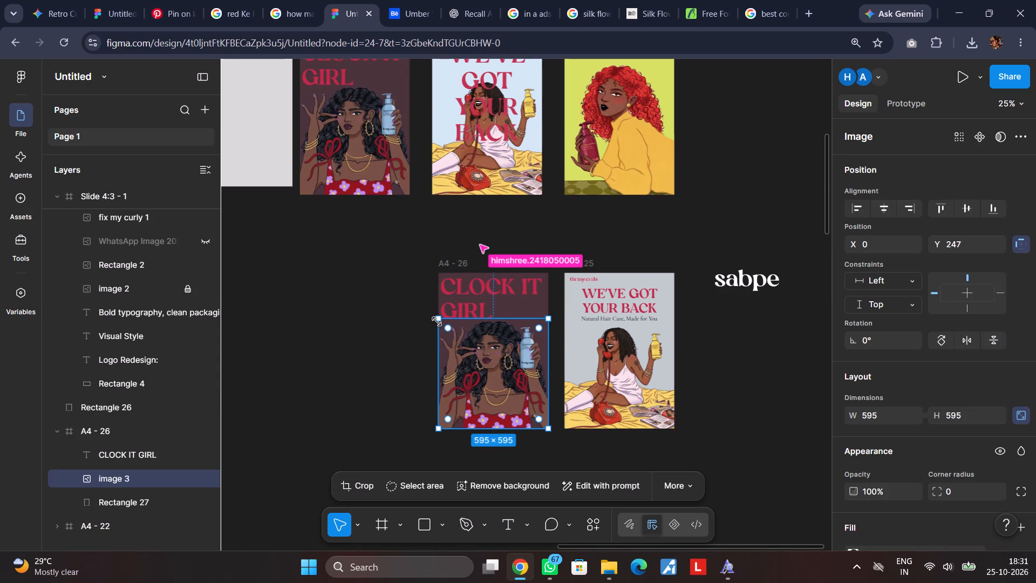
drag(437, 321, 454, 342)
drag(508, 377, 500, 380)
click(356, 365)
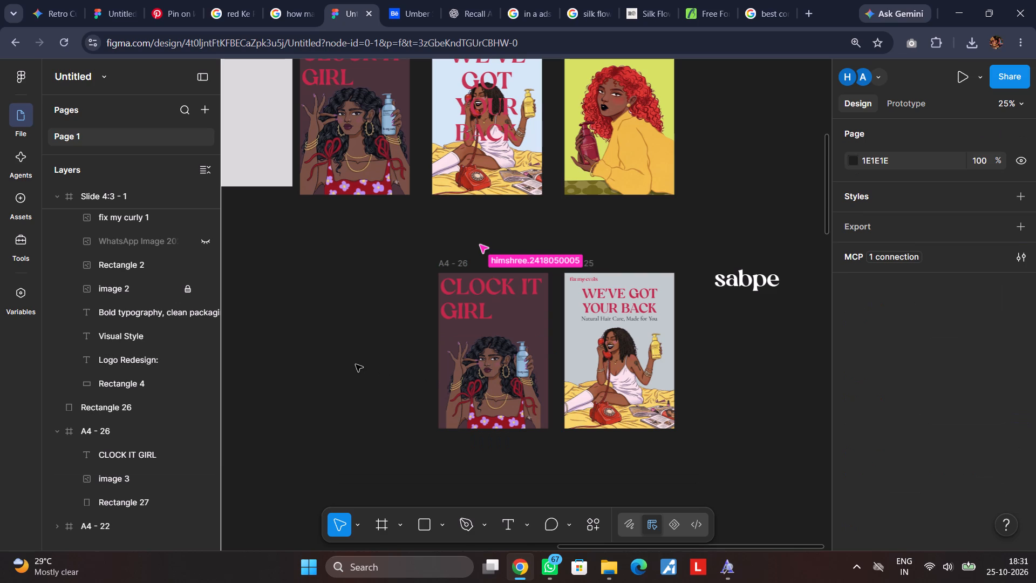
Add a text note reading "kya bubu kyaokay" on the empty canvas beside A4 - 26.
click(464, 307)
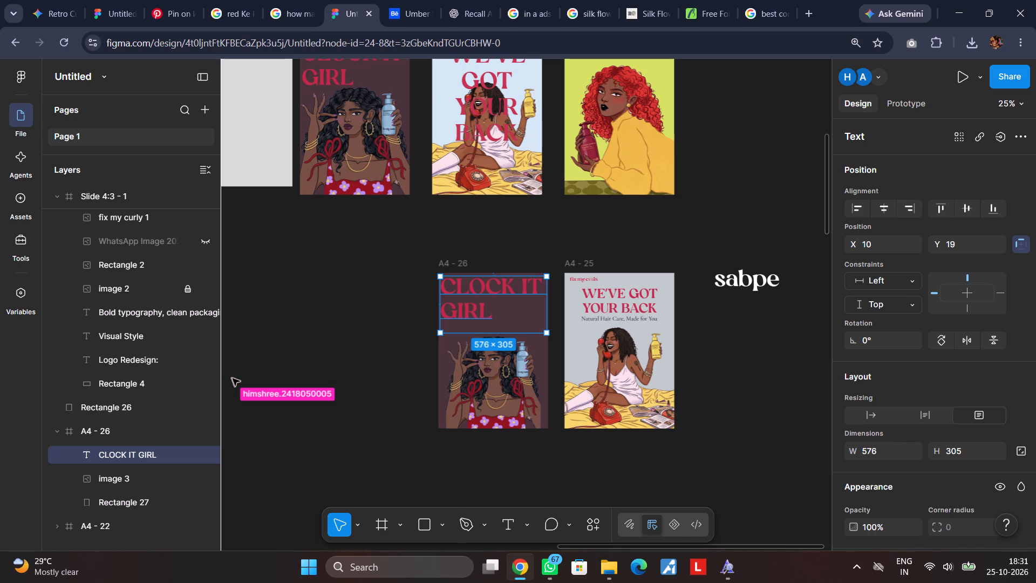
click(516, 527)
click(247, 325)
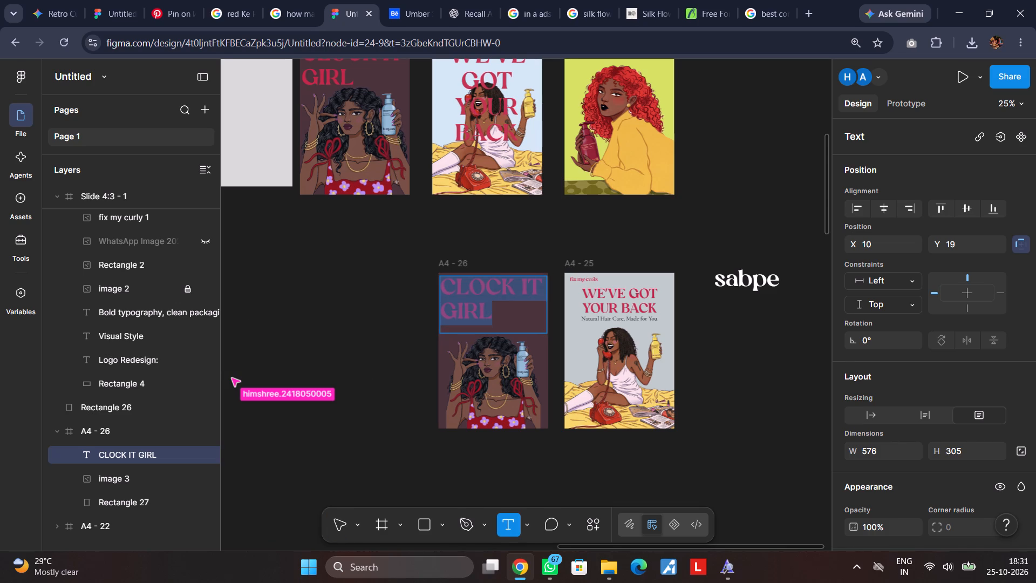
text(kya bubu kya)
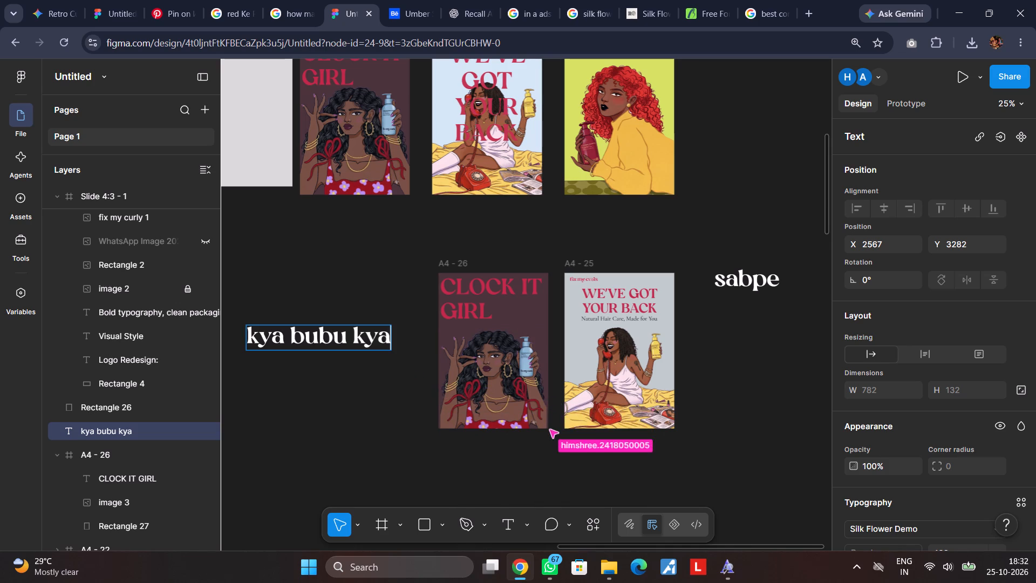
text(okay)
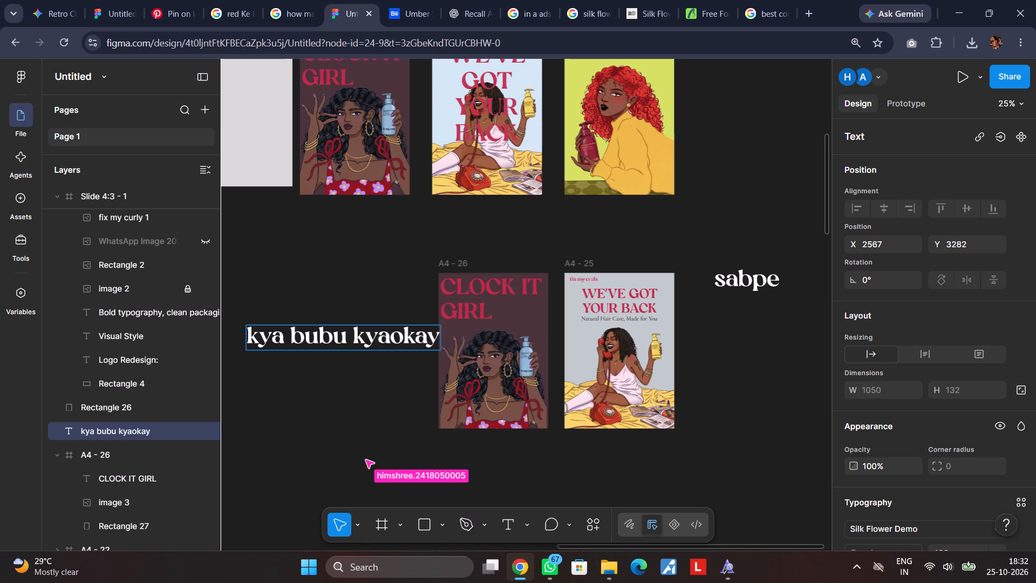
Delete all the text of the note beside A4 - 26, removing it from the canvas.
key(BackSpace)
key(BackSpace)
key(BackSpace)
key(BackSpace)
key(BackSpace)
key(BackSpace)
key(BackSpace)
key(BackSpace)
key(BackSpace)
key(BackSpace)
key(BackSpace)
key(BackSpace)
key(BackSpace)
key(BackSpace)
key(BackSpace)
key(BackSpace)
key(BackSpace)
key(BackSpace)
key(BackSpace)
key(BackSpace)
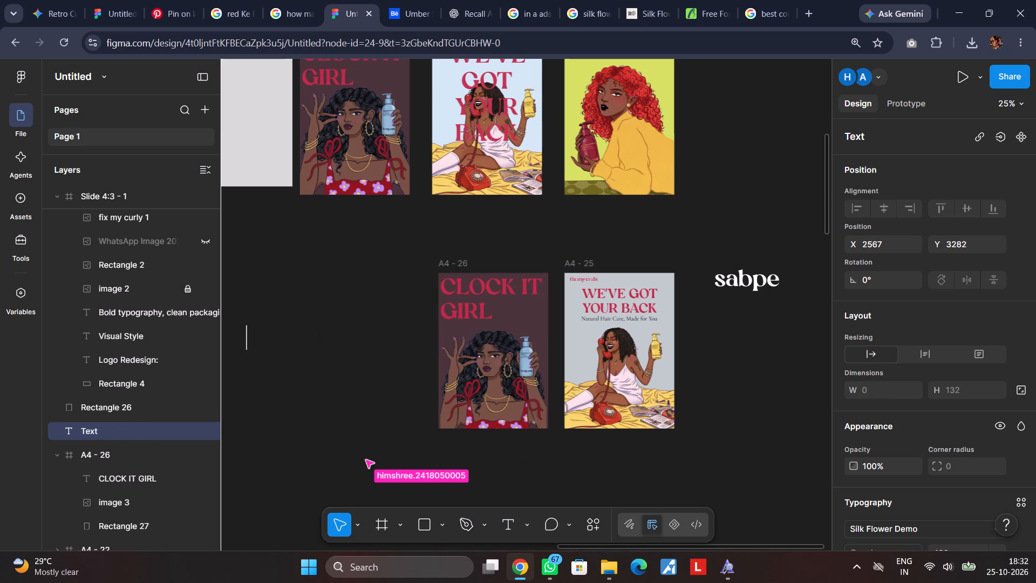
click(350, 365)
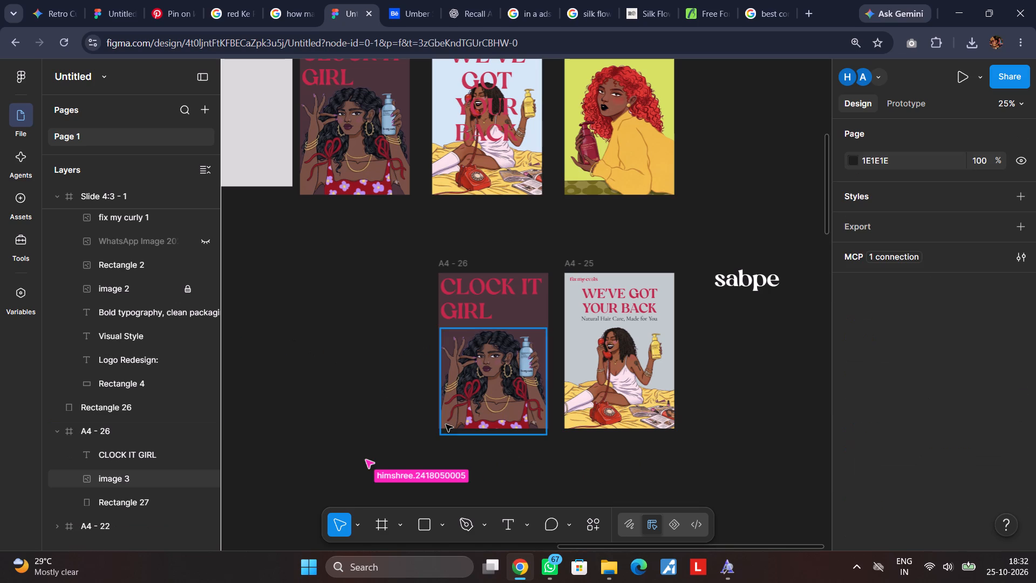
Enlarge A4 - 26's illustration proportionally until it spans the poster's full width, starting at X 0.
scroll(446, 426, left, 1)
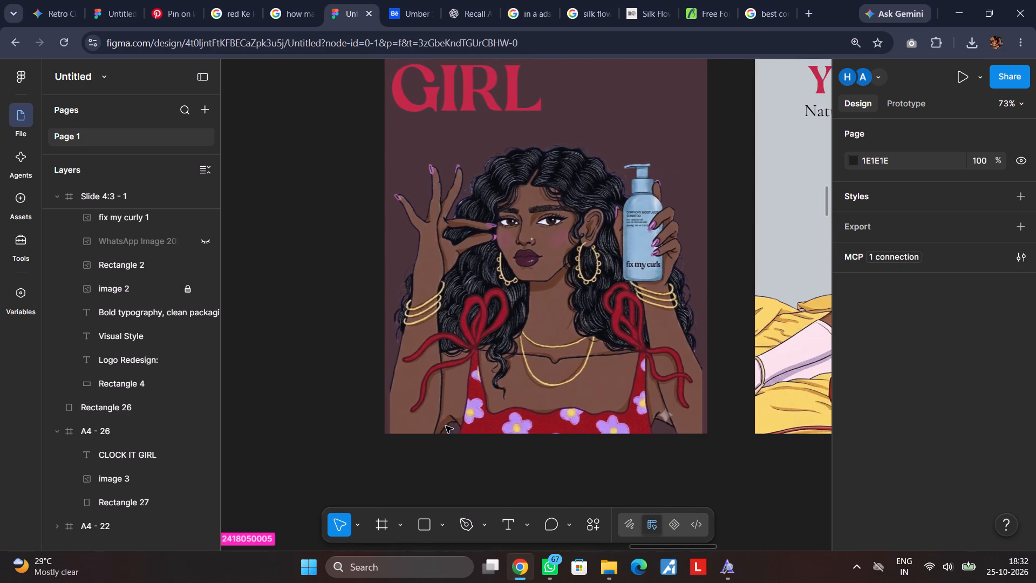
scroll(446, 426, left, 1)
click(464, 400)
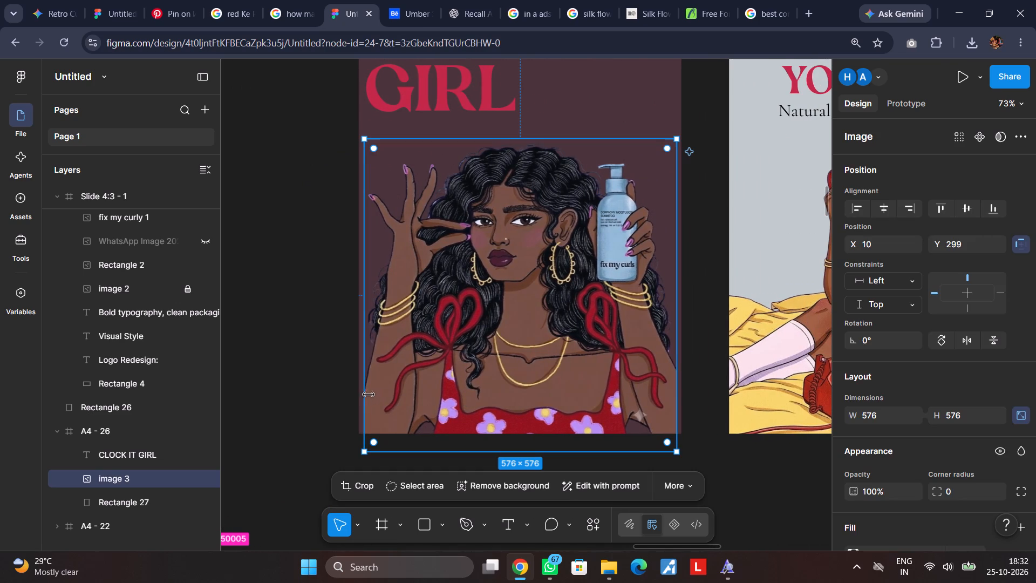
drag(367, 395, 356, 397)
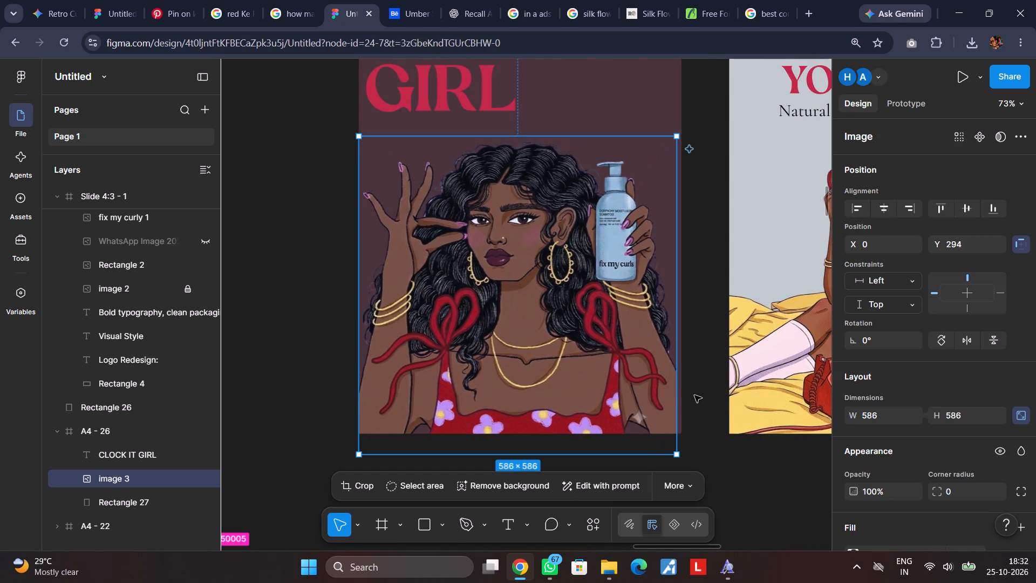
drag(677, 400, 682, 400)
click(732, 456)
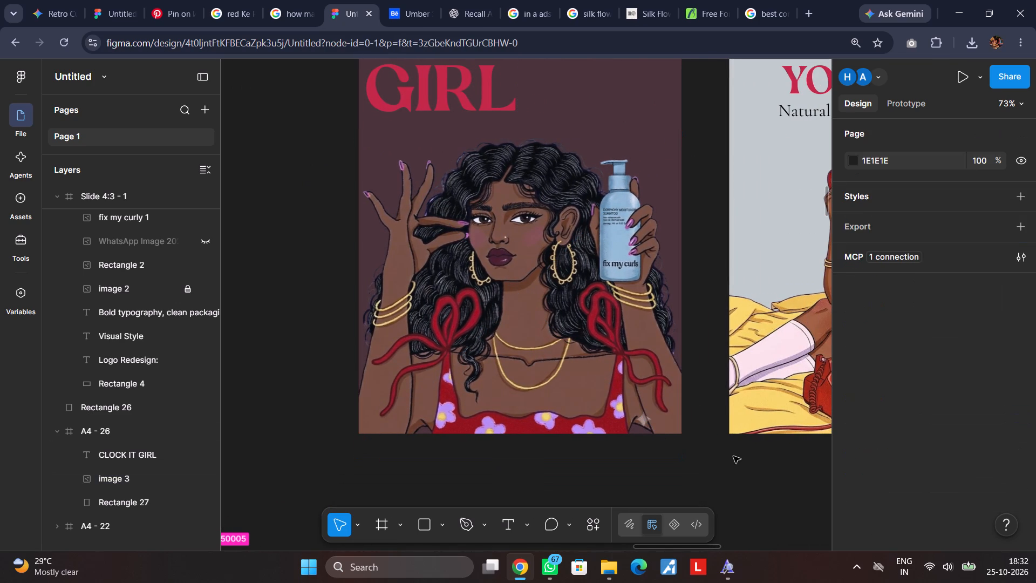
Review A4 - 26 beside A4 - 25 and examine the typography and fill settings of the CLOCK IT GIRL headline.
scroll(711, 453, left, 1)
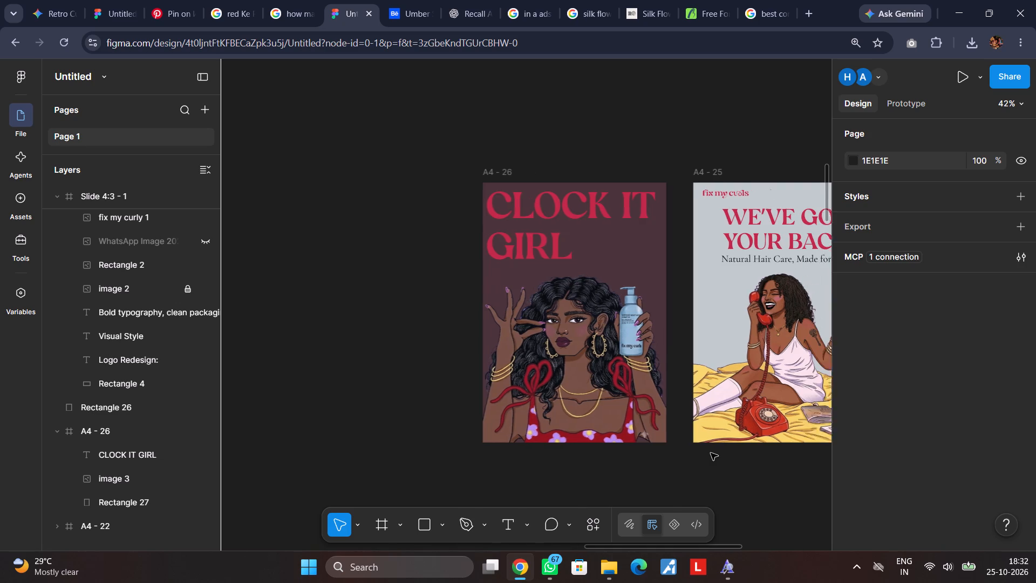
scroll(711, 453, left, 2)
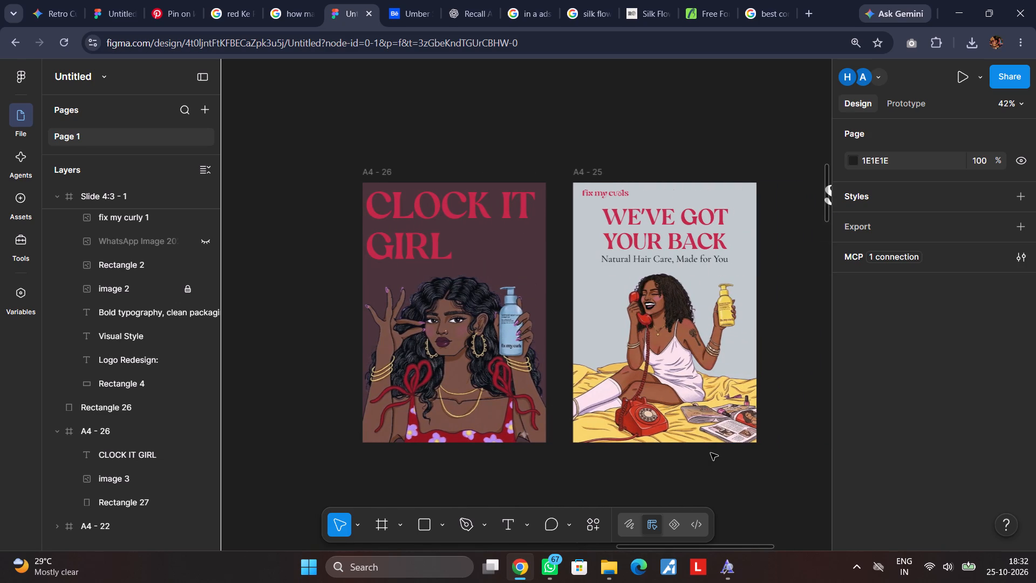
click(425, 247)
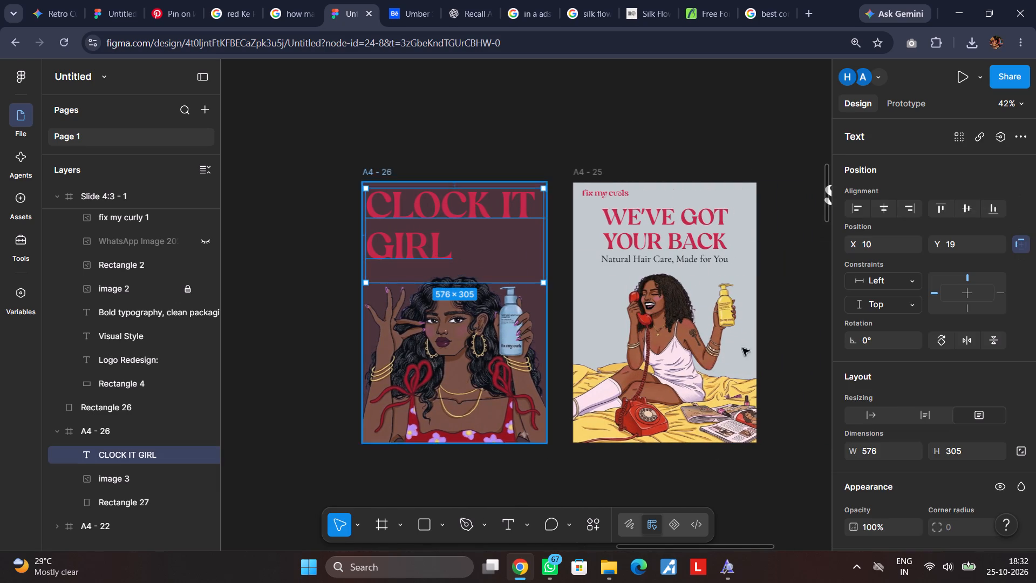
scroll(868, 422, down, 6)
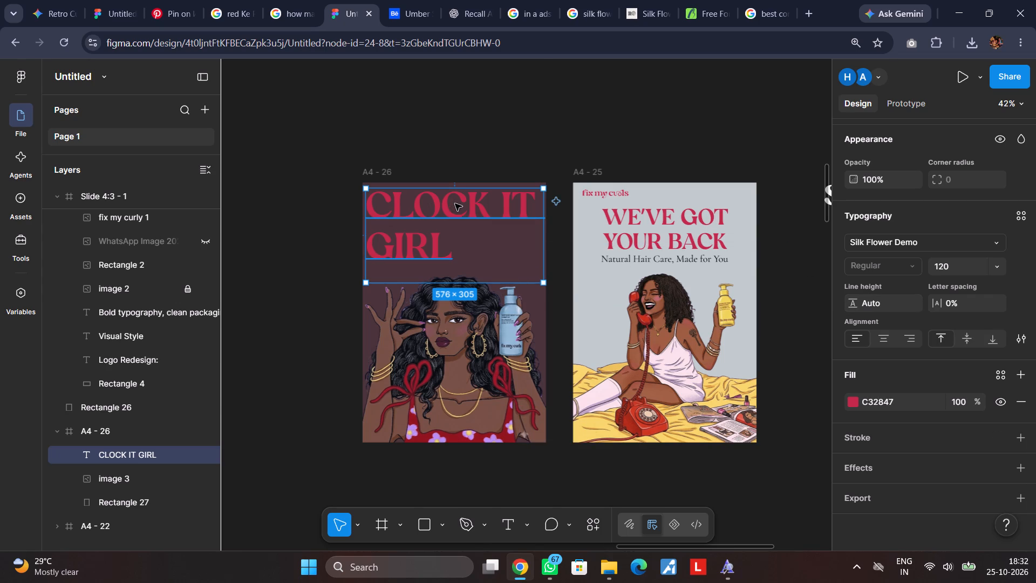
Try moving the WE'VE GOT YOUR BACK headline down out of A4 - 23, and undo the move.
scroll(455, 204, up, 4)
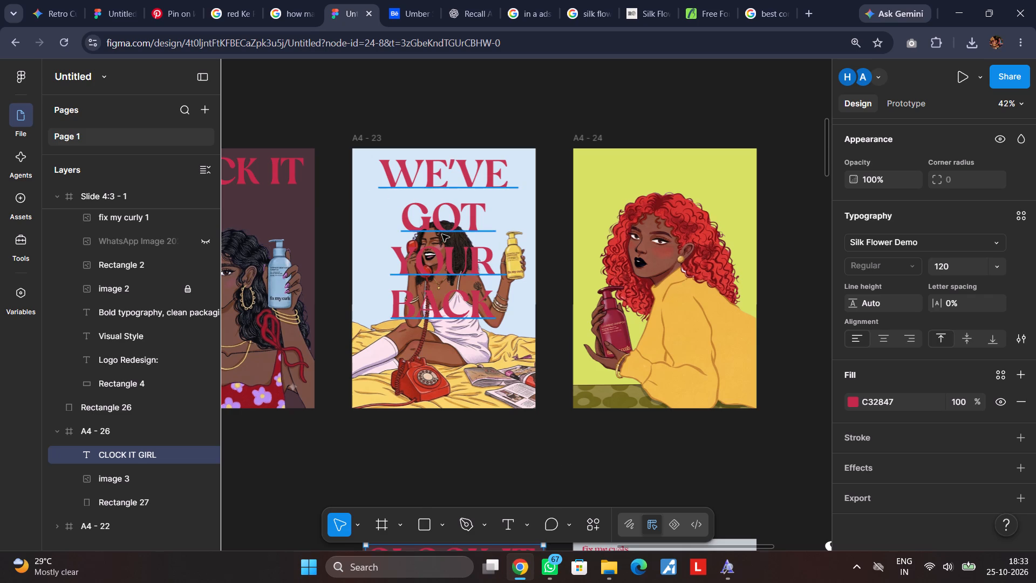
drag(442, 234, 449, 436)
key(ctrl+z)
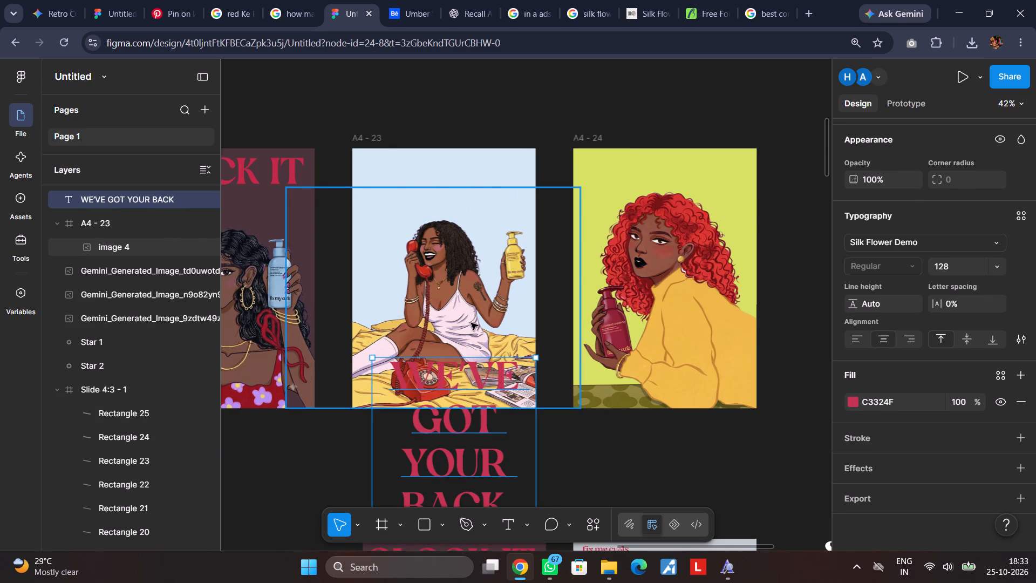
Duplicate the A4 - 23 poster and place the copy on the empty canvas above A4 - 23 and A4 - 24.
alt+drag(372, 141, 666, 0)
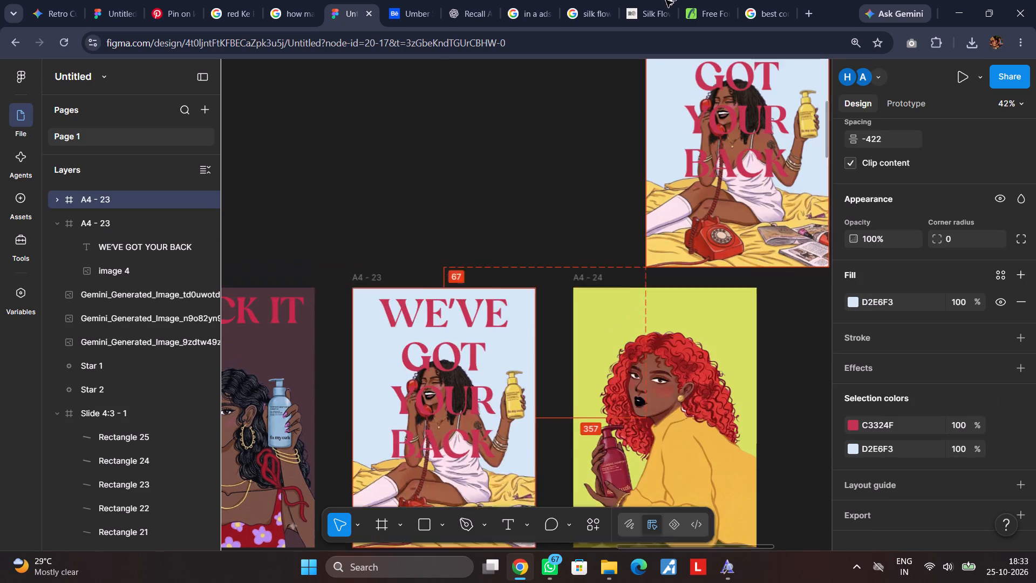
alt+drag(666, 0, 445, 121)
click(681, 171)
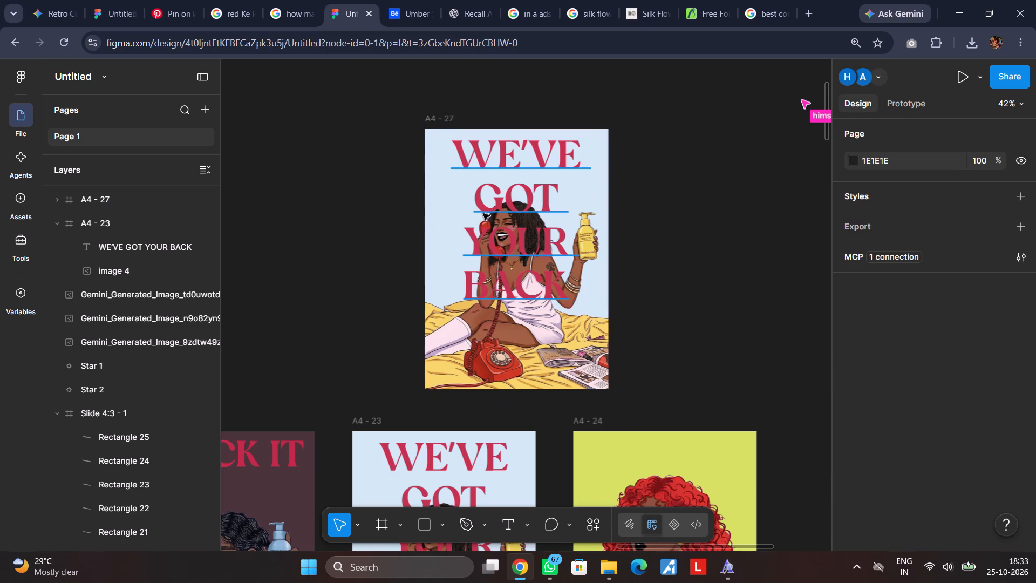
Move the WE'VE GOT YOUR BACK headline out of A4 - 27 onto the canvas beside it, at X 4421, Y 790.
drag(517, 196, 698, 201)
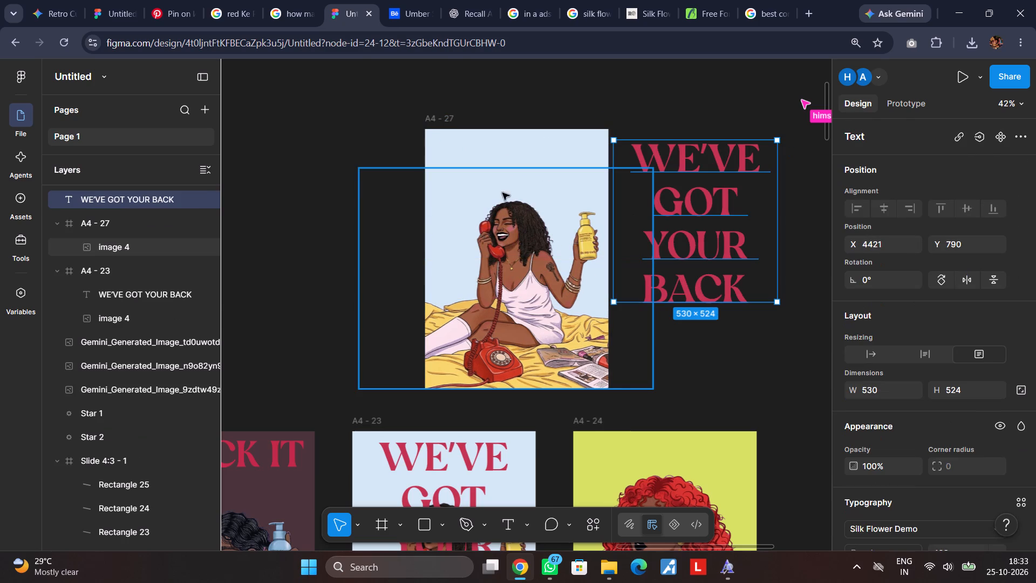
drag(508, 218, 490, 252)
key(ctrl+z)
click(527, 78)
Duplicate the loose WE'VE GOT YOUR BACK headline with a slight offset, at X 4449, Y 792.
click(707, 253)
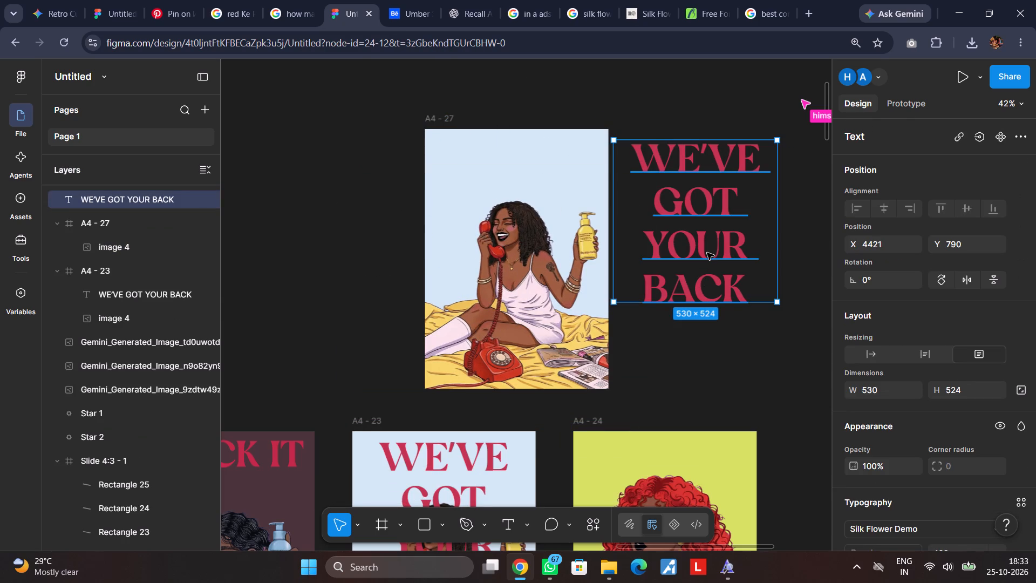
alt+drag(707, 253, 716, 256)
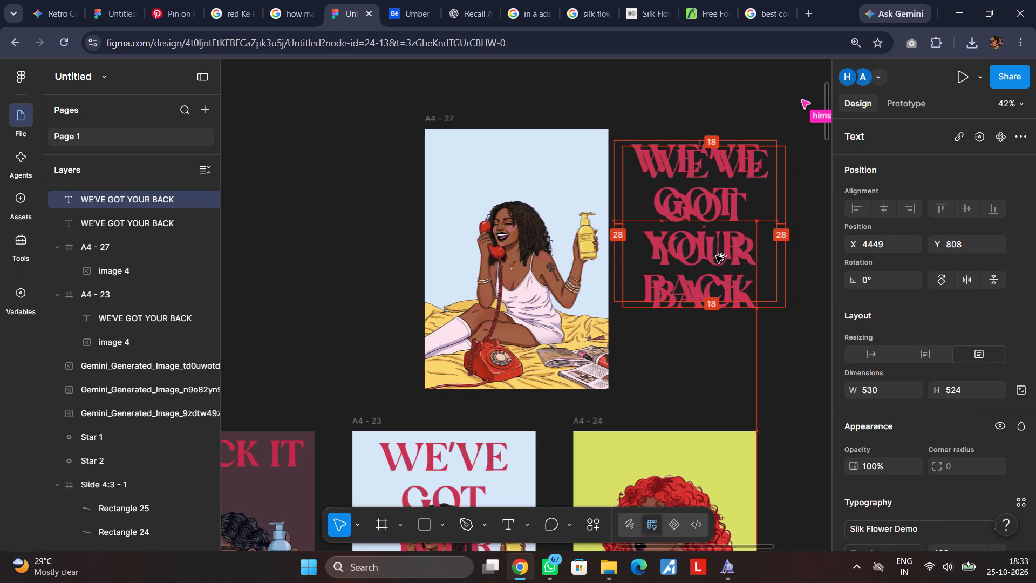
alt+drag(716, 256, 716, 254)
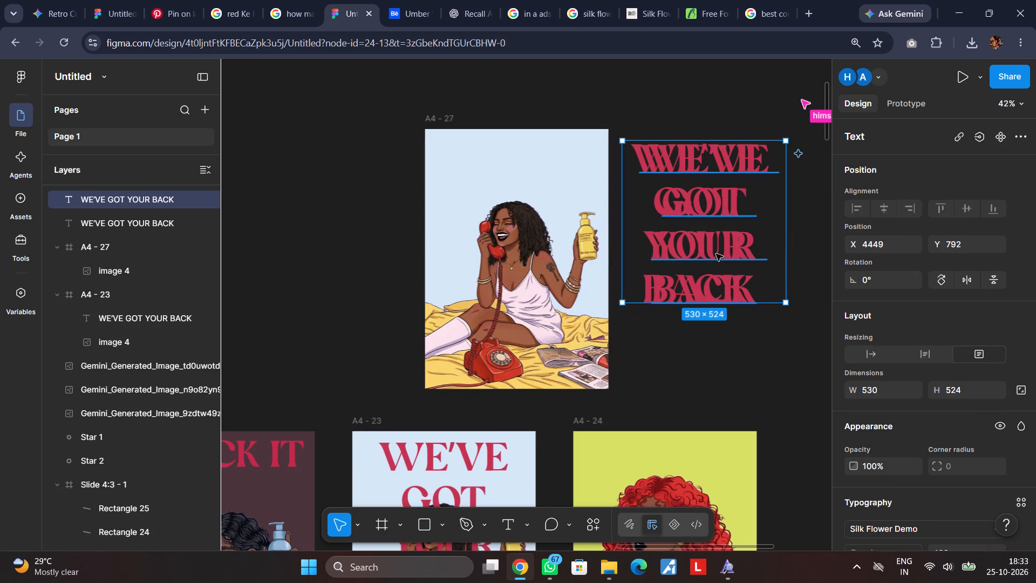
Turn the duplicated headline into an outline with a black 000000 outside stroke of weight 2 and fill opacity 0%.
scroll(941, 402, down, 7)
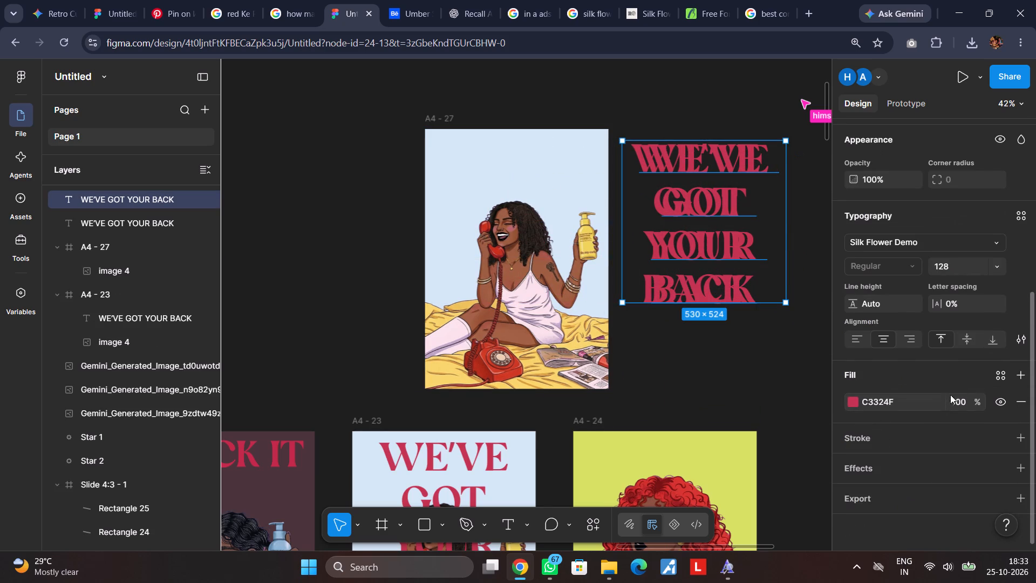
click(868, 437)
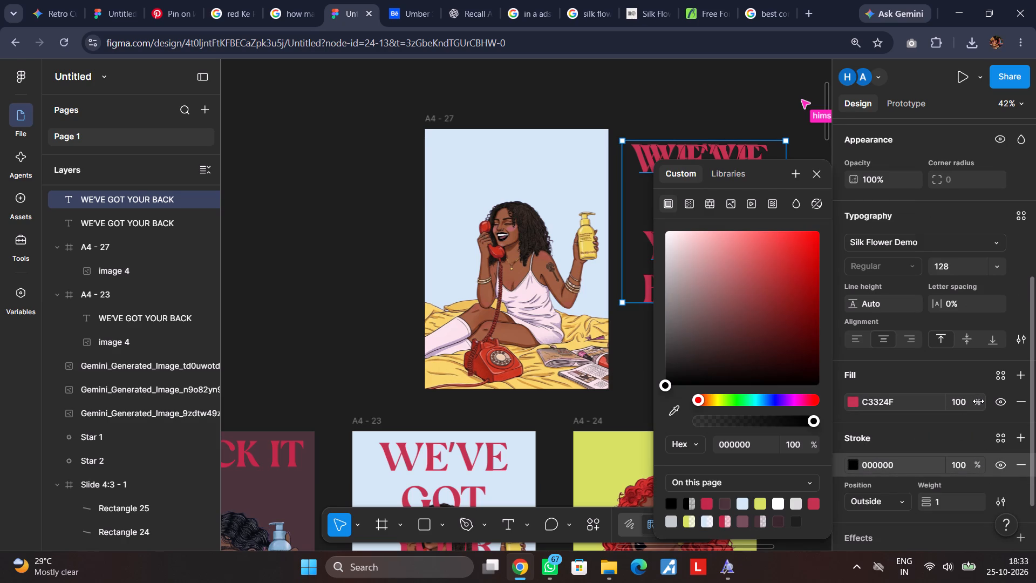
click(944, 497)
key(2)
drag(977, 399, 327, 304)
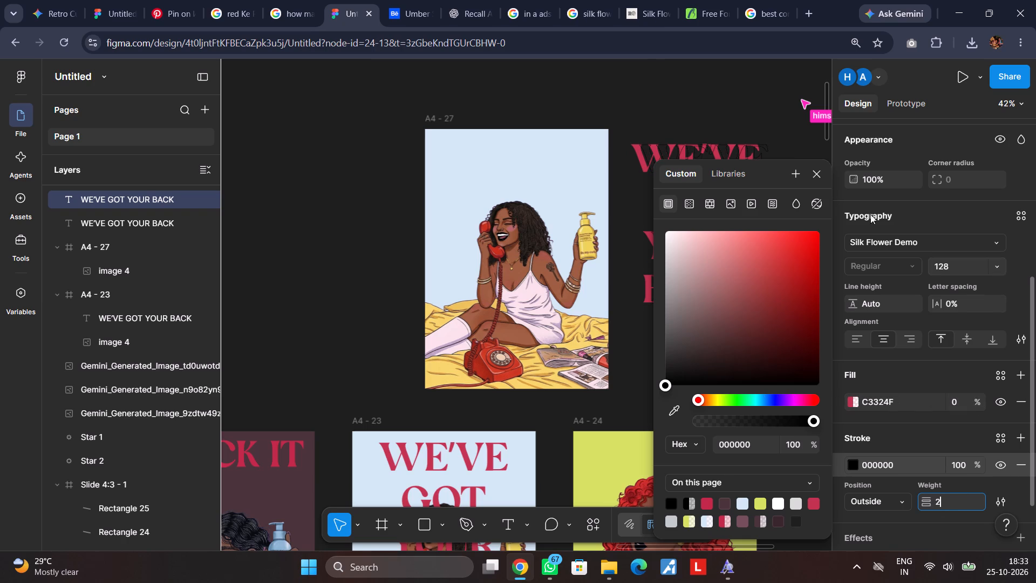
click(820, 175)
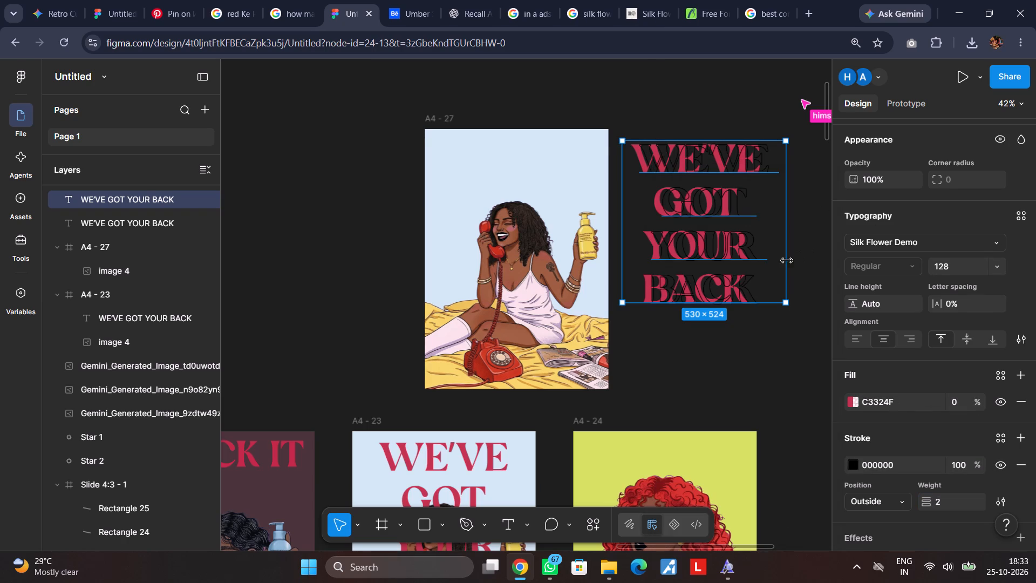
Separate the two headlines, then place the solid one in A4 - 27 behind the illustration, centred horizontally.
drag(733, 252, 747, 262)
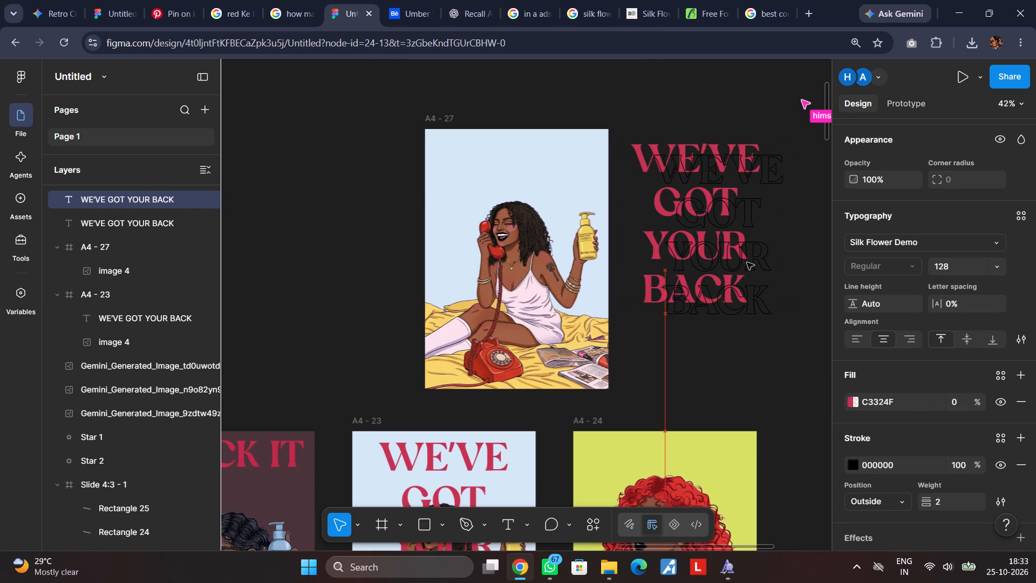
drag(747, 262, 758, 311)
drag(723, 160, 703, 162)
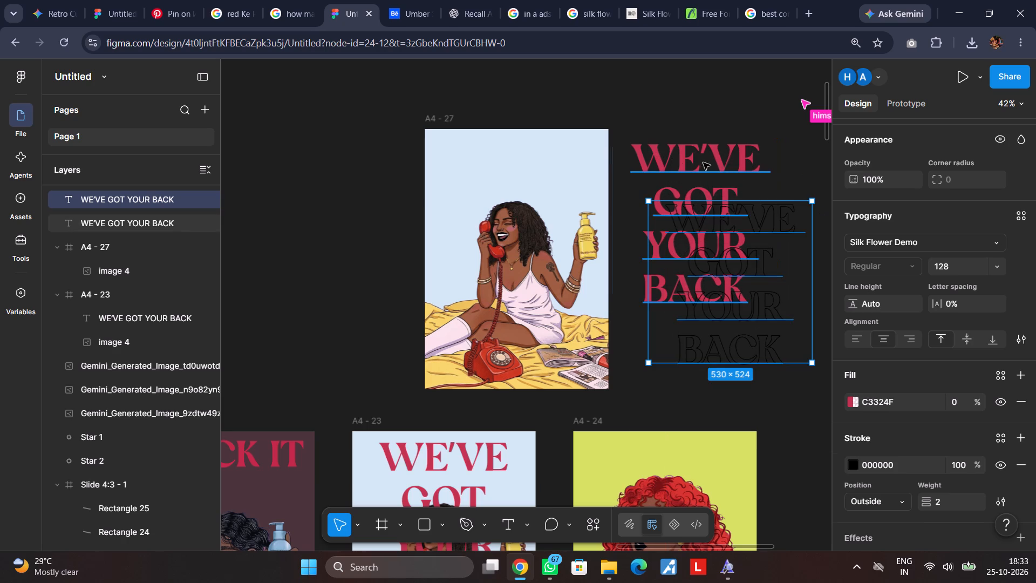
drag(703, 162, 540, 168)
right_click(540, 168)
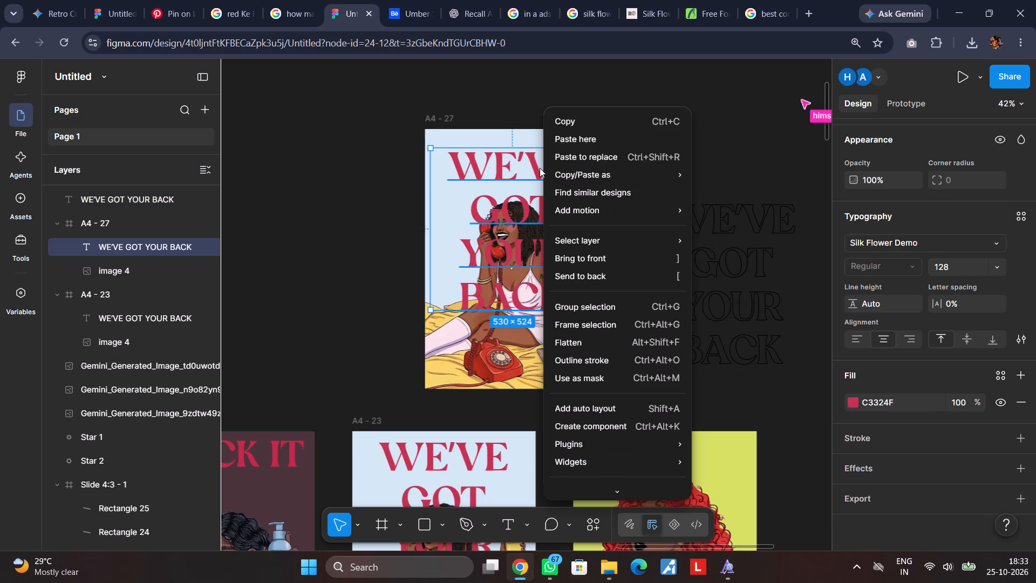
click(614, 272)
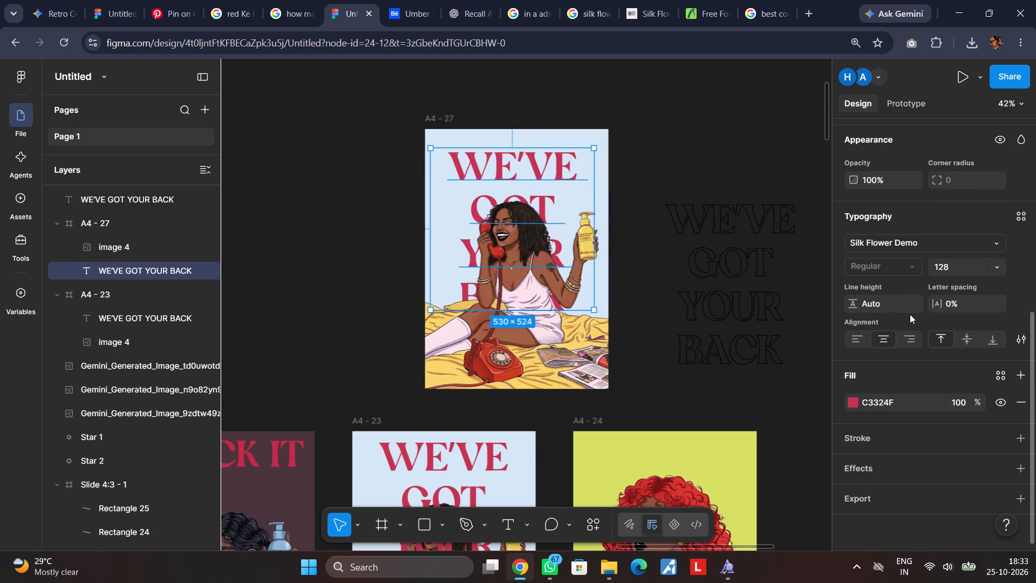
scroll(919, 288, up, 9)
click(885, 207)
click(636, 143)
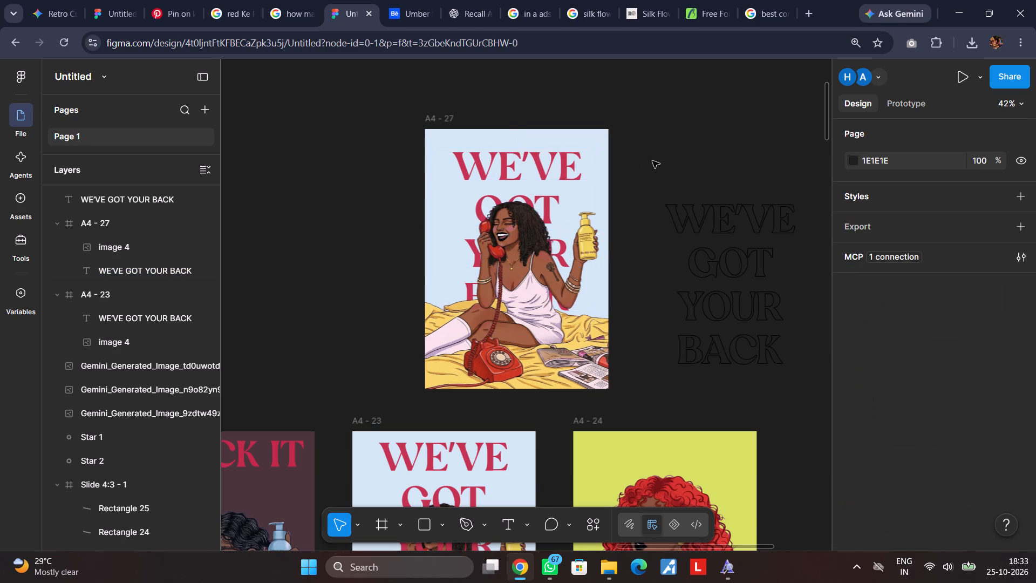
Overlay the outlined headline on the solid one in A4 - 27, centred horizontally at X 33 and nudged down to Y 61.
click(741, 271)
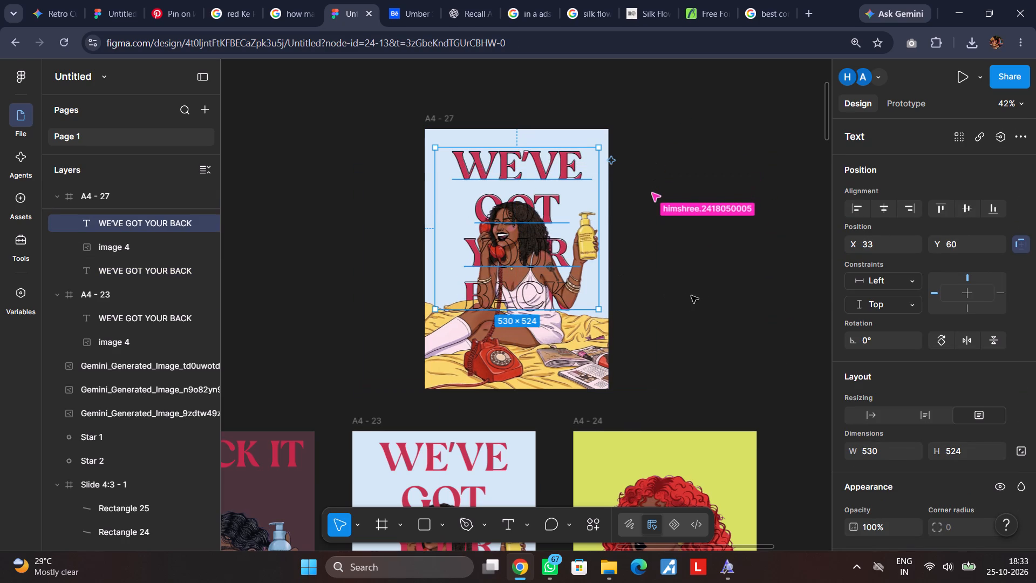
click(889, 208)
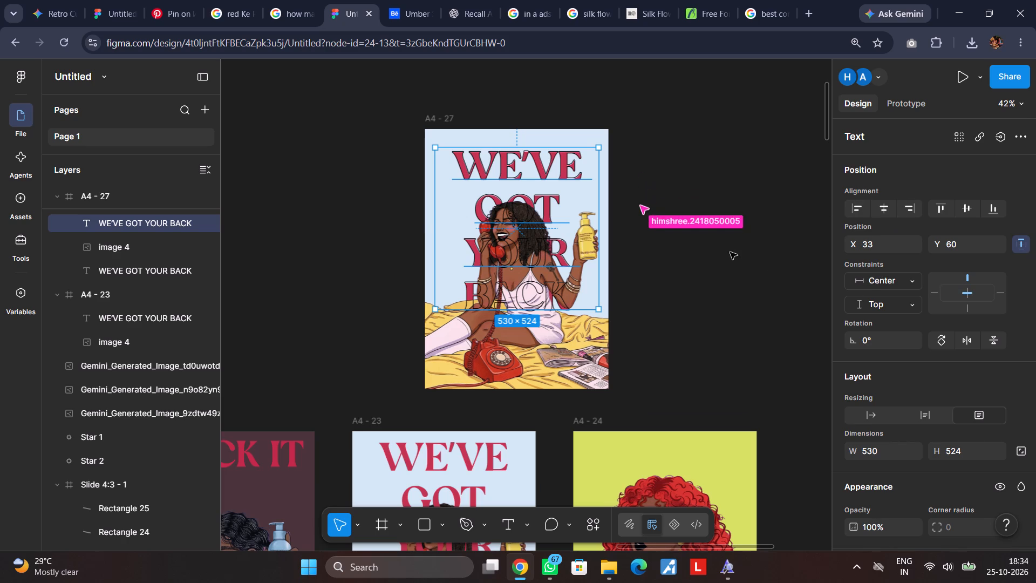
key(Down)
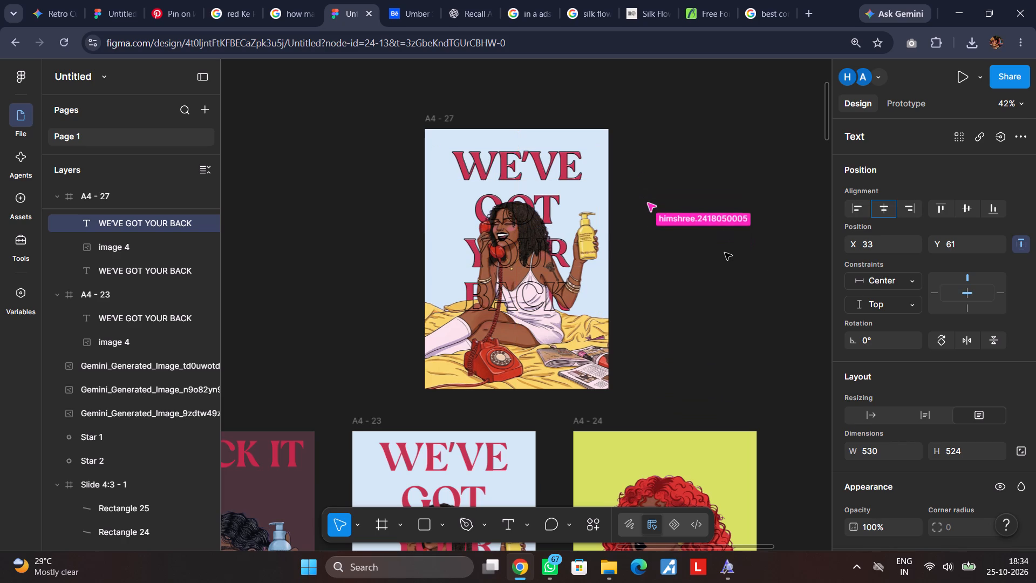
Recolour the outlined headline's stroke in A4 - 27, trying C32847 before choosing white FFFFFF.
scroll(903, 499, down, 5)
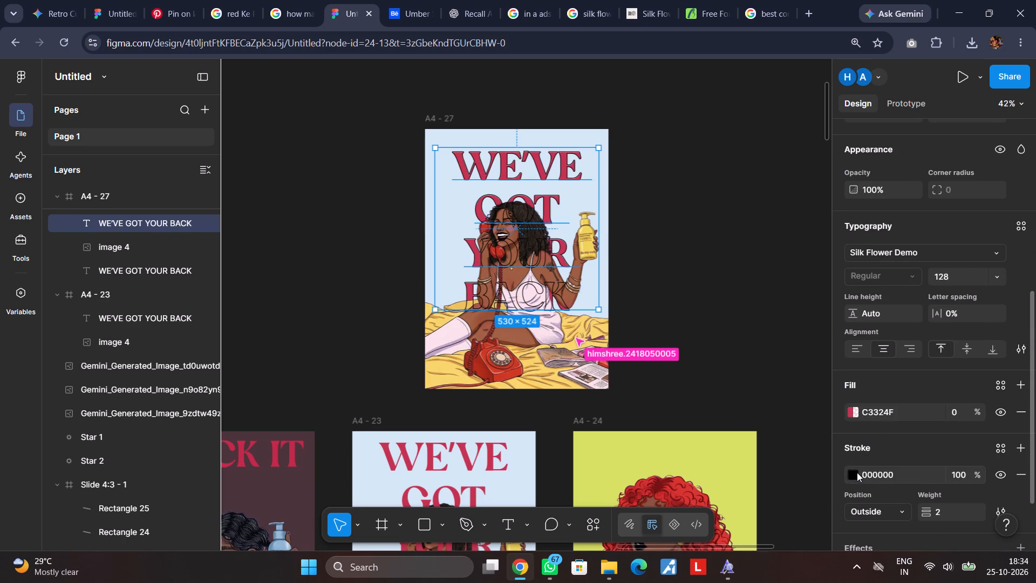
click(857, 472)
click(704, 500)
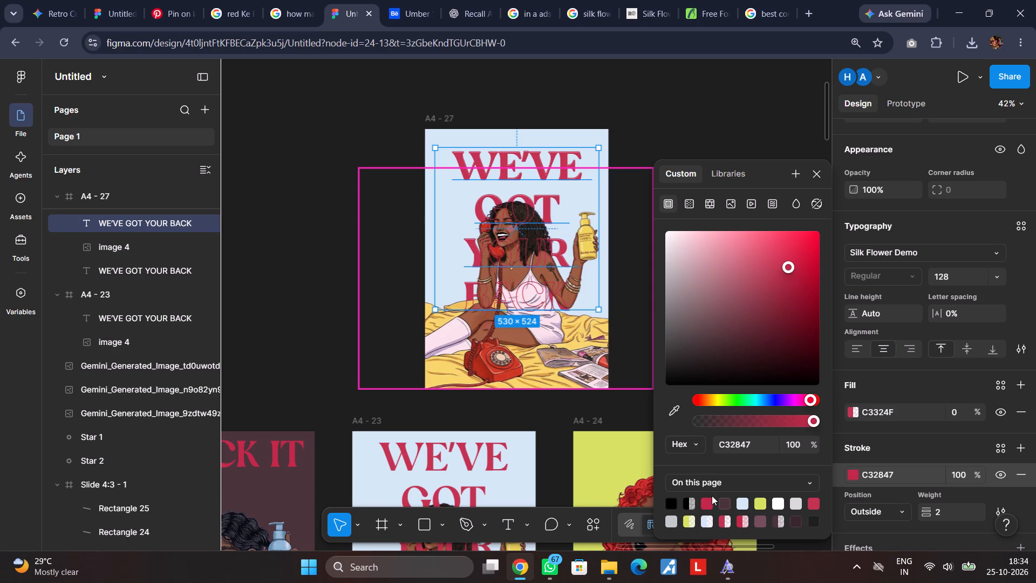
click(782, 502)
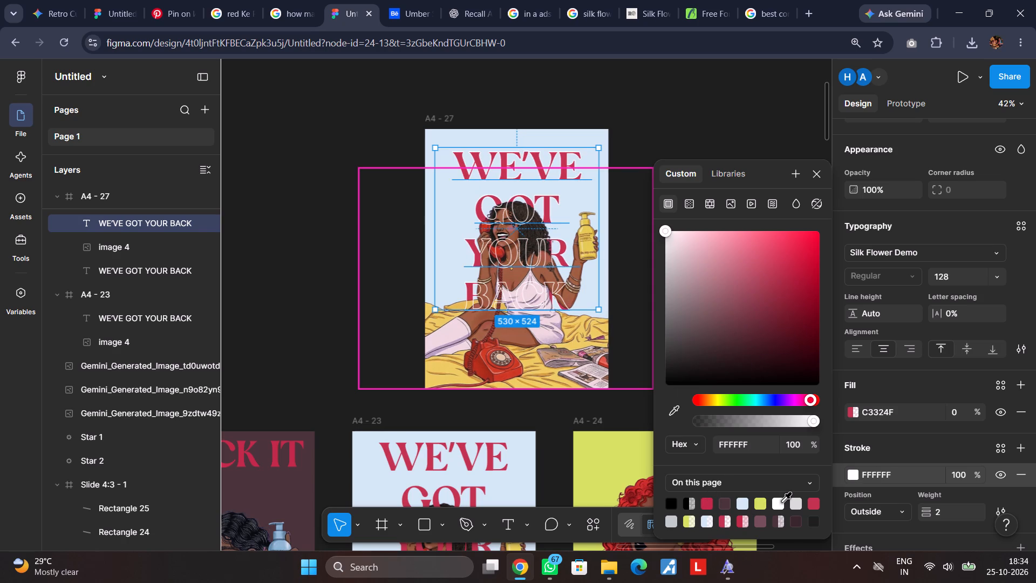
click(810, 178)
click(683, 354)
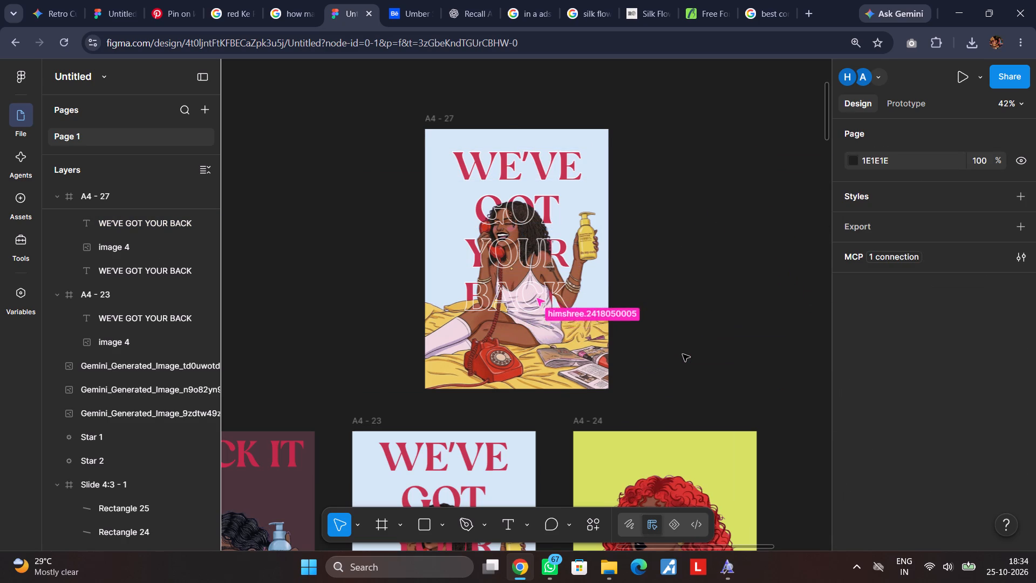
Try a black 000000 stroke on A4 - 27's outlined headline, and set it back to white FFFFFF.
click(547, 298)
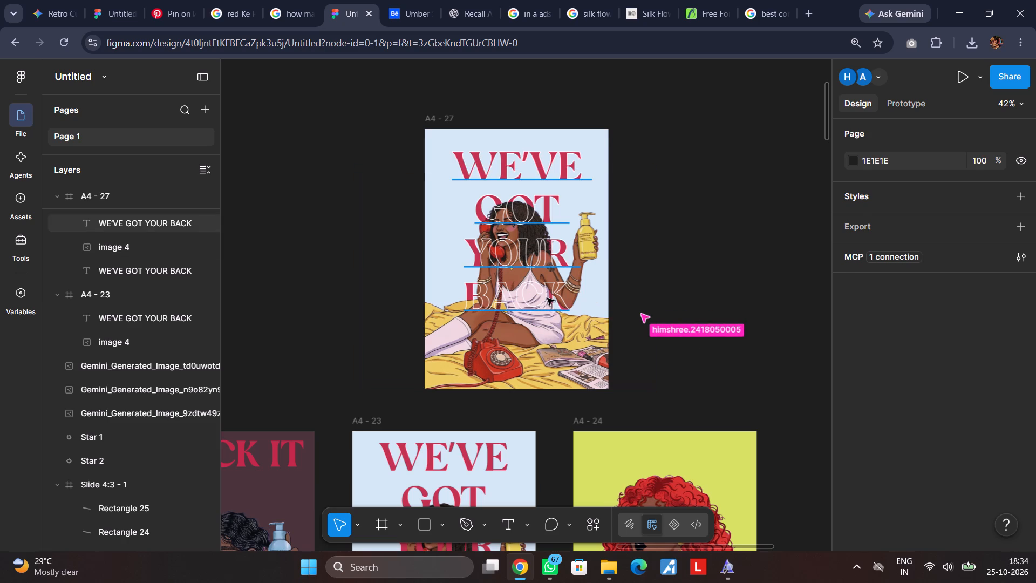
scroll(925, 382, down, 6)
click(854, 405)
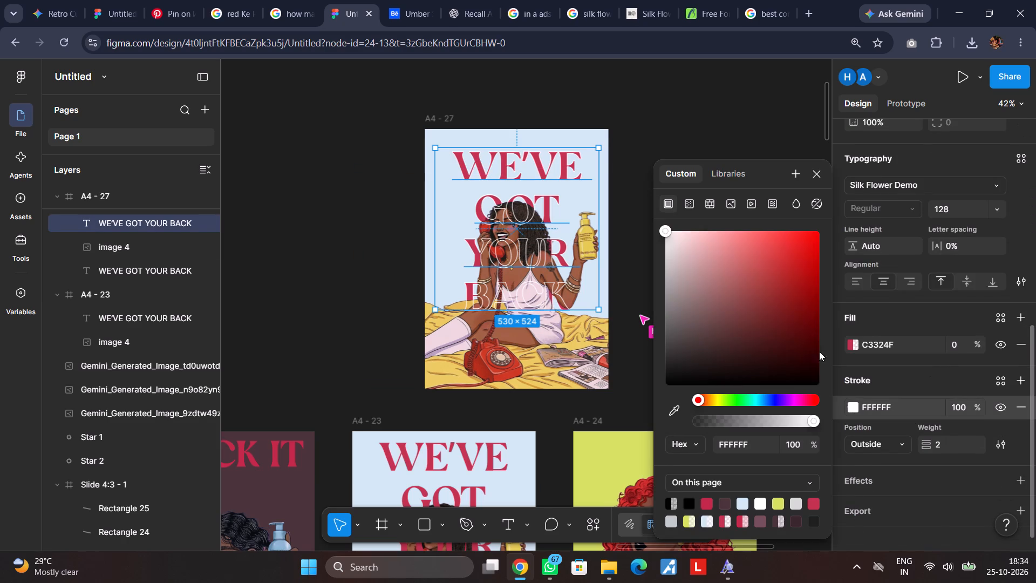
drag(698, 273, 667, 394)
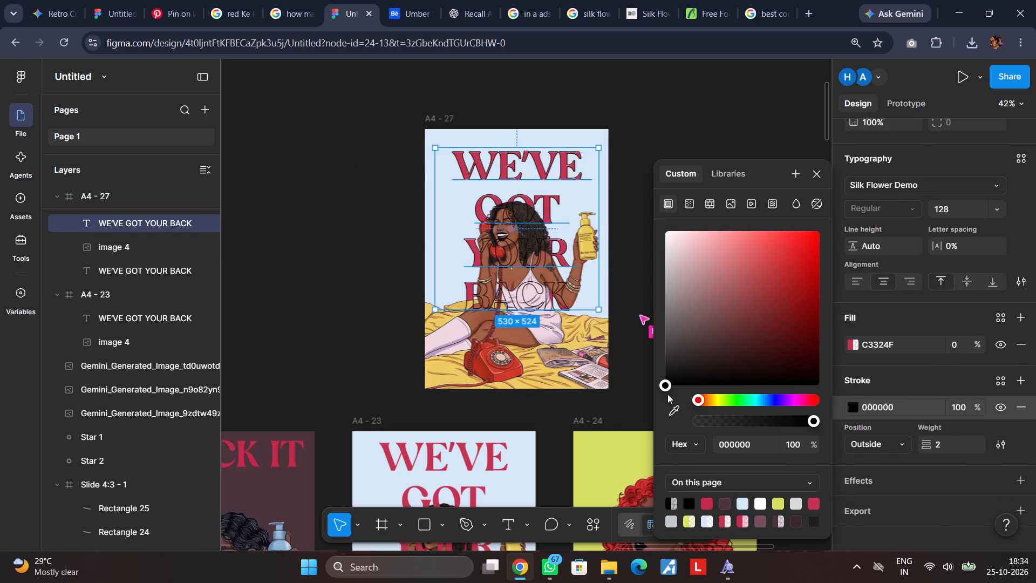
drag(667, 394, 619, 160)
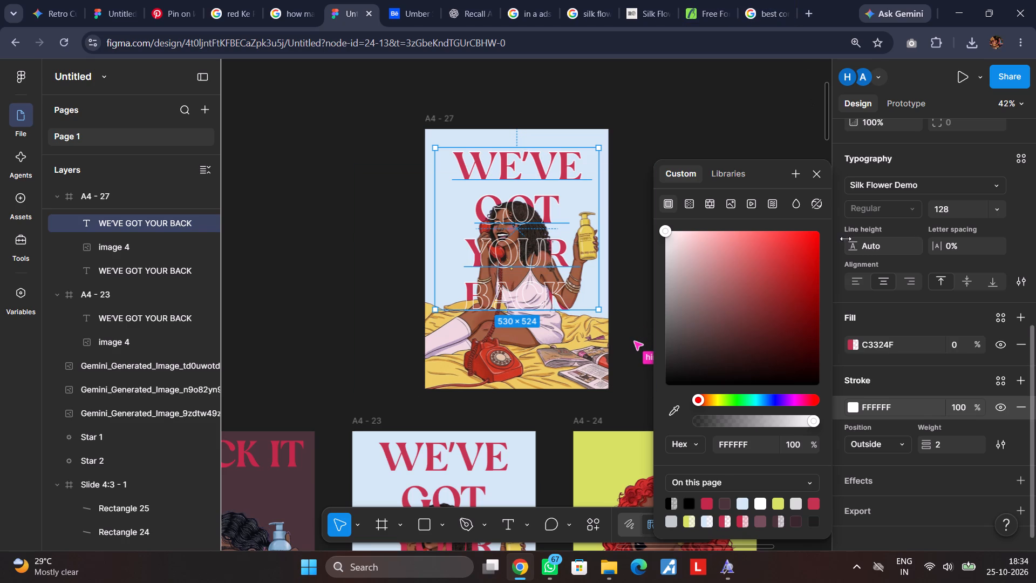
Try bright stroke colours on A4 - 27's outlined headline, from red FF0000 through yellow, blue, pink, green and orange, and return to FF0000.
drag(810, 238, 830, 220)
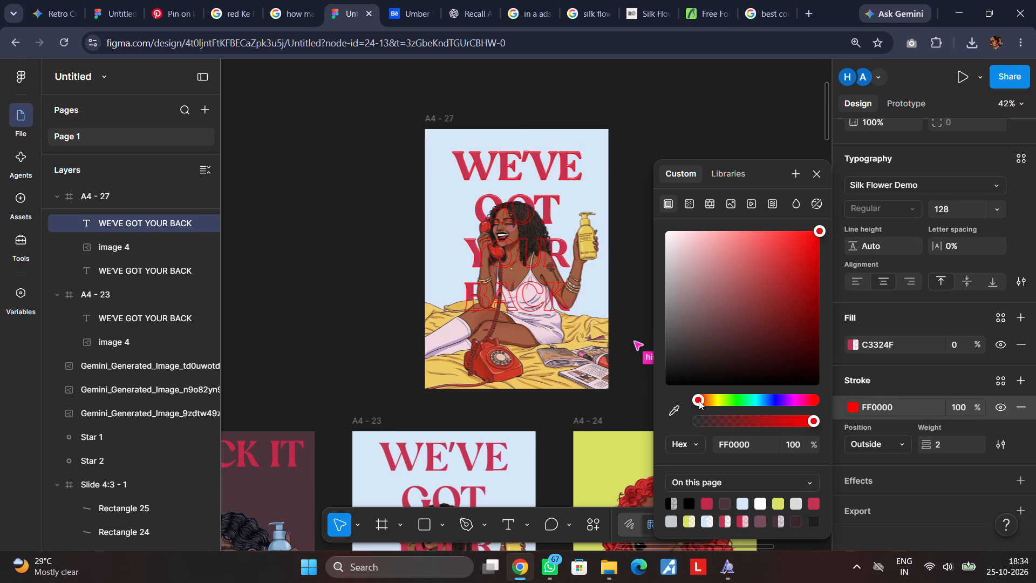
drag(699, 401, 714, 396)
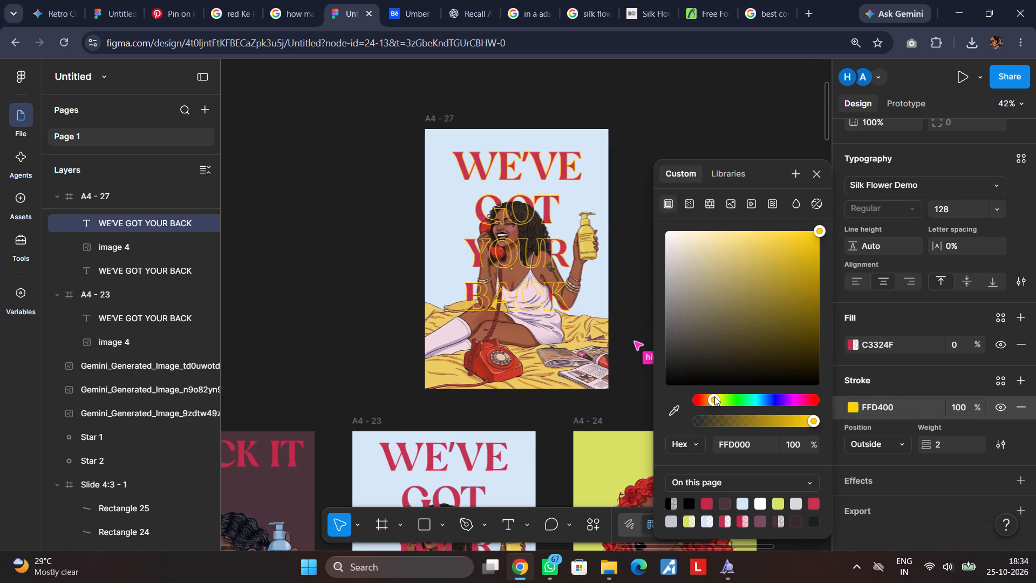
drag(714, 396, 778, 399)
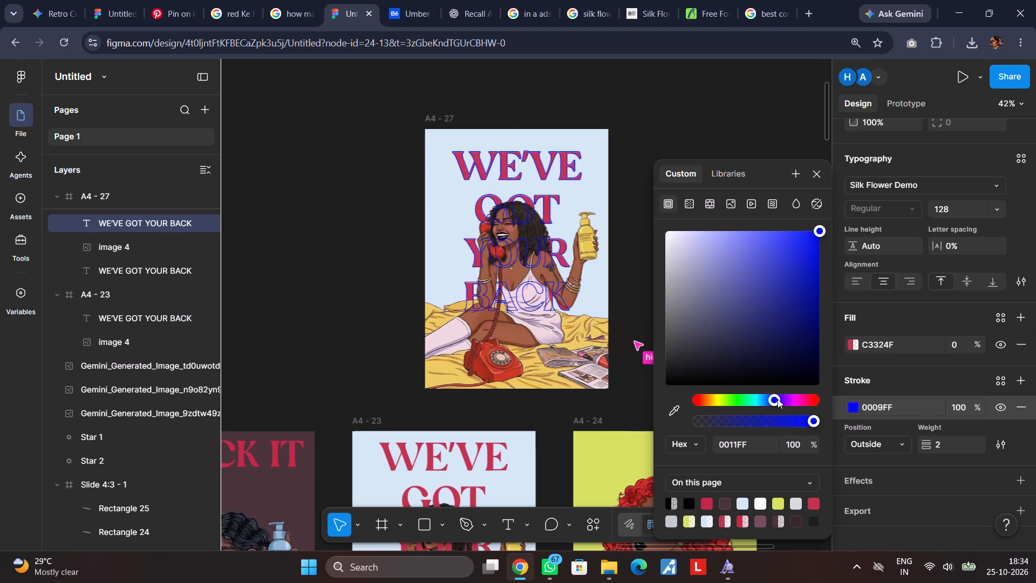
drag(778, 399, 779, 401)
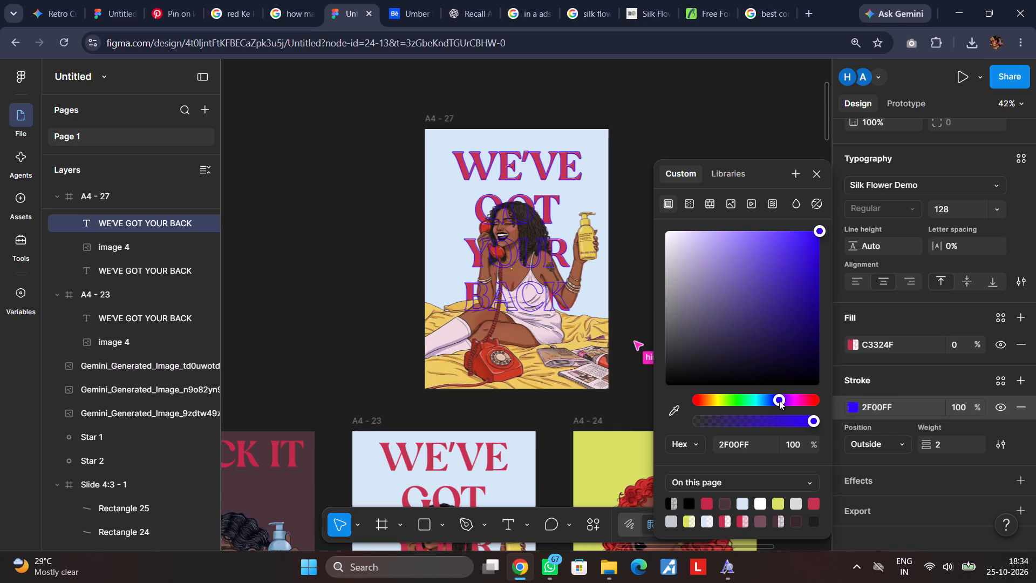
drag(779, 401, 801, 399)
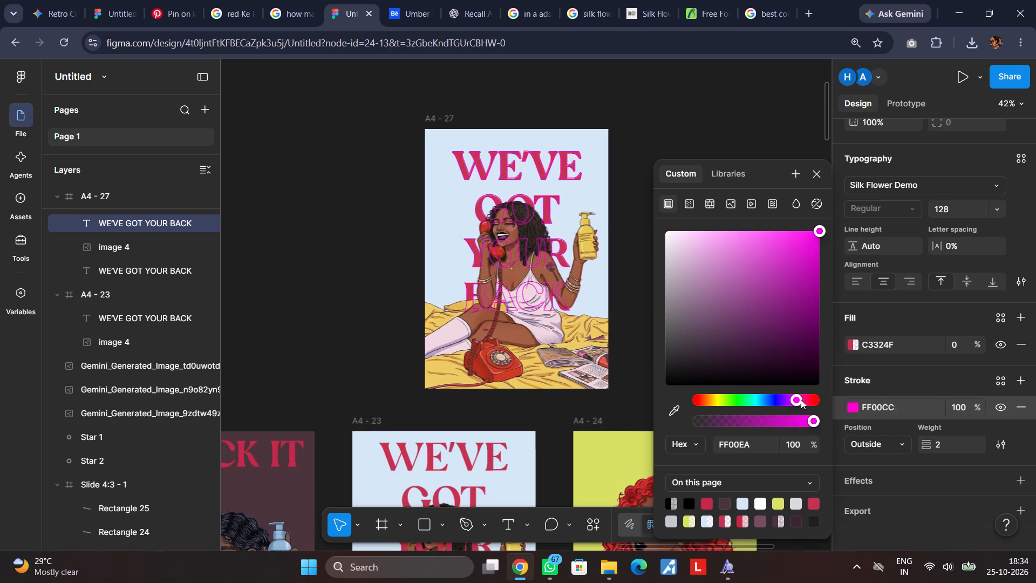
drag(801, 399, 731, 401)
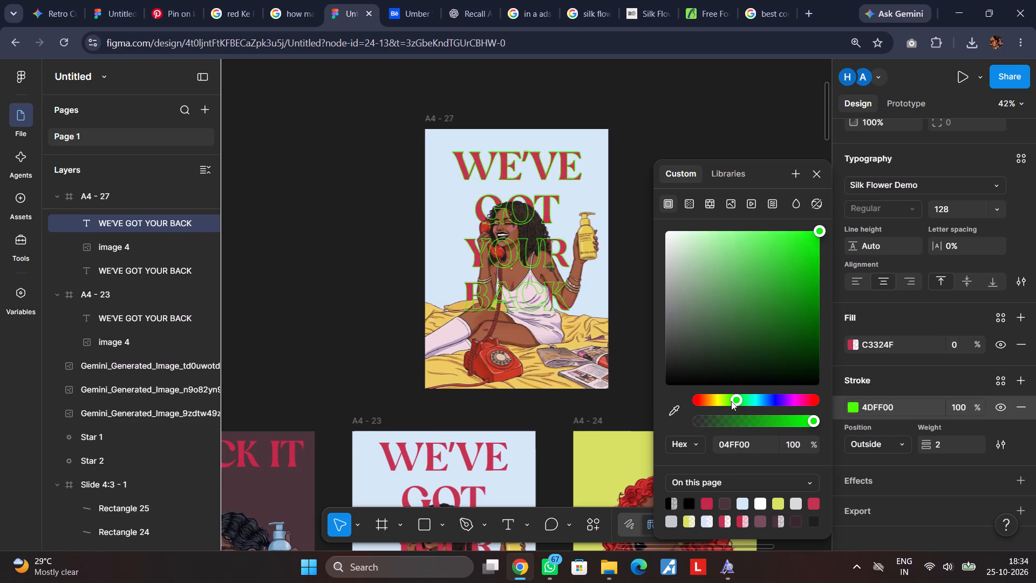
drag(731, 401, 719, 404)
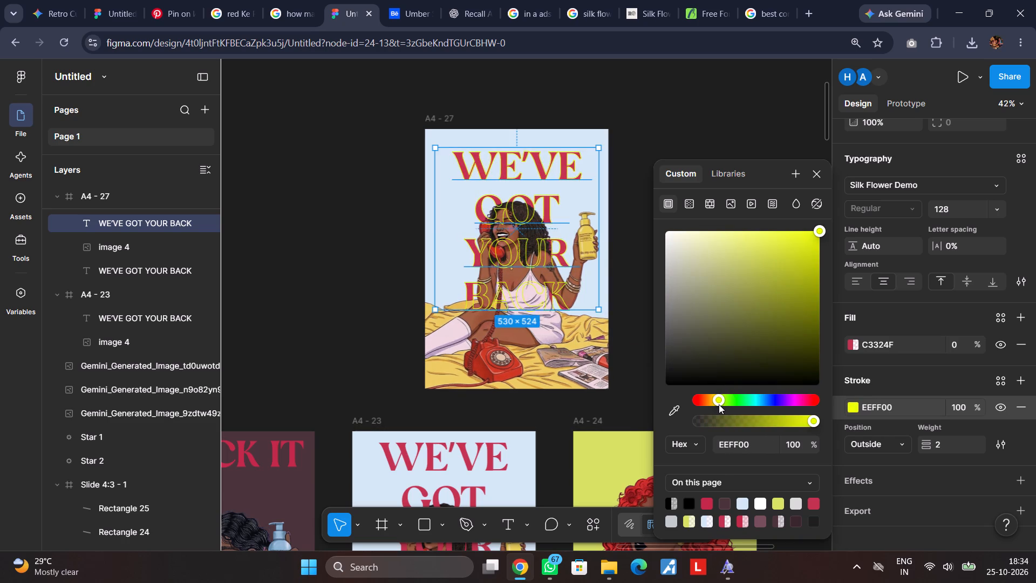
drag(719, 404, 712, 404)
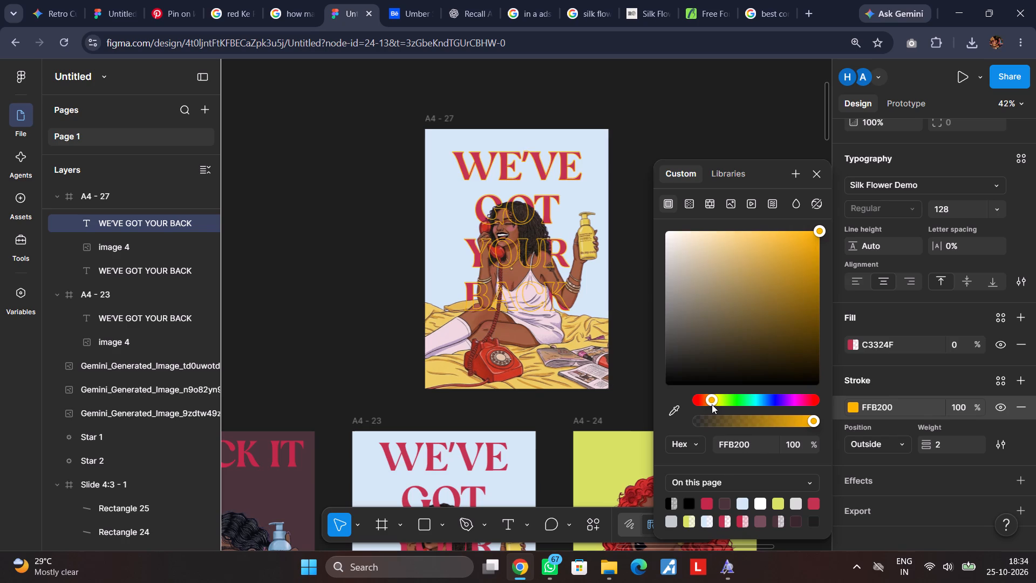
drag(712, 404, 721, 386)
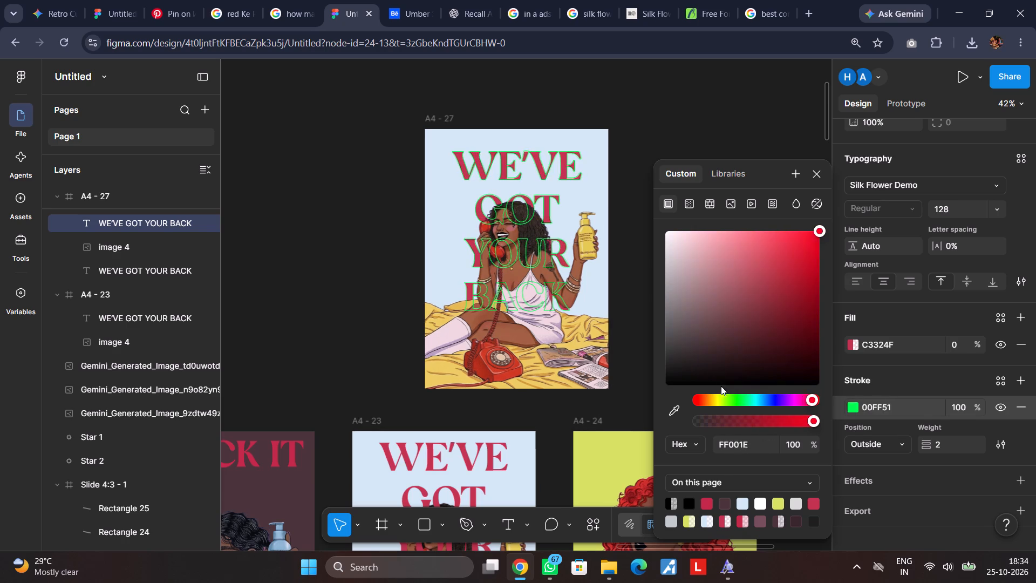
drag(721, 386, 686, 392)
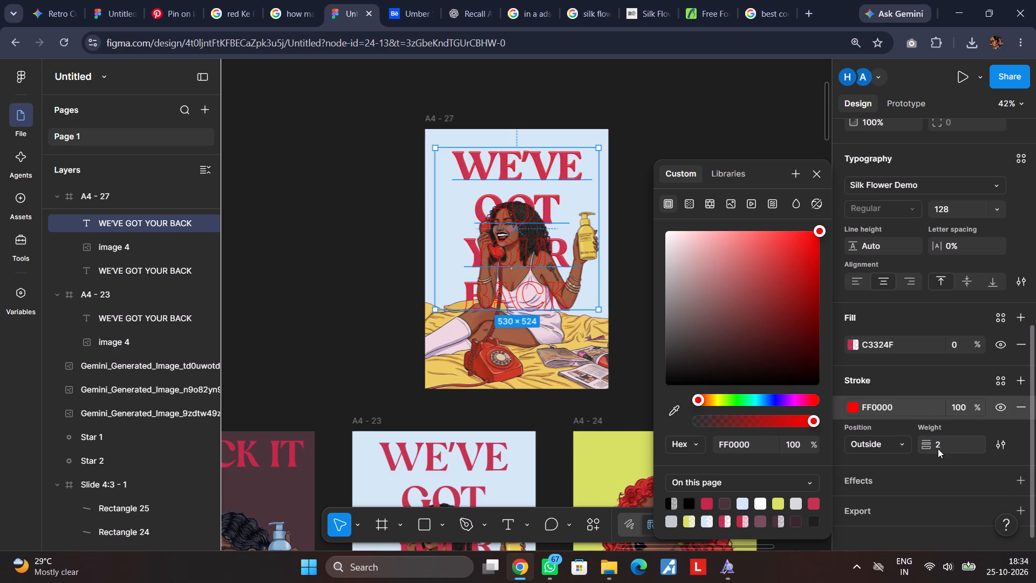
Thicken the outlined headline's outside stroke in A4 - 27 to a weight of 4.
drag(927, 444, 518, 304)
drag(928, 445, 523, 303)
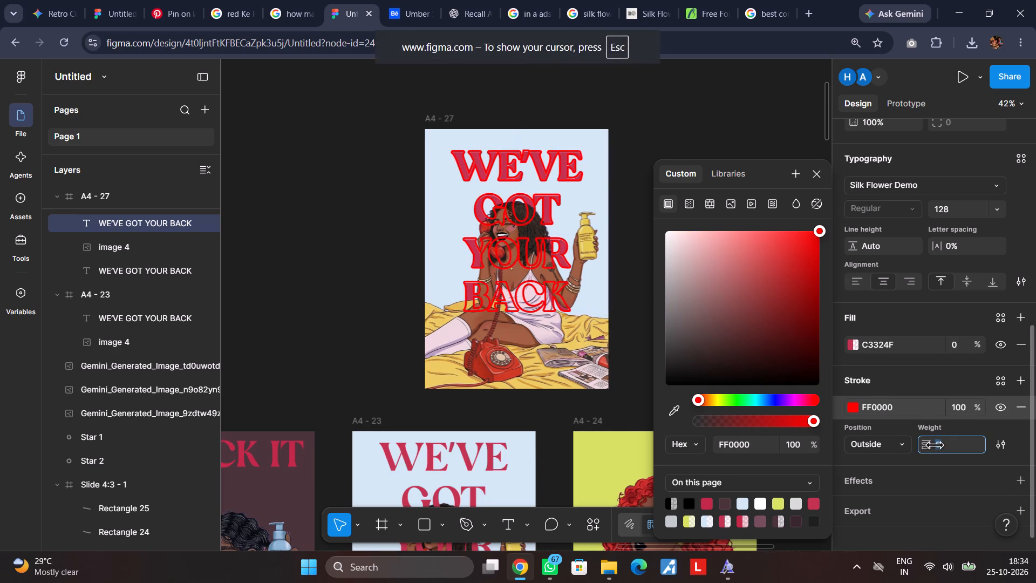
drag(523, 303, 521, 303)
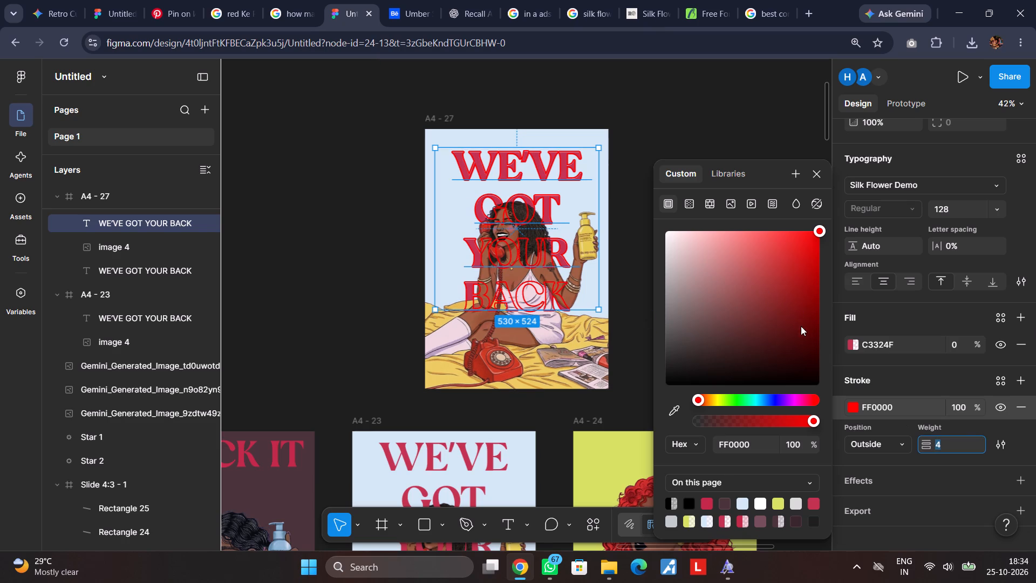
Recolour the outlined headline's stroke in A4 - 27 through a muted grey-brown to white FFFFFF, and clear the selection.
drag(754, 282, 704, 318)
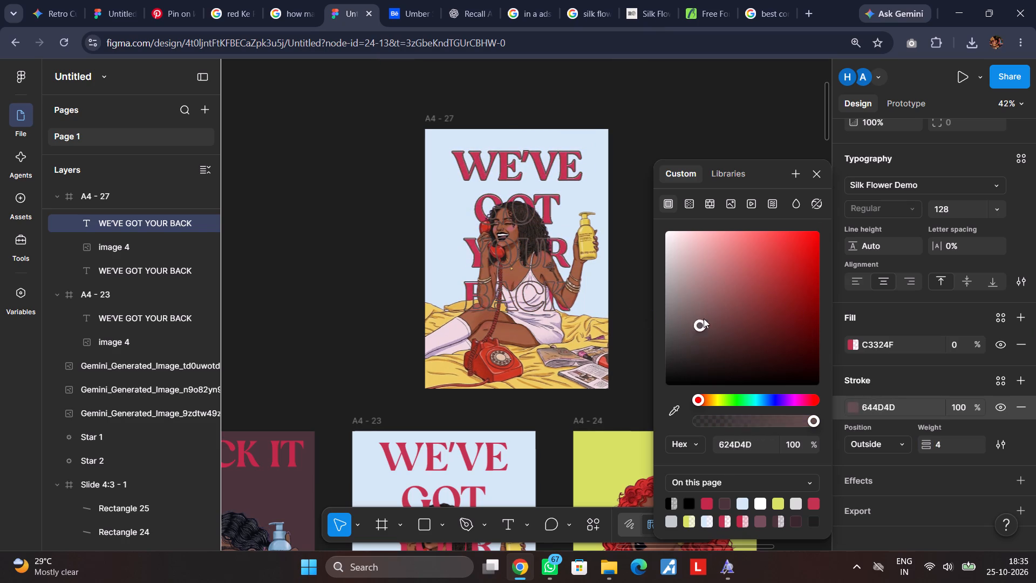
drag(704, 318, 662, 161)
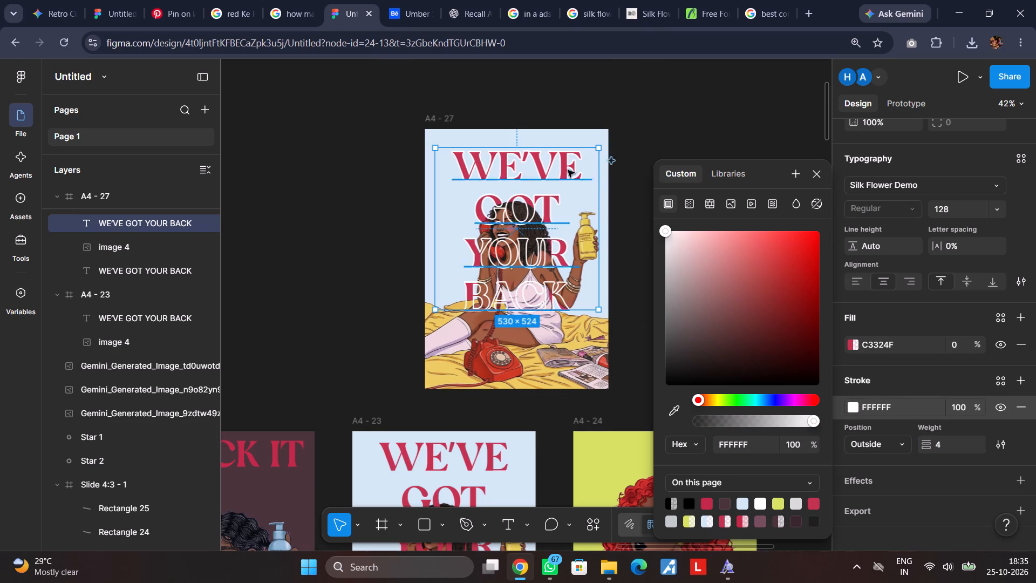
click(550, 171)
click(663, 97)
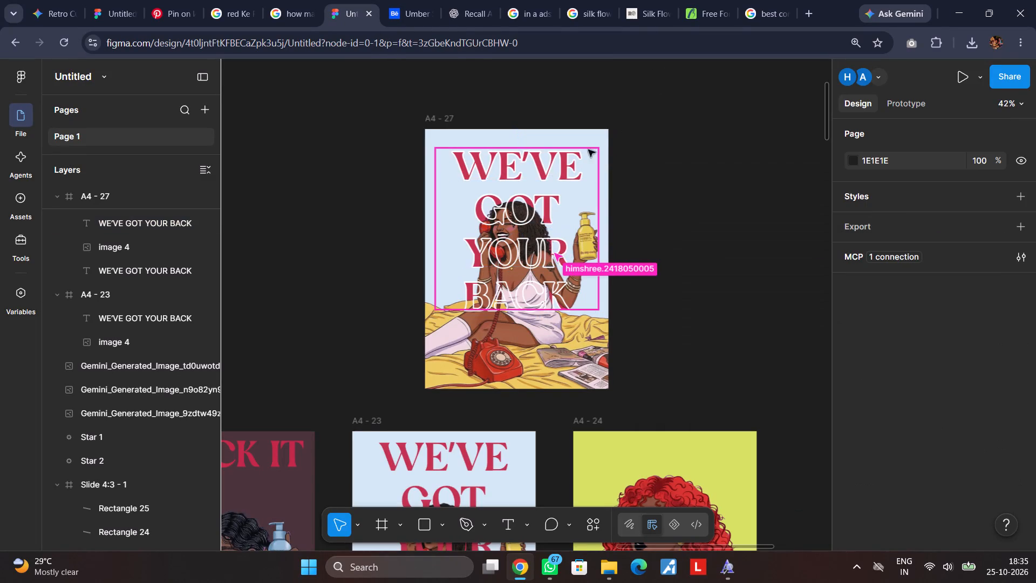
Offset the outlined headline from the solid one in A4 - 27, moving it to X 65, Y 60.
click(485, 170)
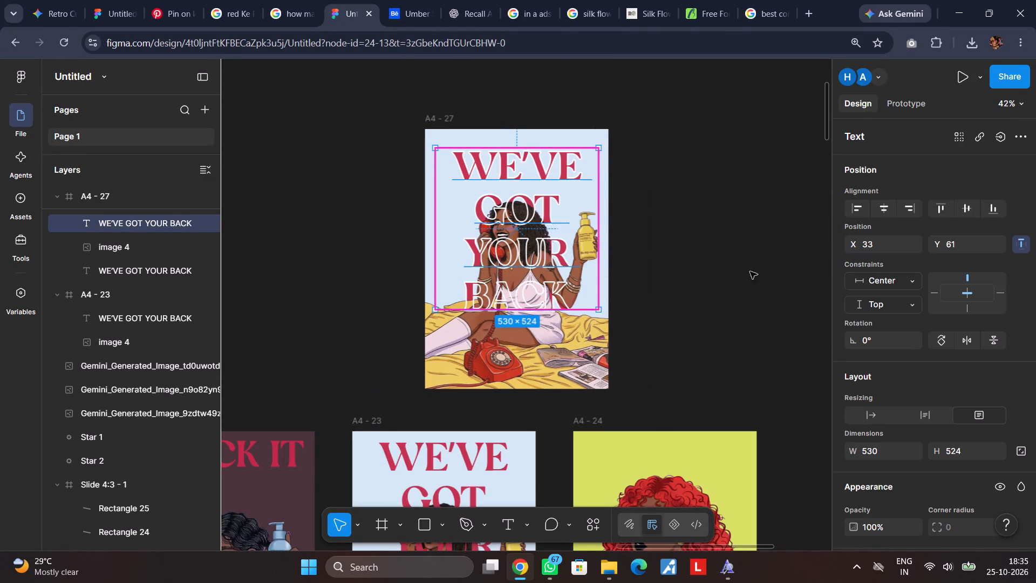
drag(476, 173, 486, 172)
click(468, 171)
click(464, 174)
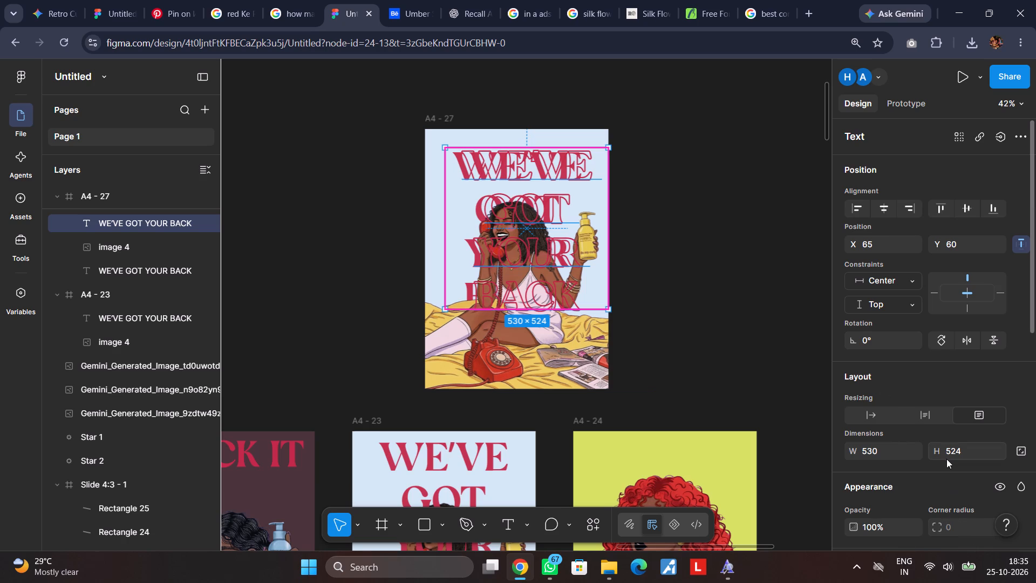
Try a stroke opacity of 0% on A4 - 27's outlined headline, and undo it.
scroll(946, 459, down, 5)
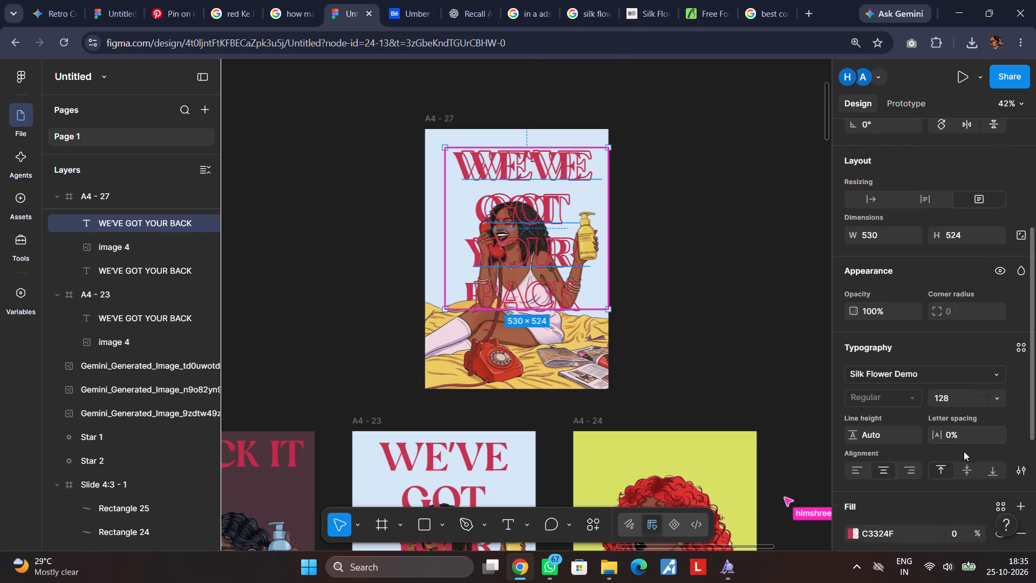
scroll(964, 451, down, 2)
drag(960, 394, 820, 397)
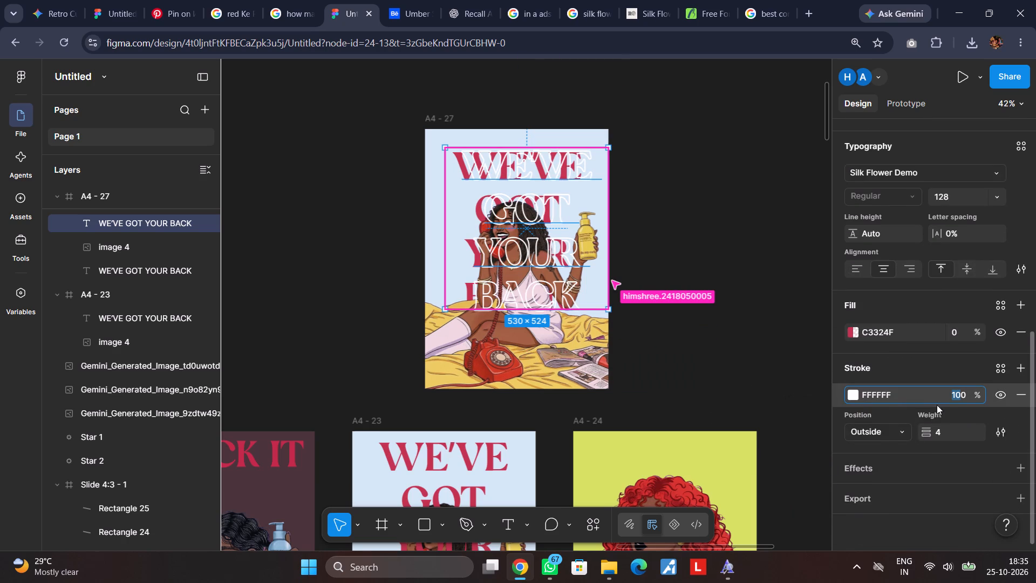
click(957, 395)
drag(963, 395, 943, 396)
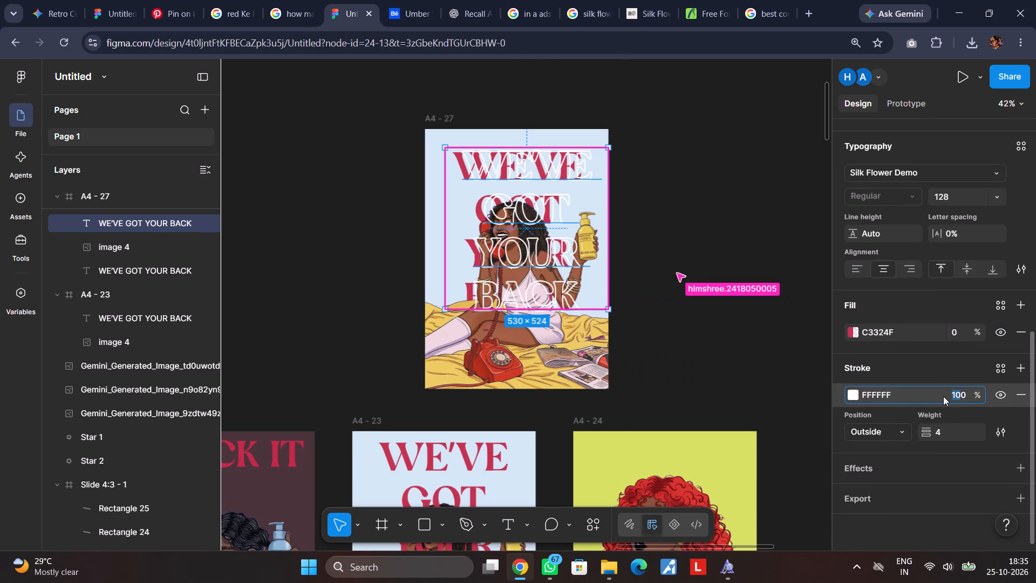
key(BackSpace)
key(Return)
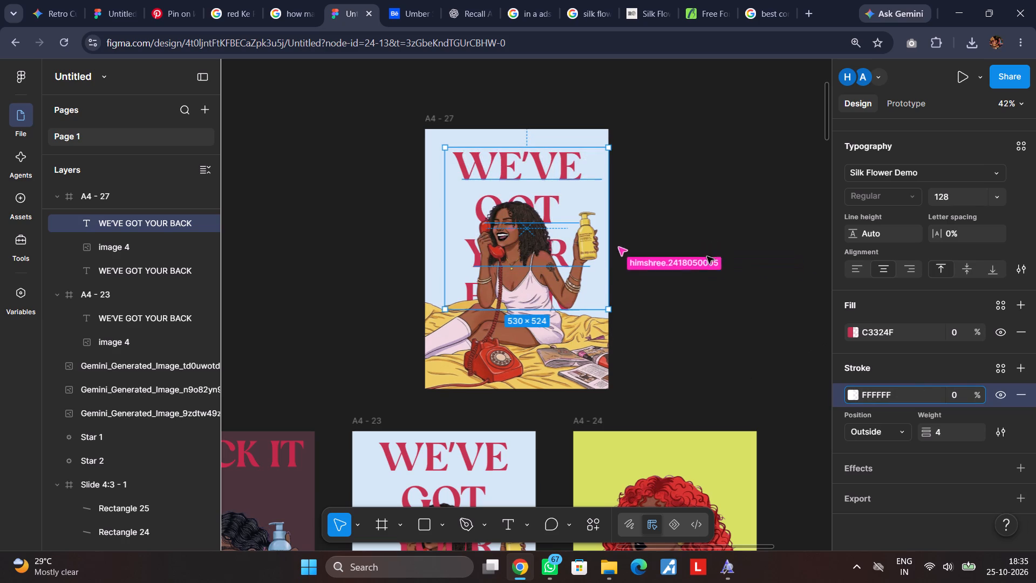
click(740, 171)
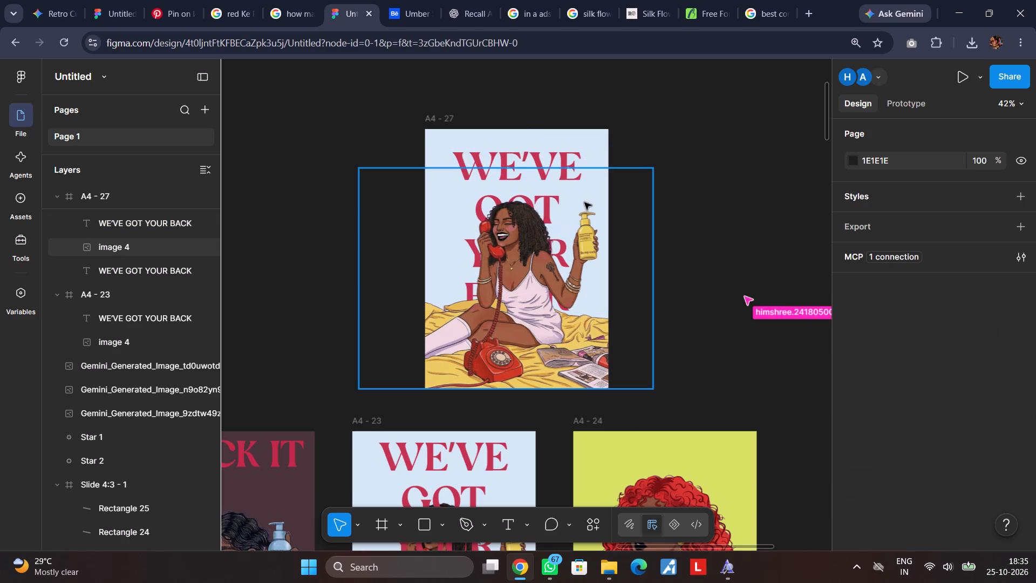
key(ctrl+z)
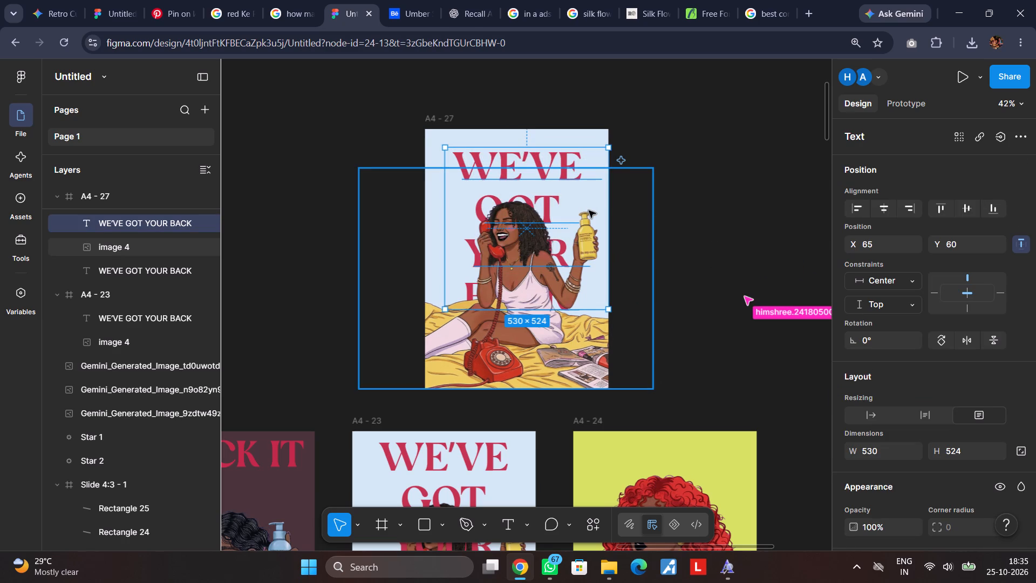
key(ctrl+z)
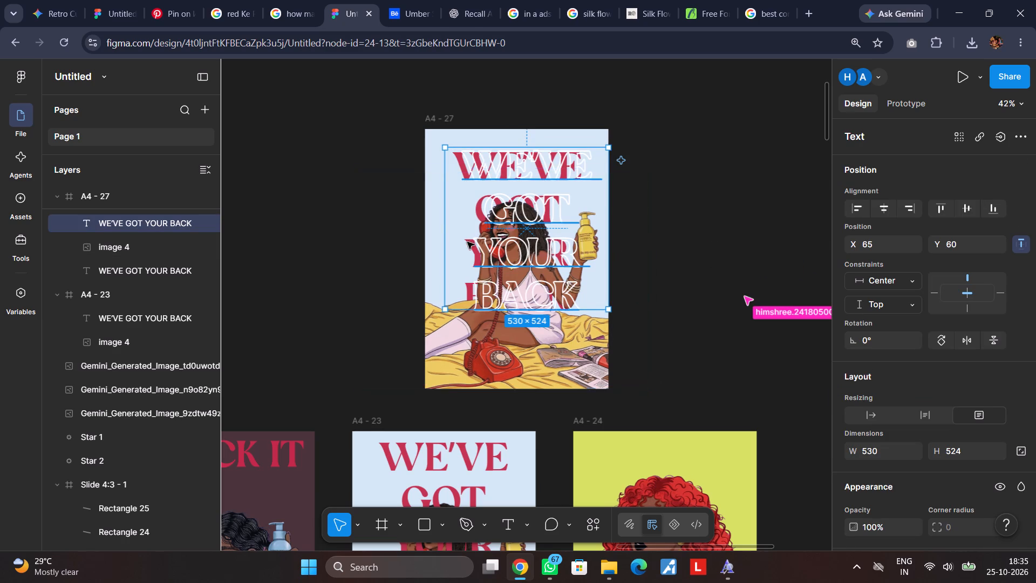
Set the fill opacity of the solid headline behind the illustration in A4 - 27 to 0%.
click(455, 157)
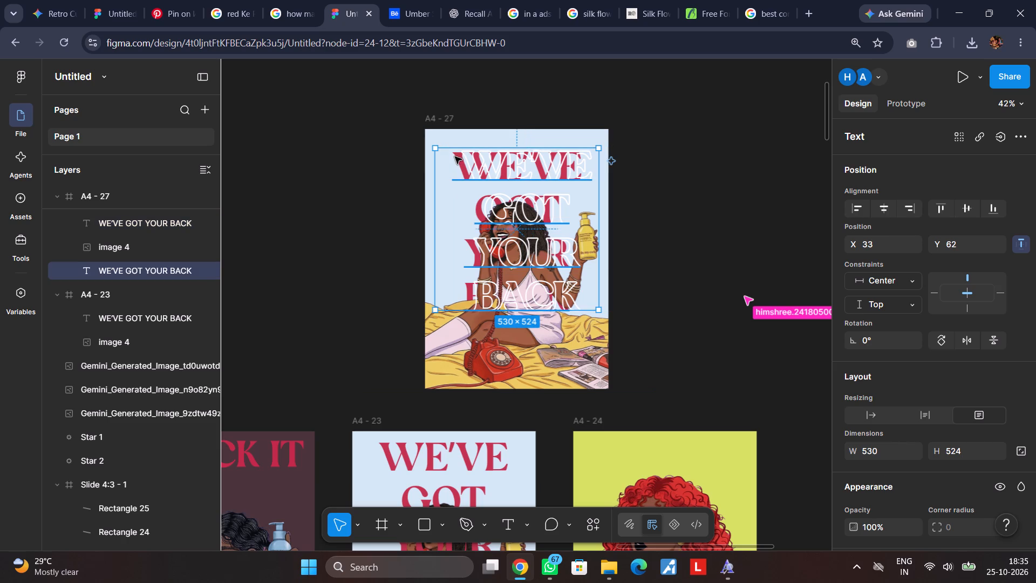
scroll(908, 523, down, 6)
click(958, 403)
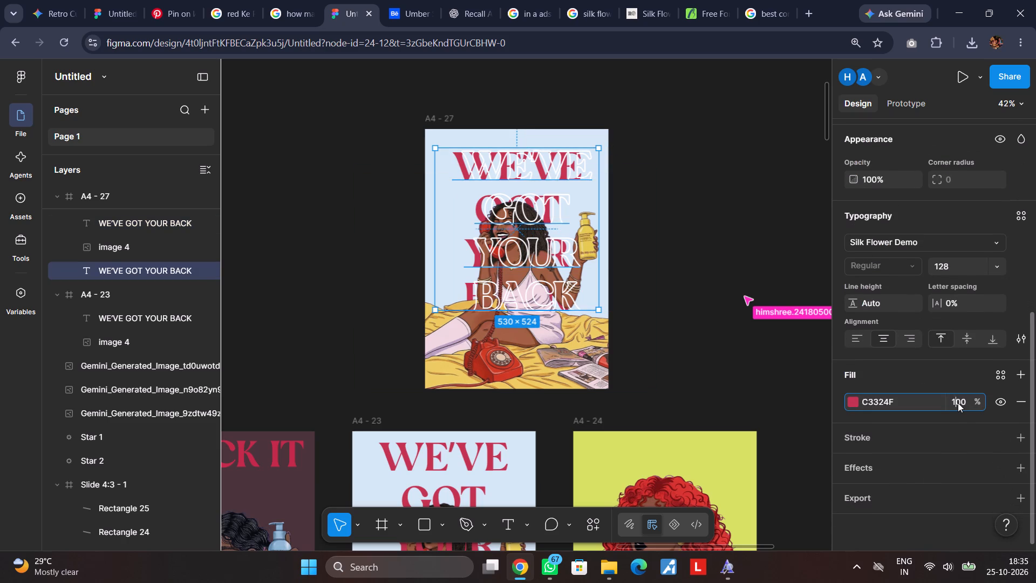
key(0)
key(Return)
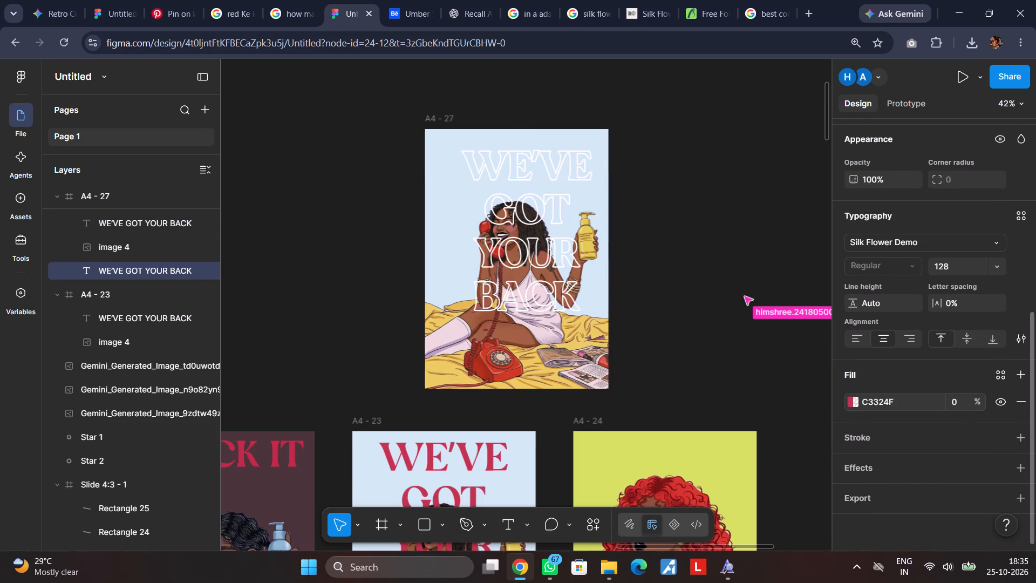
click(687, 185)
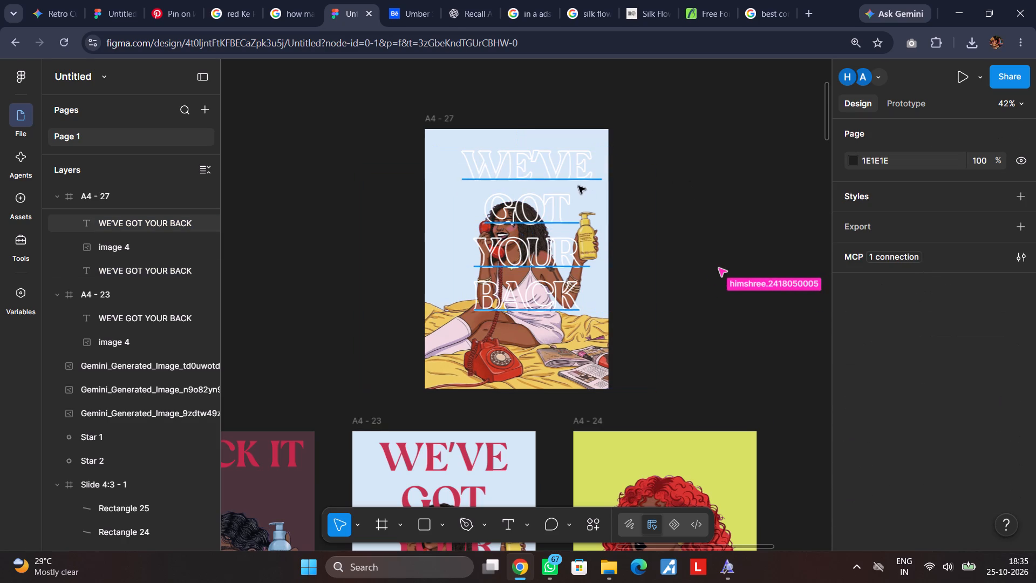
Move the outlined headline back to the horizontal centre of A4 - 27, at X 33, Y 64.
drag(578, 186, 565, 188)
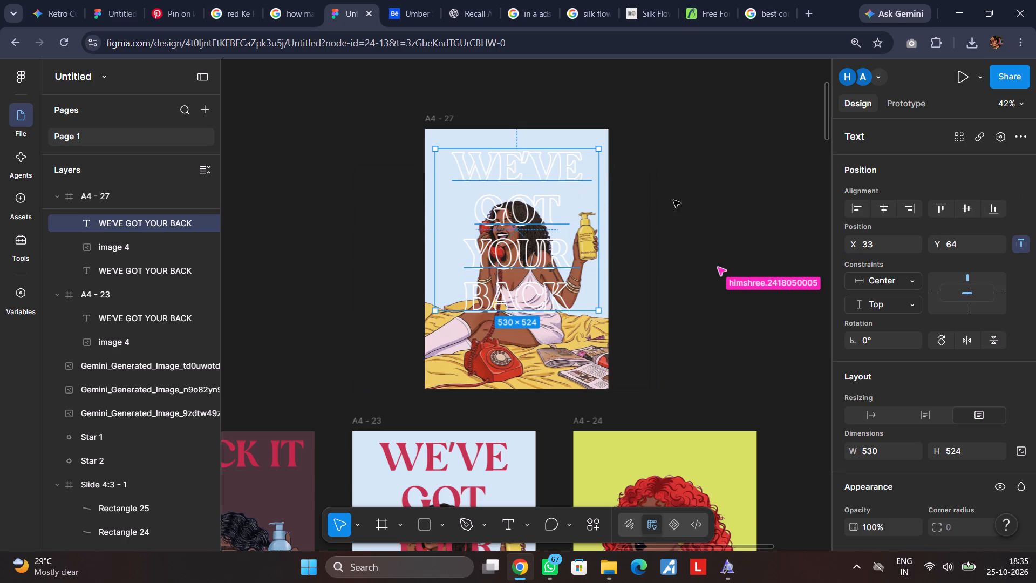
click(673, 200)
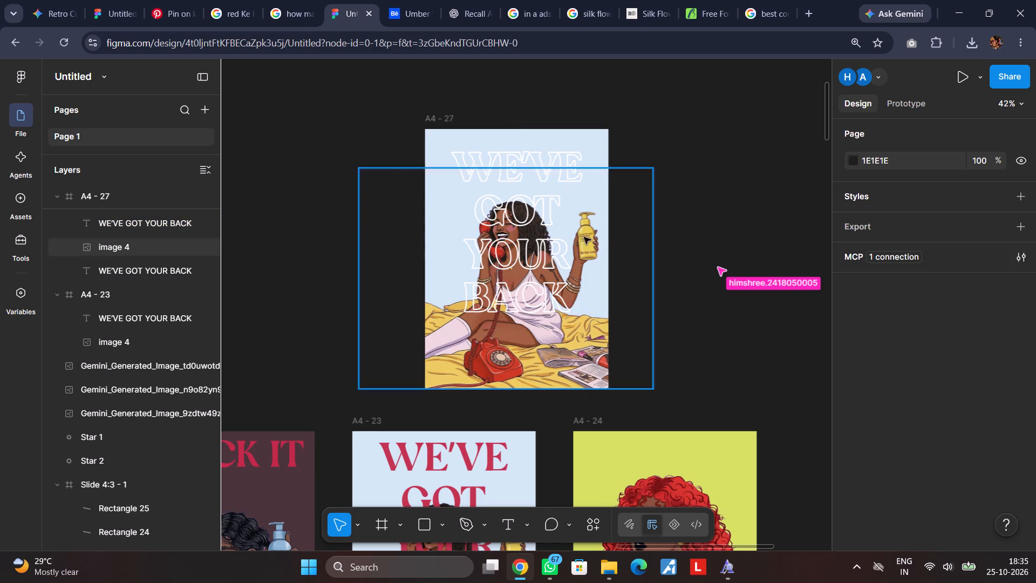
Resize the outlined headline's text box in A4 - 27 to about 547 × 127, keeping it above the woman's head.
click(558, 221)
drag(517, 313, 525, 298)
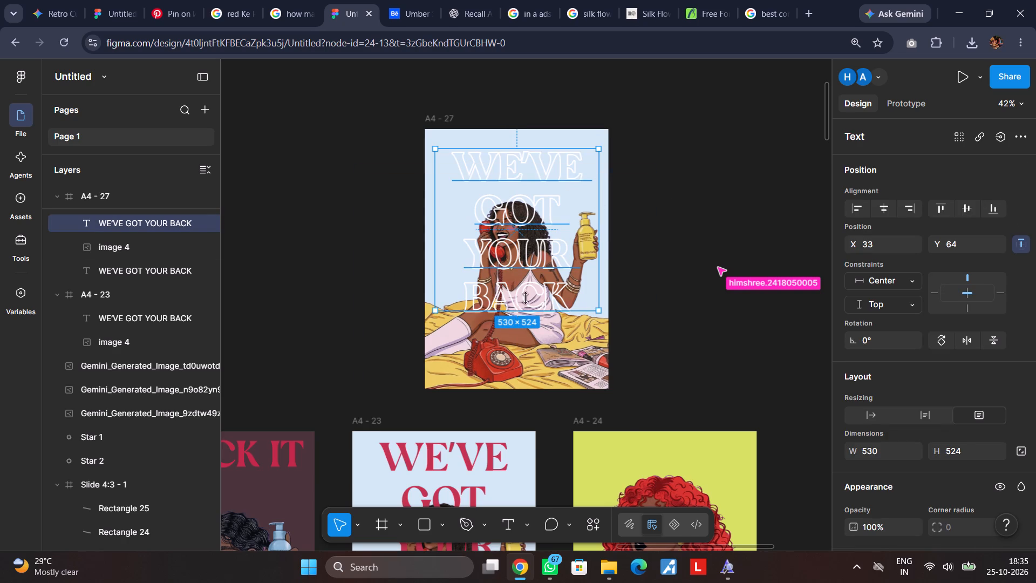
drag(525, 298, 555, 200)
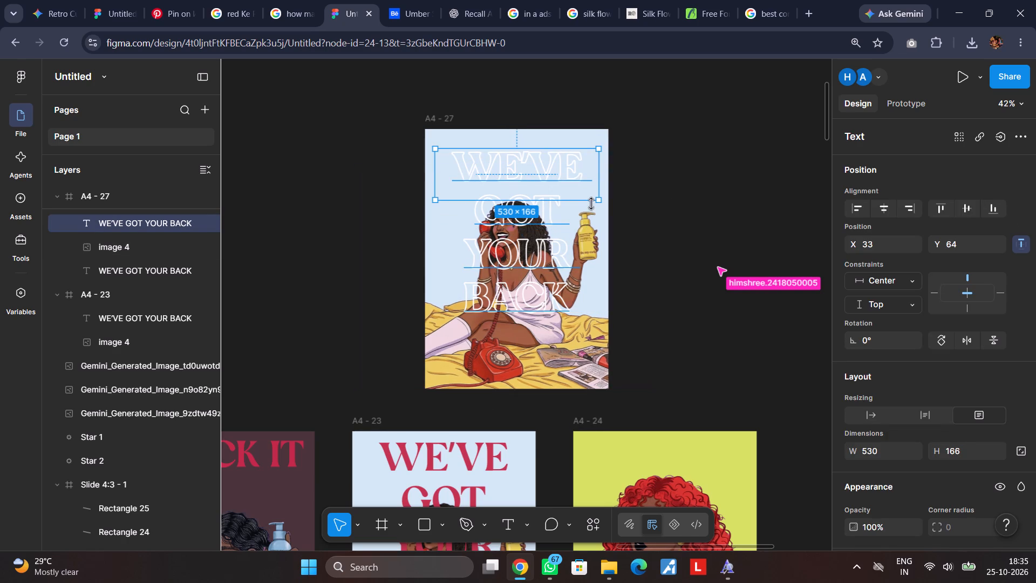
drag(596, 205, 574, 322)
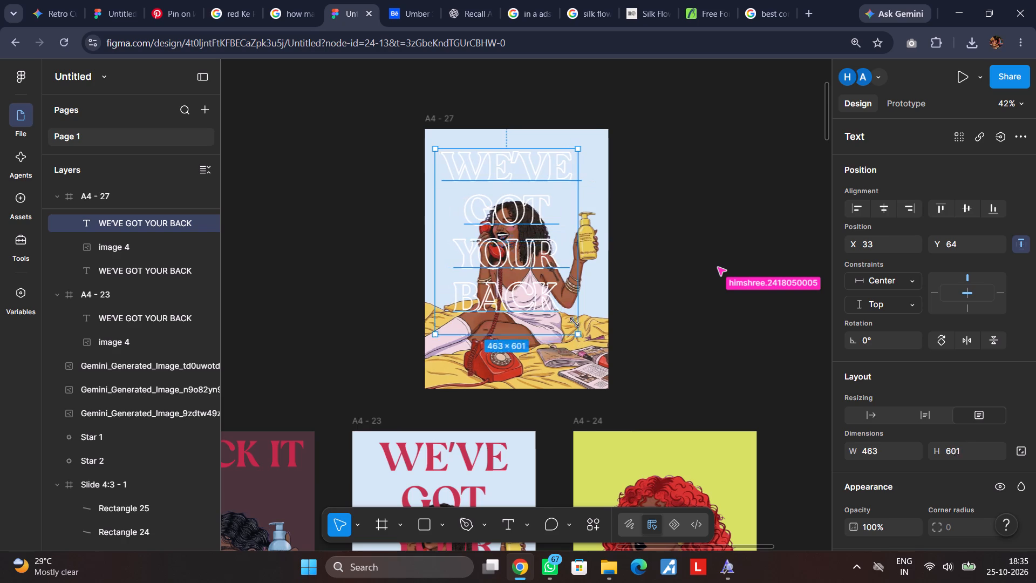
drag(574, 322, 598, 191)
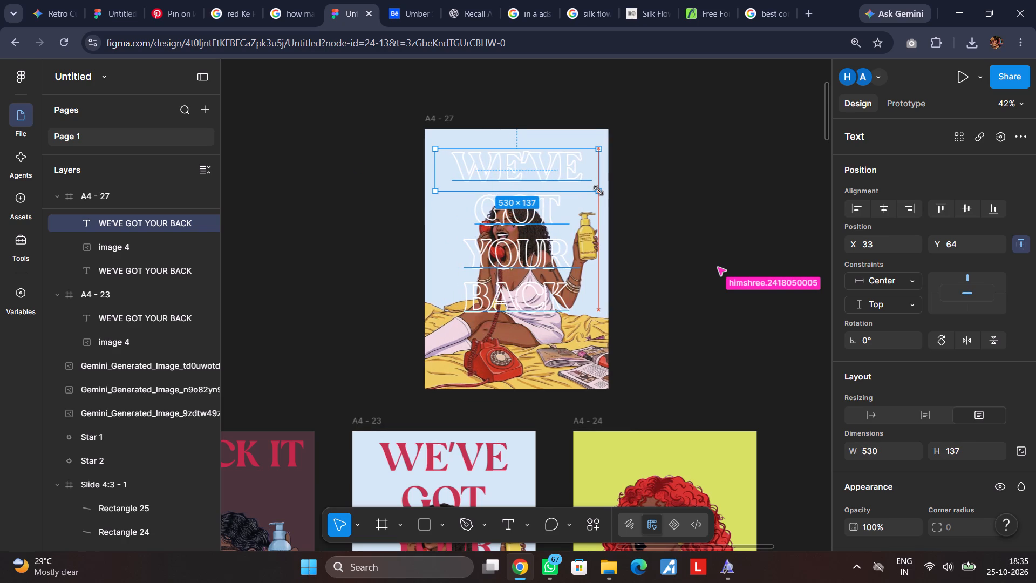
drag(598, 191, 604, 188)
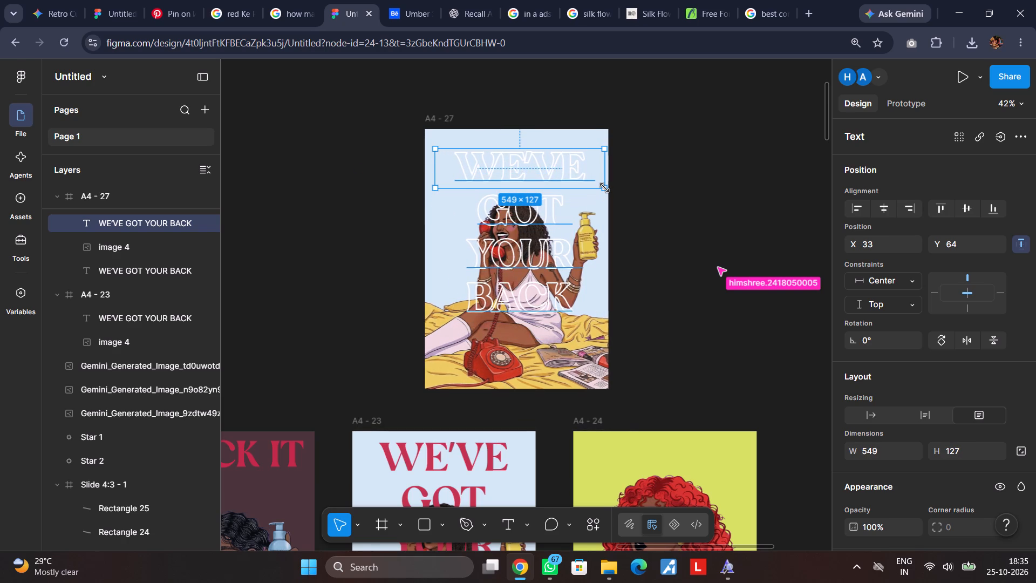
drag(604, 188, 604, 188)
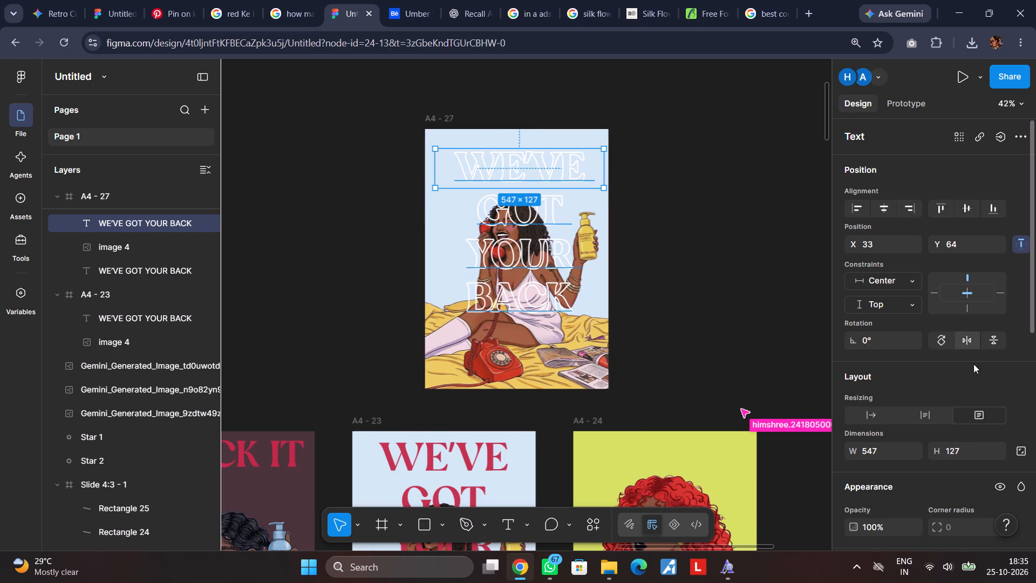
Set the font size of A4 - 27's outlined headline to 64.
scroll(956, 447, down, 3)
scroll(924, 352, down, 2)
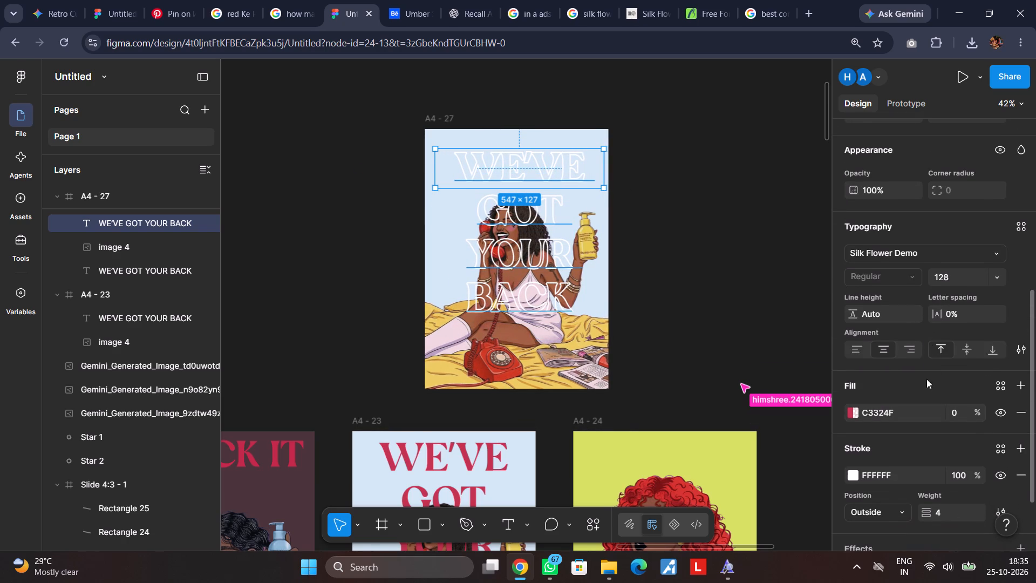
scroll(945, 390, down, 3)
scroll(943, 394, up, 7)
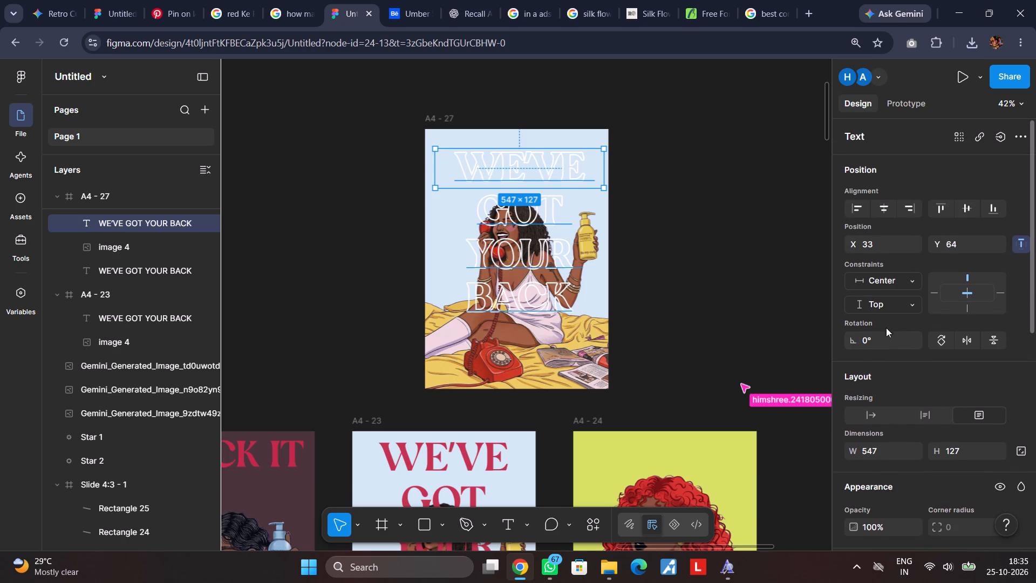
scroll(903, 434, up, 3)
scroll(971, 314, down, 3)
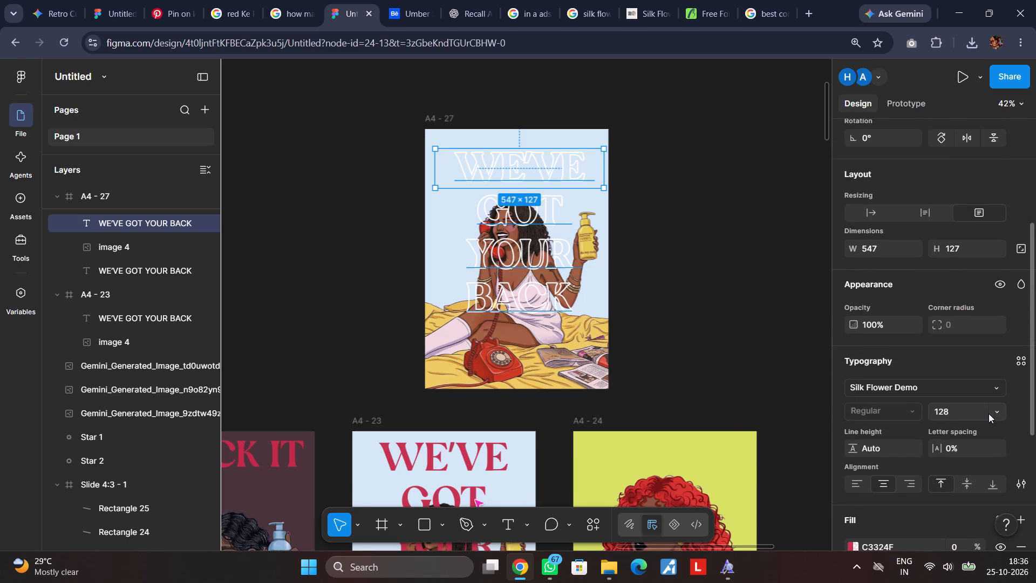
click(992, 412)
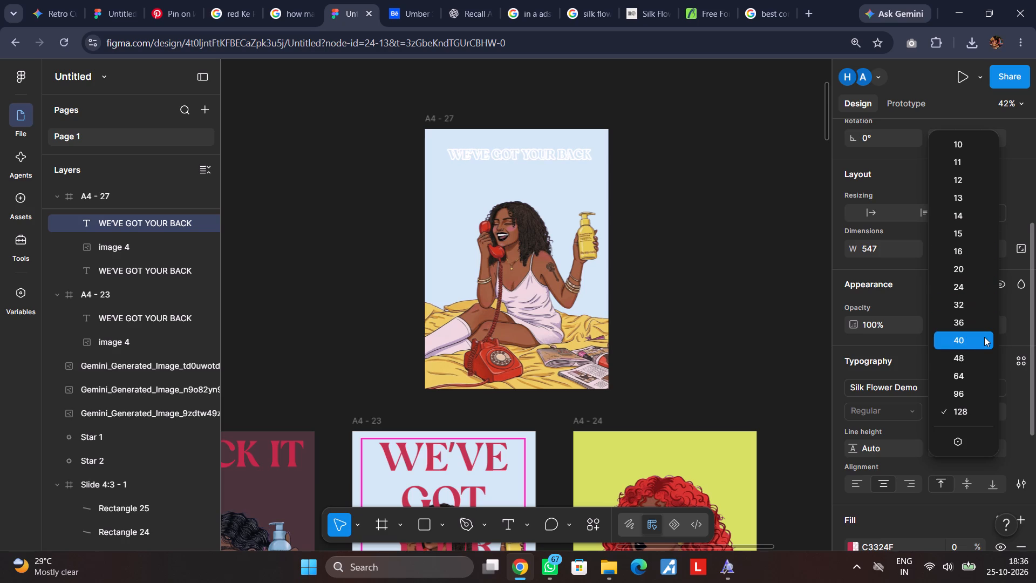
click(985, 369)
click(647, 165)
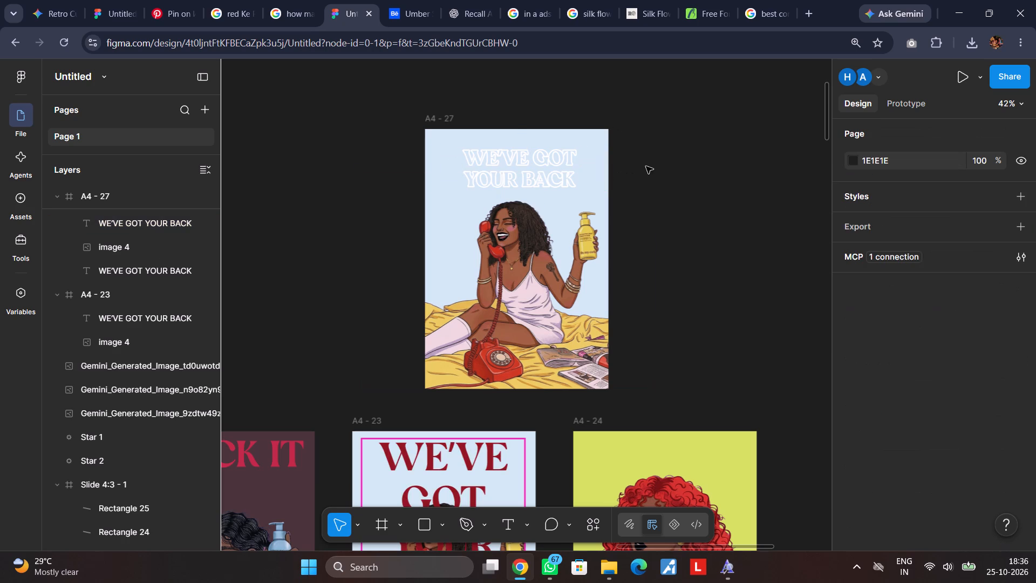
Compare the smaller outlined headline on A4 - 27 with the posters below it.
scroll(590, 167, down, 4)
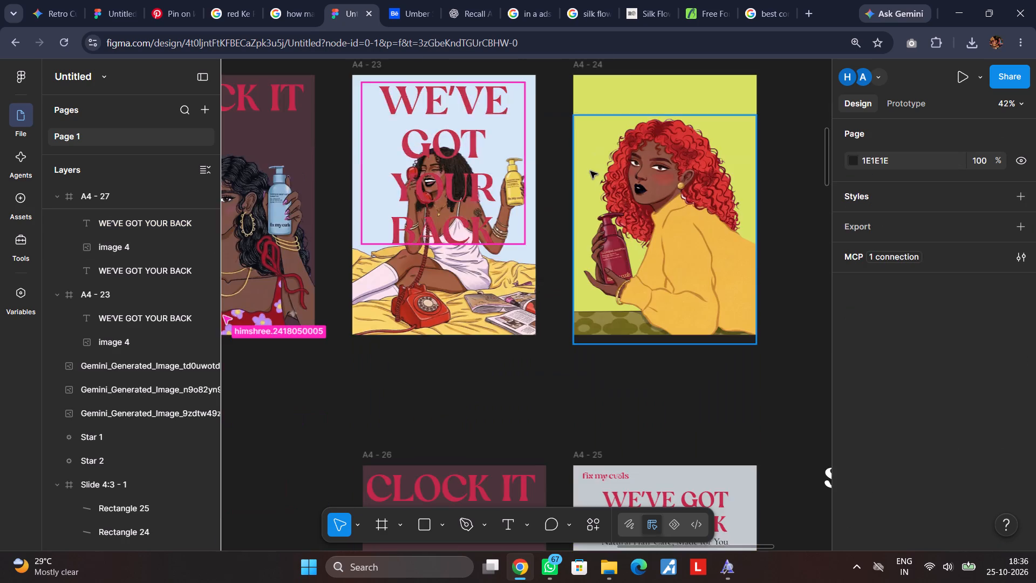
scroll(590, 171, up, 3)
scroll(590, 171, down, 6)
scroll(590, 173, up, 6)
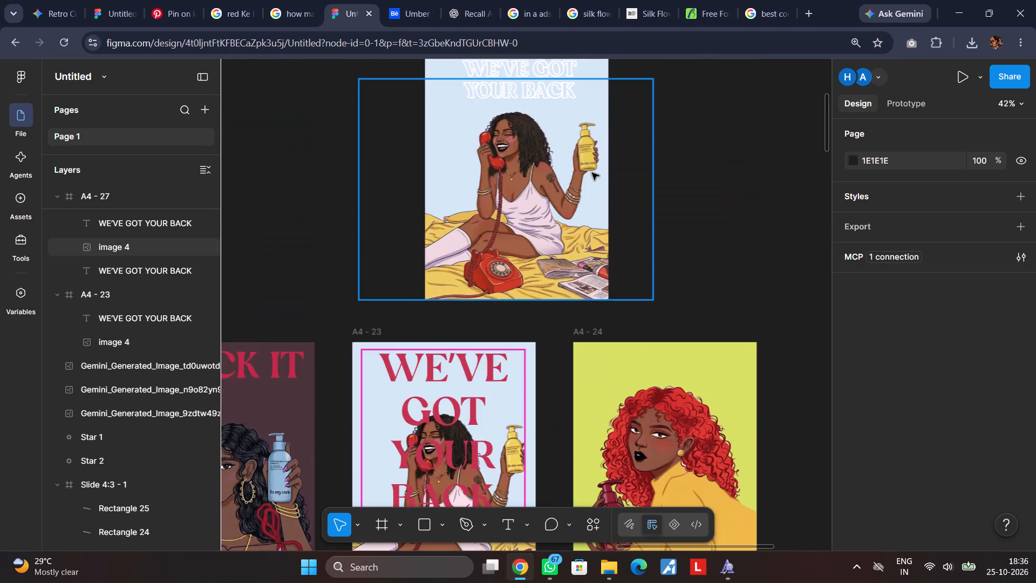
scroll(592, 173, up, 2)
scroll(591, 172, down, 1)
Set the fill opacity of A4 - 27's outlined headline to 100%.
click(551, 151)
scroll(914, 379, down, 1)
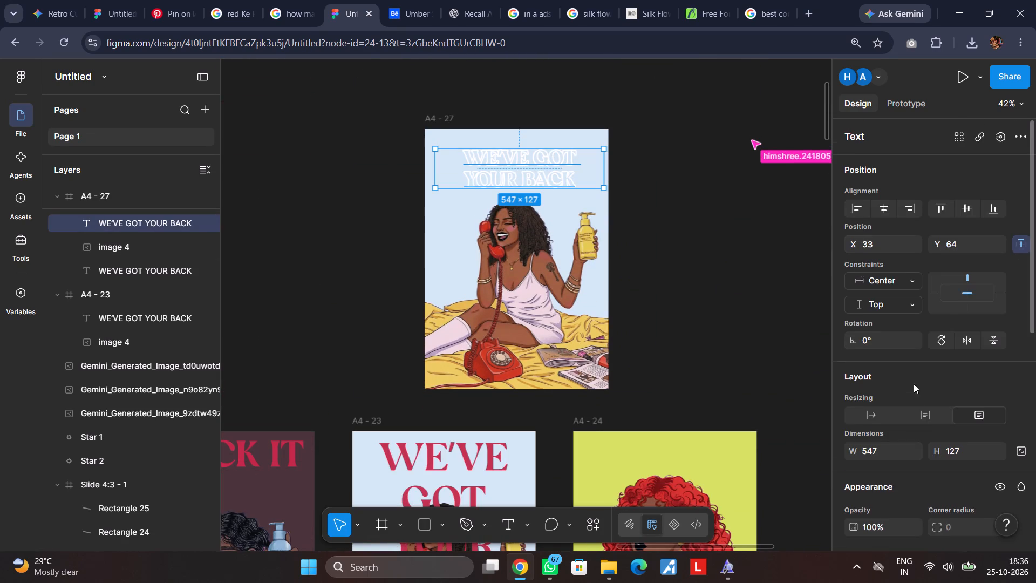
scroll(914, 384, down, 4)
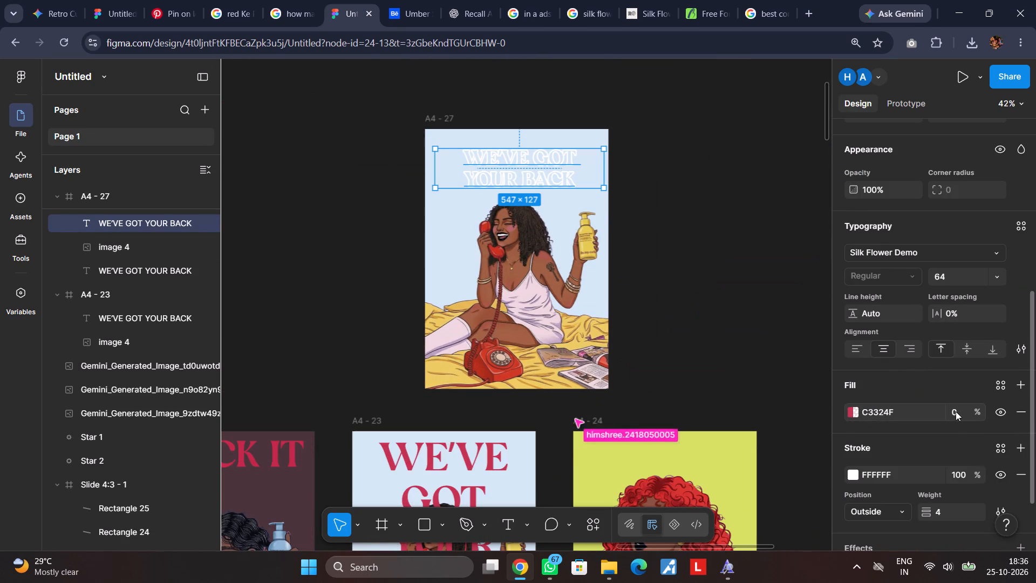
drag(956, 411, 1031, 415)
key(BackSpace)
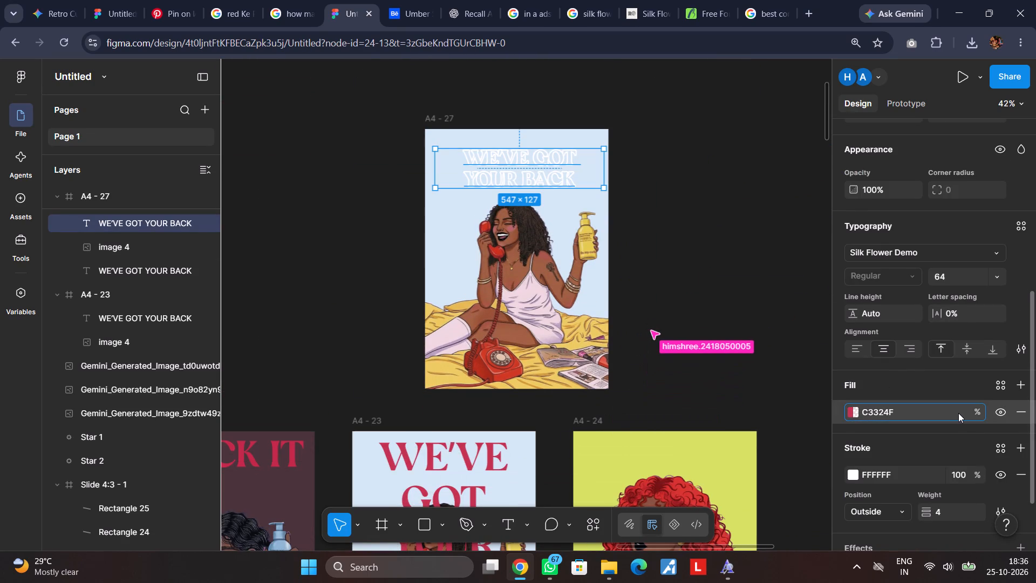
key(1)
text(00)
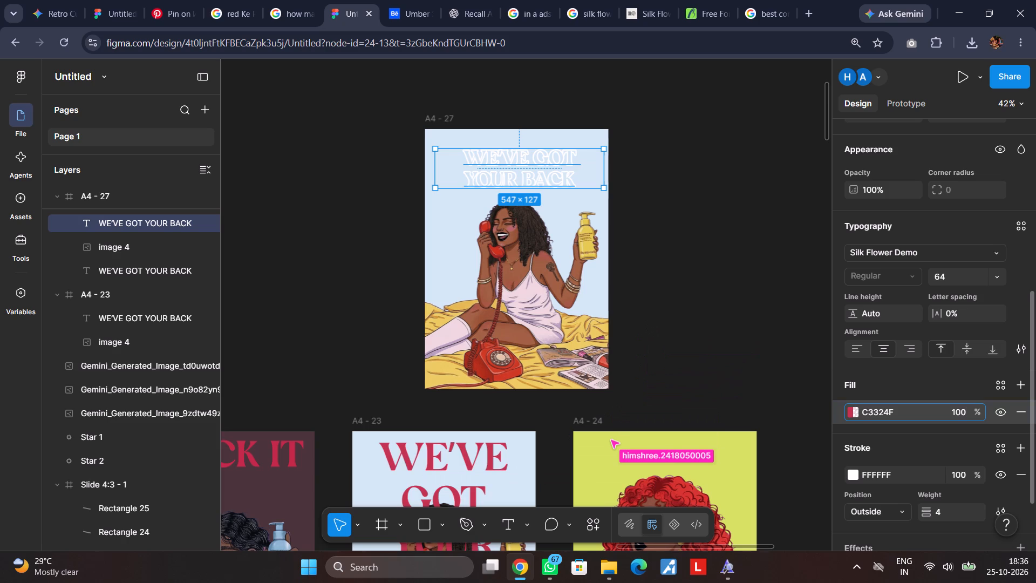
key(Return)
Remove the white stroke from A4 - 27's headline.
scroll(908, 374, down, 3)
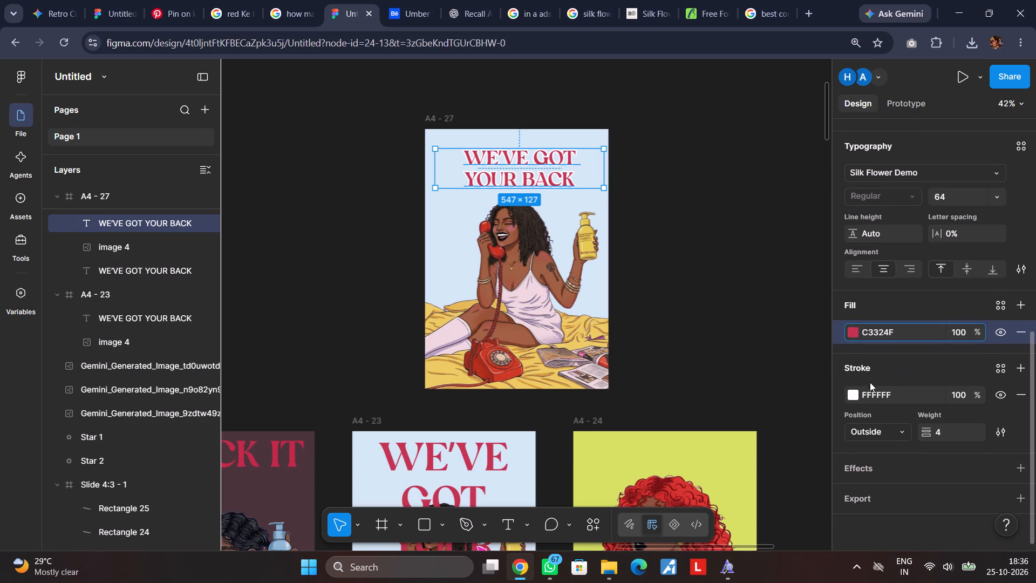
click(1018, 397)
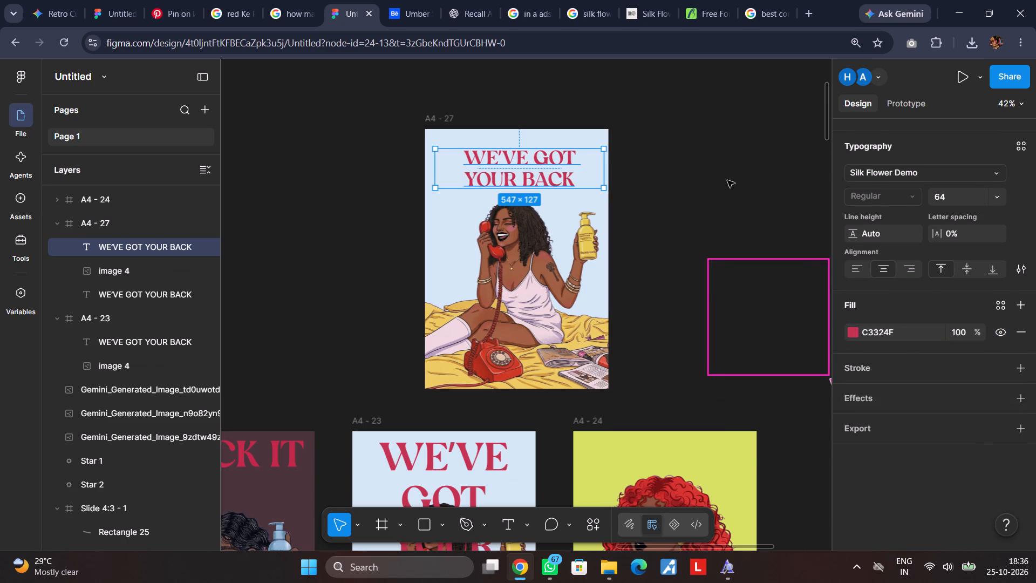
click(727, 180)
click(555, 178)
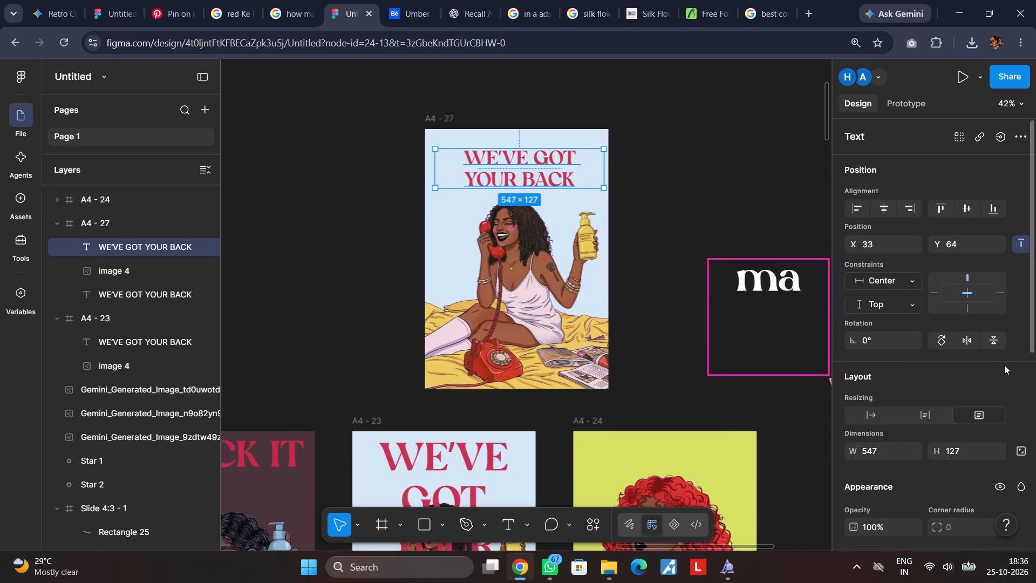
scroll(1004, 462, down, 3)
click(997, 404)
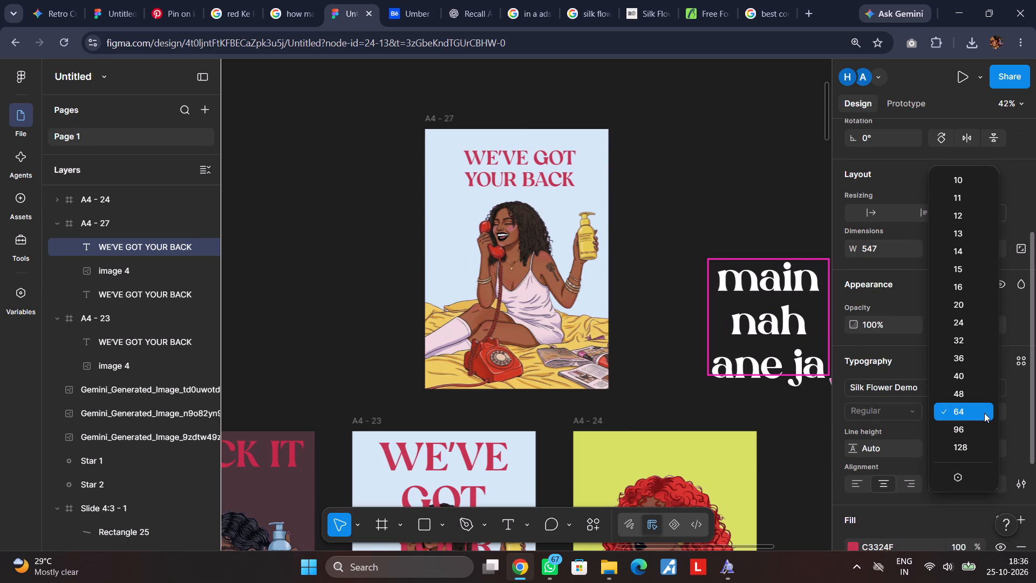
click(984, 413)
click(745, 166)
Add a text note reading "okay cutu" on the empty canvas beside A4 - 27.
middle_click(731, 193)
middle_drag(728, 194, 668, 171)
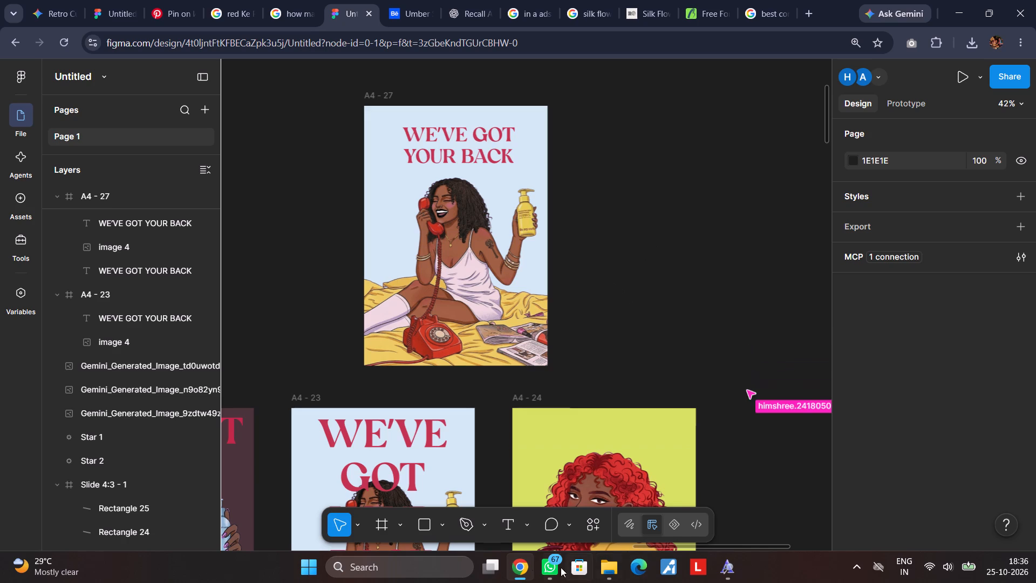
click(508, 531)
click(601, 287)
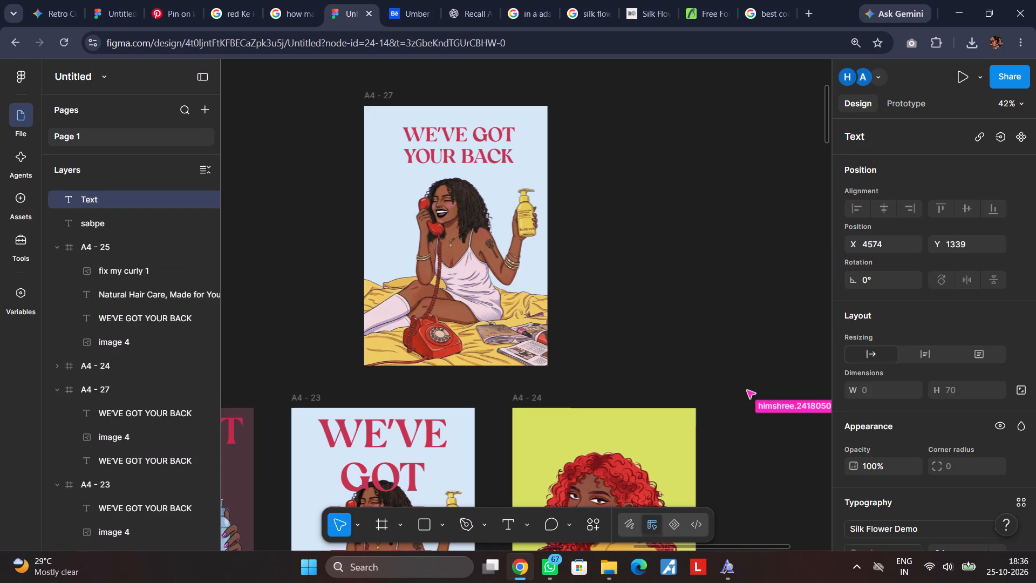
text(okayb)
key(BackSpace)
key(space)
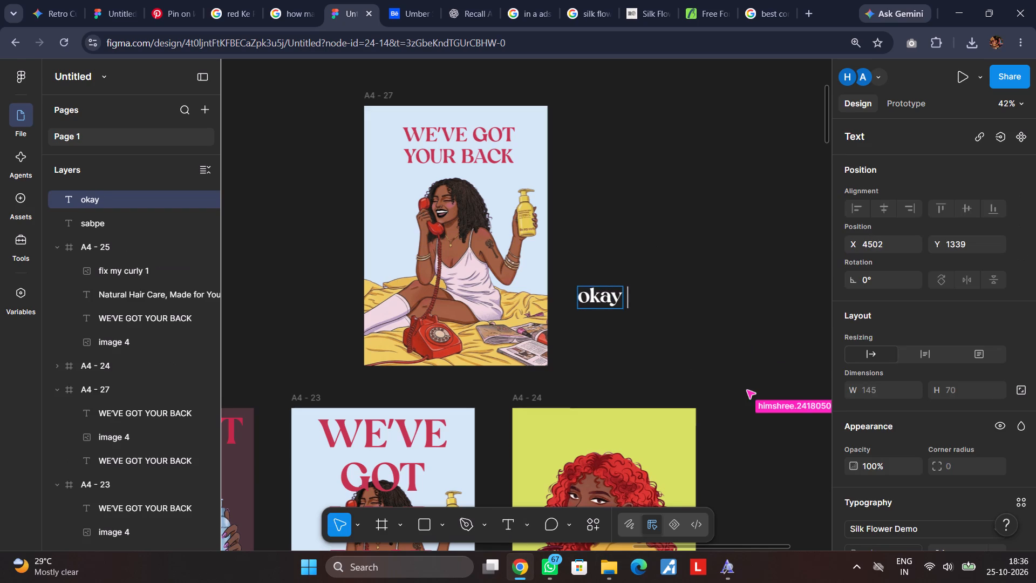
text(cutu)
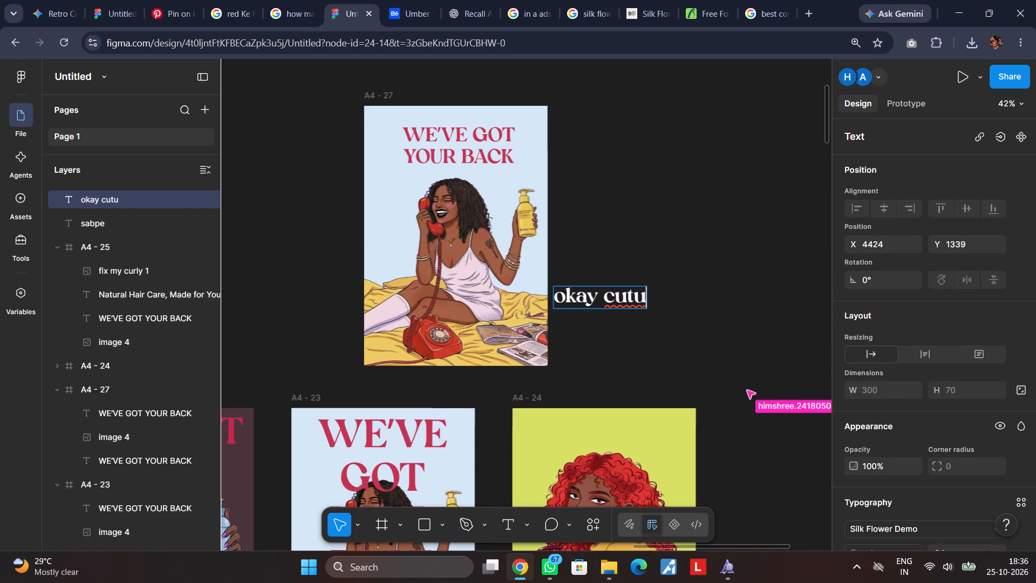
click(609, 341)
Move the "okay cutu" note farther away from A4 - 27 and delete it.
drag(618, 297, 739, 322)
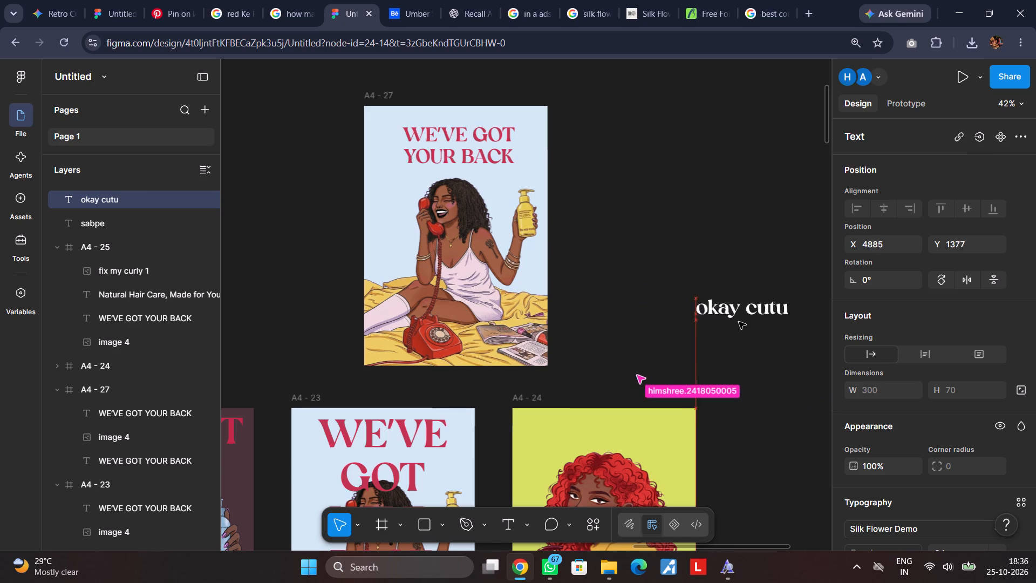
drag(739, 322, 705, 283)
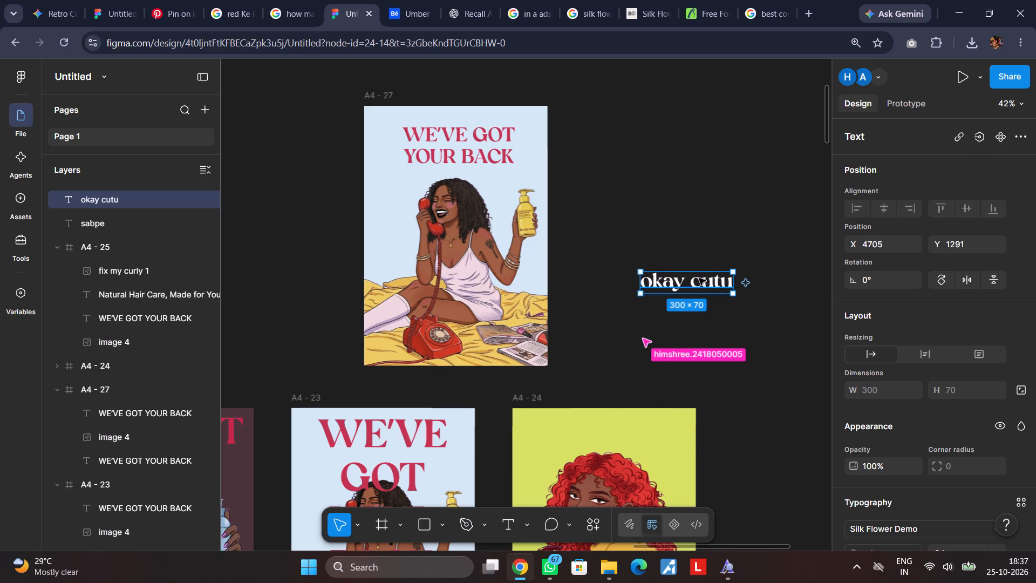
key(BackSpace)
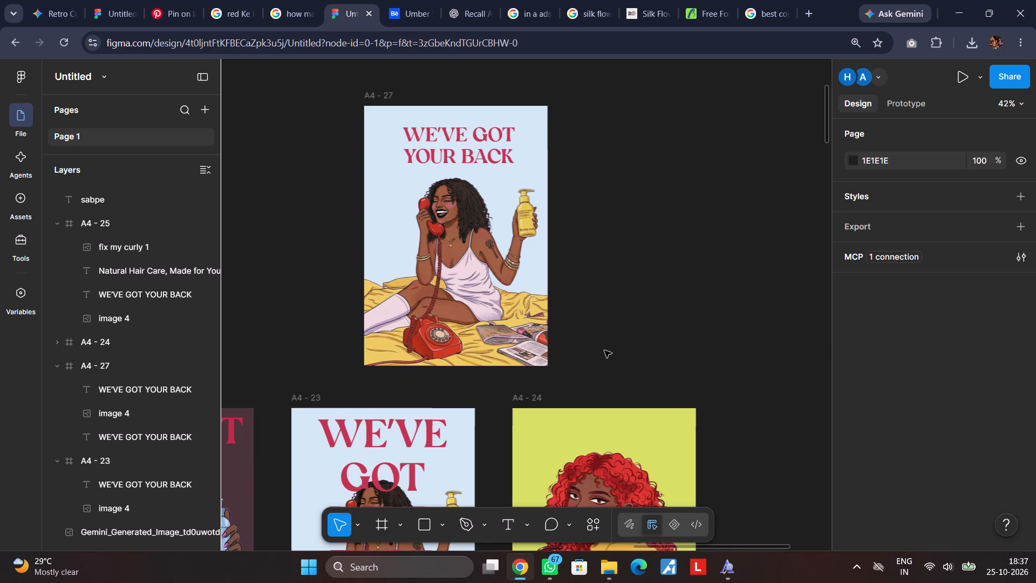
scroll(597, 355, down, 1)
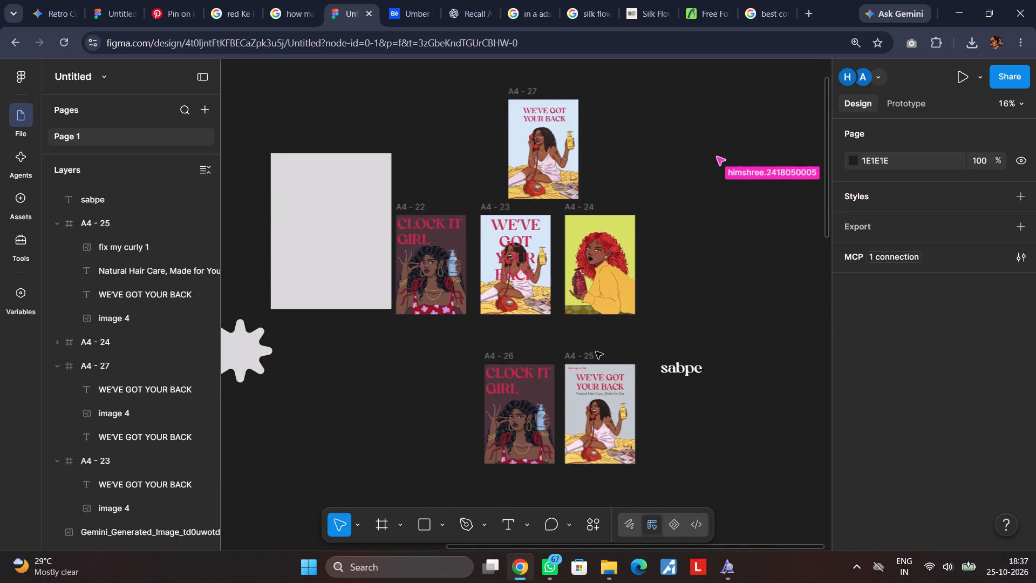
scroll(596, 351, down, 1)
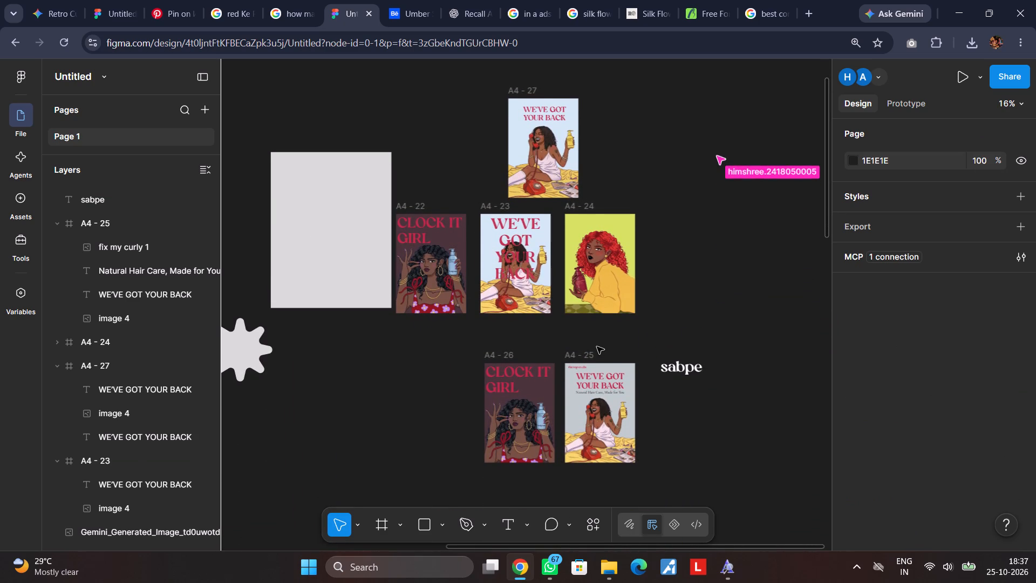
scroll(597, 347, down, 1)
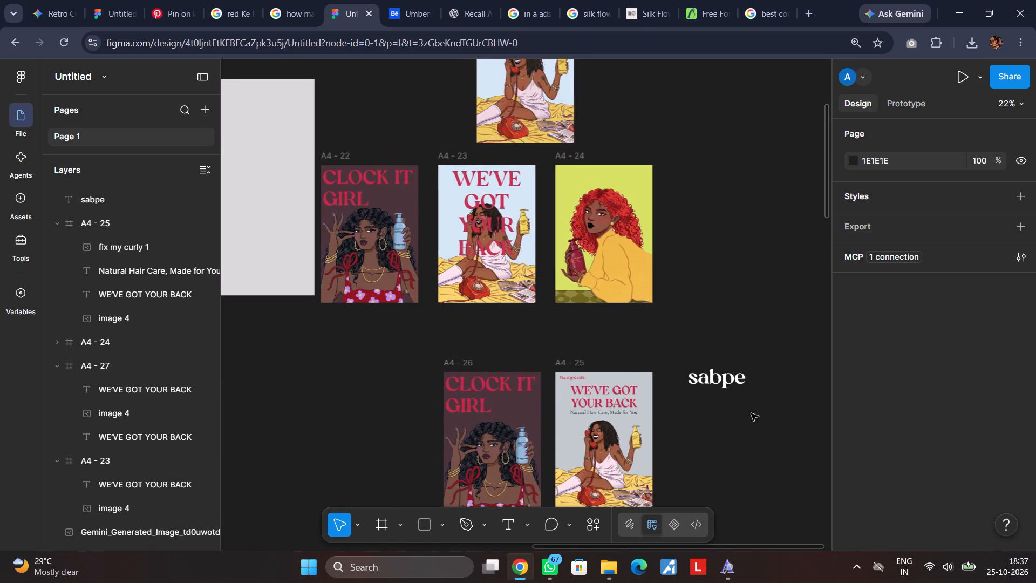
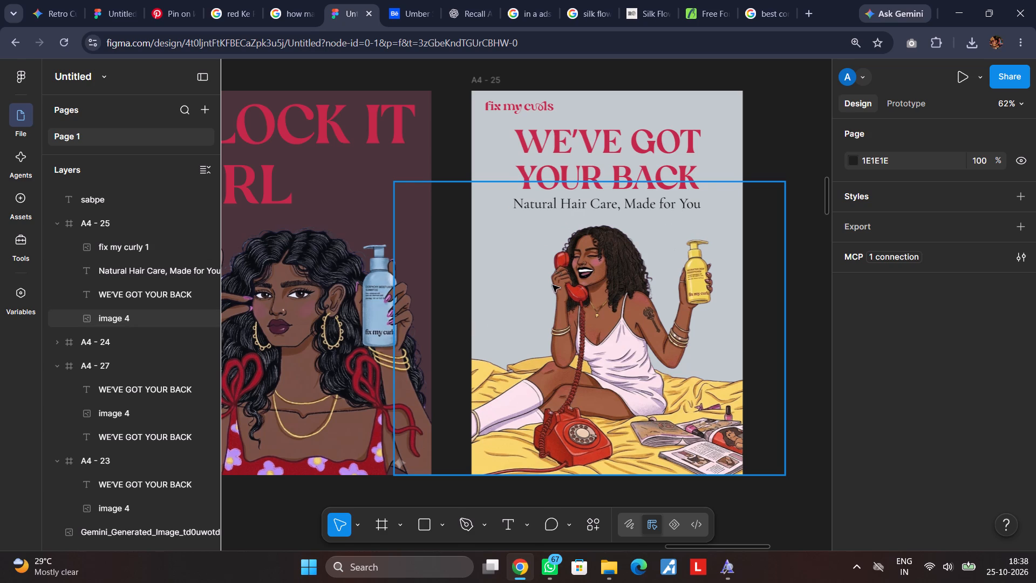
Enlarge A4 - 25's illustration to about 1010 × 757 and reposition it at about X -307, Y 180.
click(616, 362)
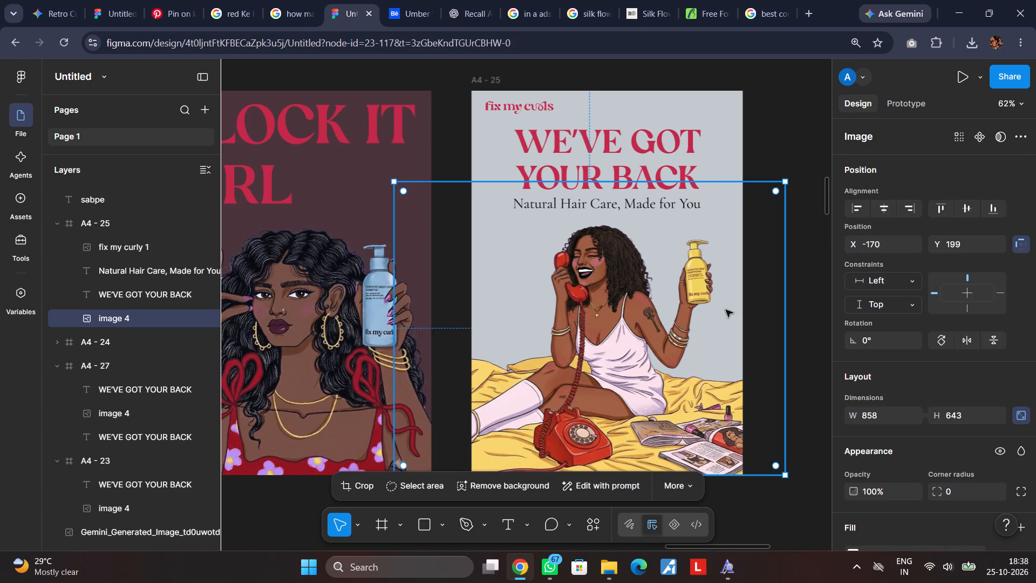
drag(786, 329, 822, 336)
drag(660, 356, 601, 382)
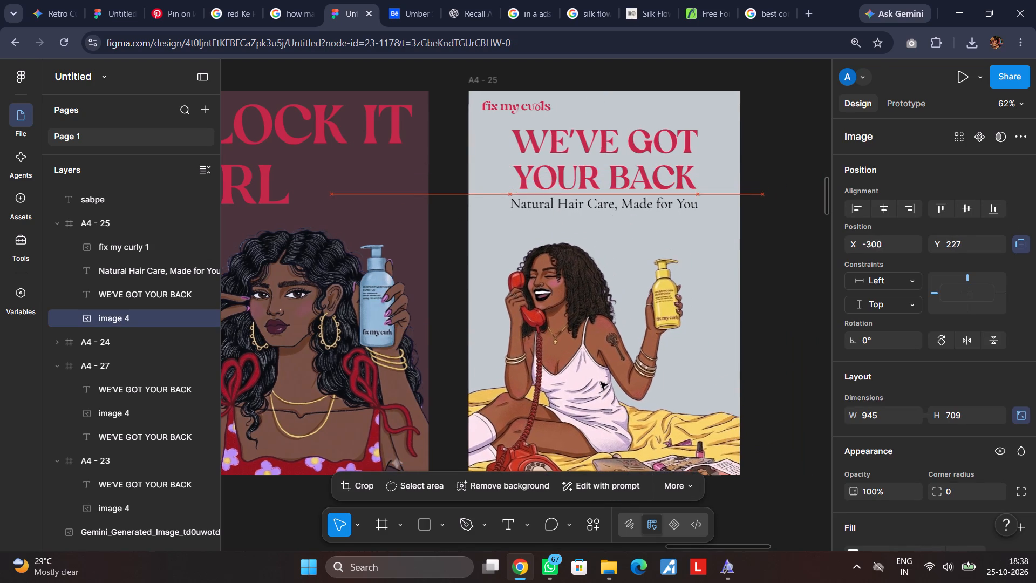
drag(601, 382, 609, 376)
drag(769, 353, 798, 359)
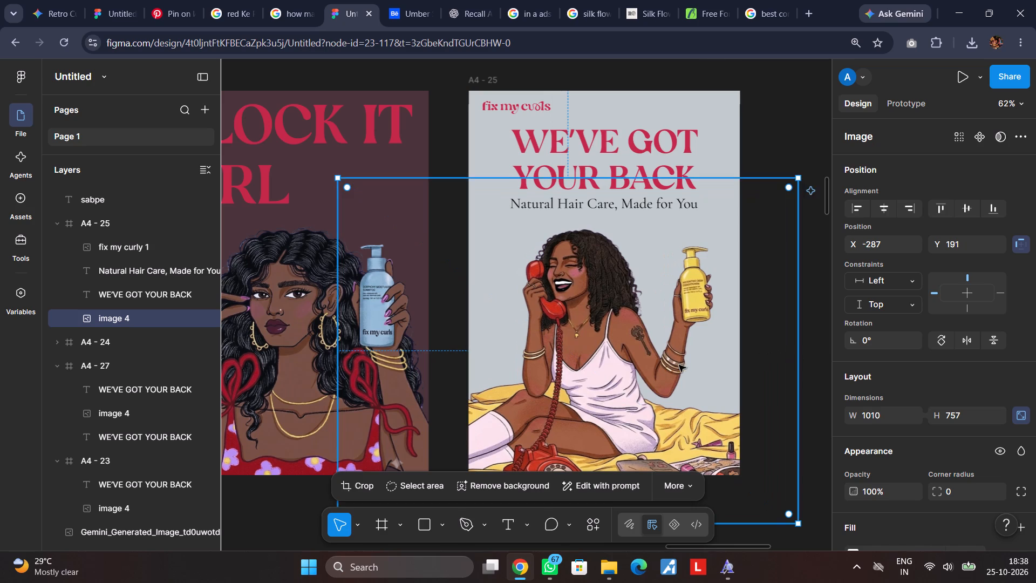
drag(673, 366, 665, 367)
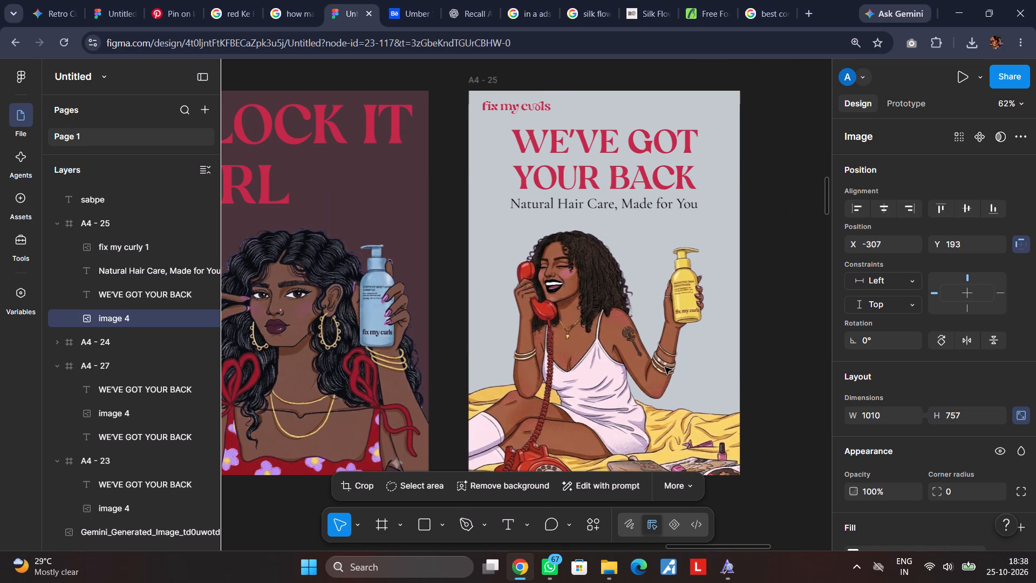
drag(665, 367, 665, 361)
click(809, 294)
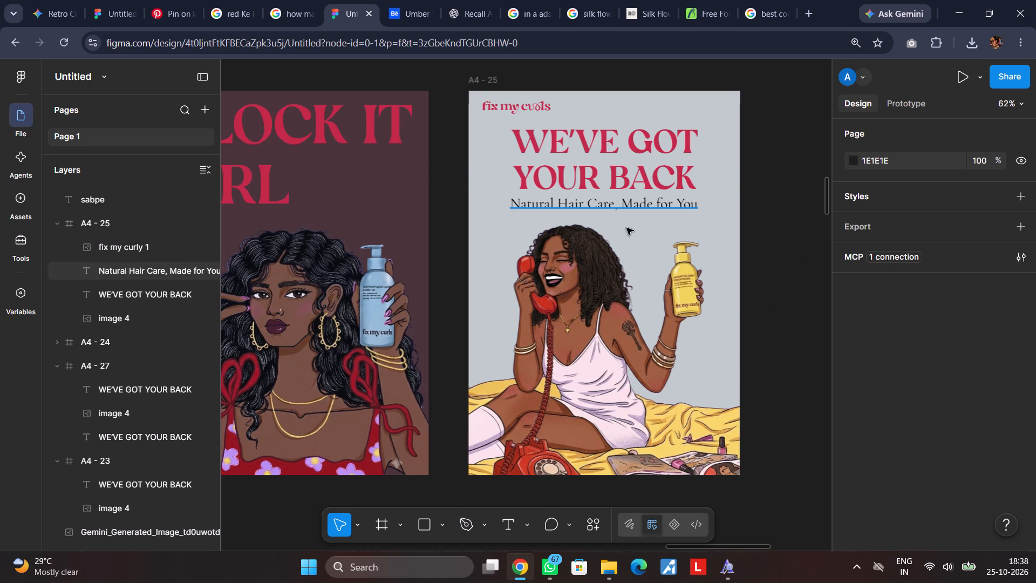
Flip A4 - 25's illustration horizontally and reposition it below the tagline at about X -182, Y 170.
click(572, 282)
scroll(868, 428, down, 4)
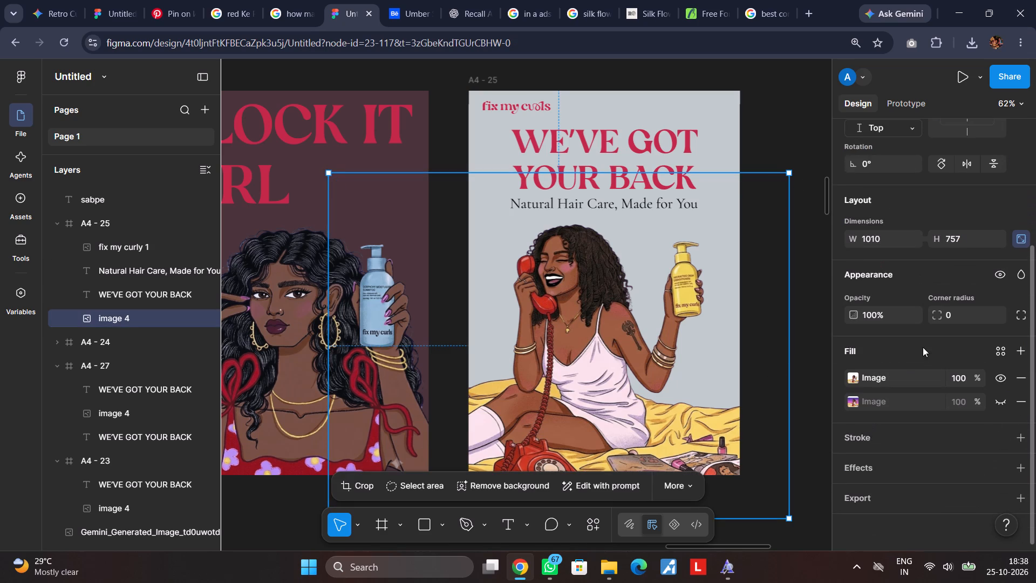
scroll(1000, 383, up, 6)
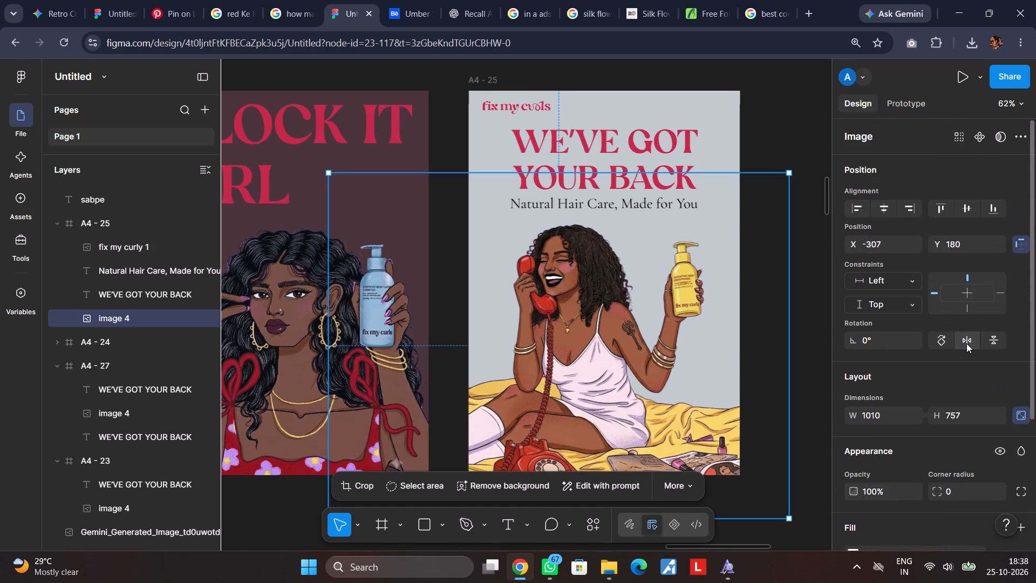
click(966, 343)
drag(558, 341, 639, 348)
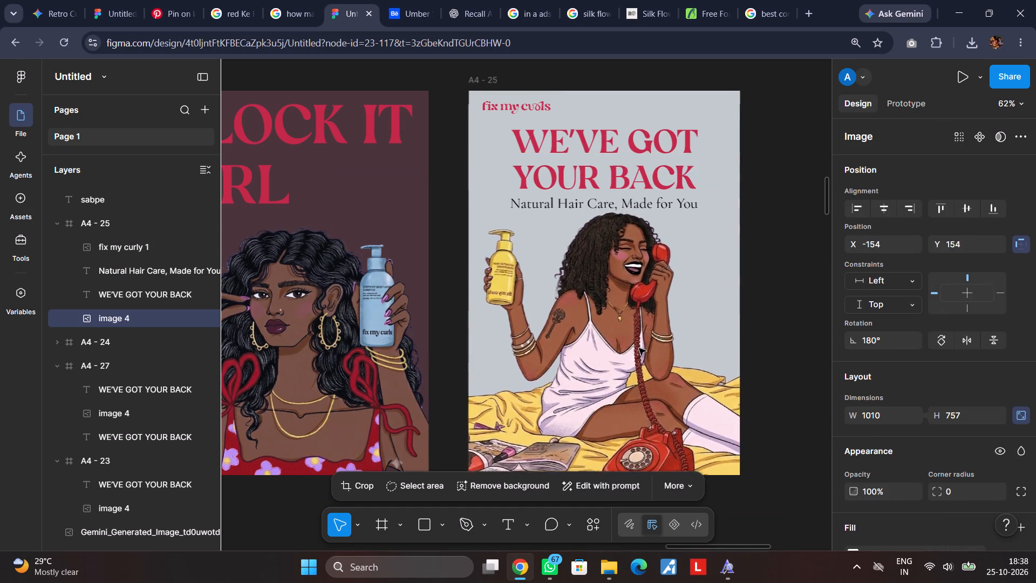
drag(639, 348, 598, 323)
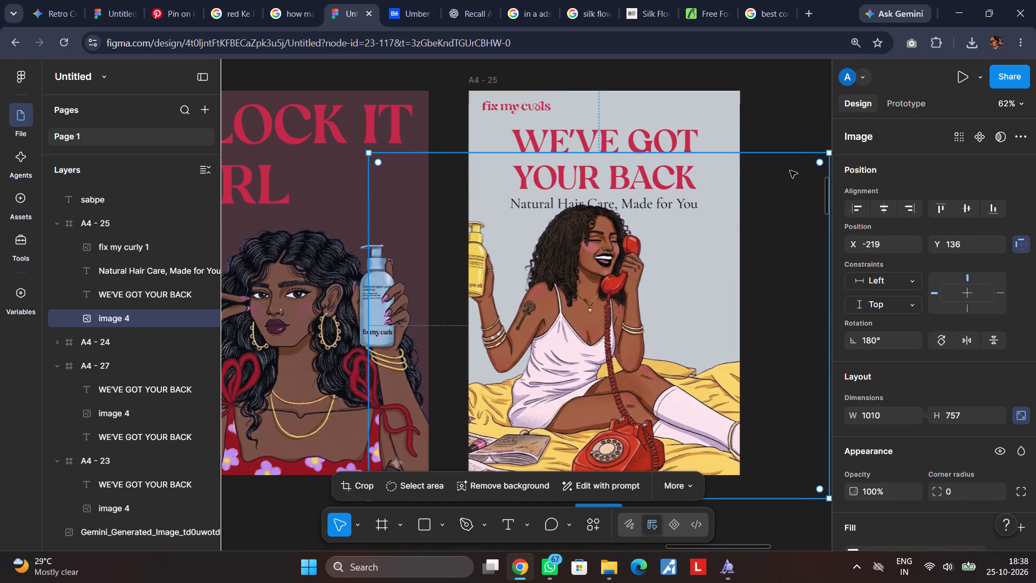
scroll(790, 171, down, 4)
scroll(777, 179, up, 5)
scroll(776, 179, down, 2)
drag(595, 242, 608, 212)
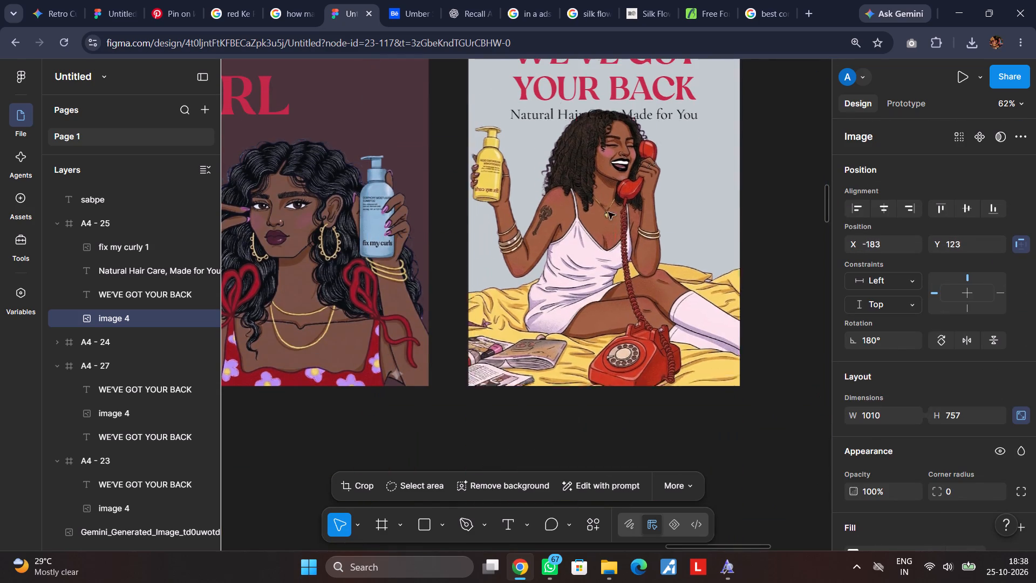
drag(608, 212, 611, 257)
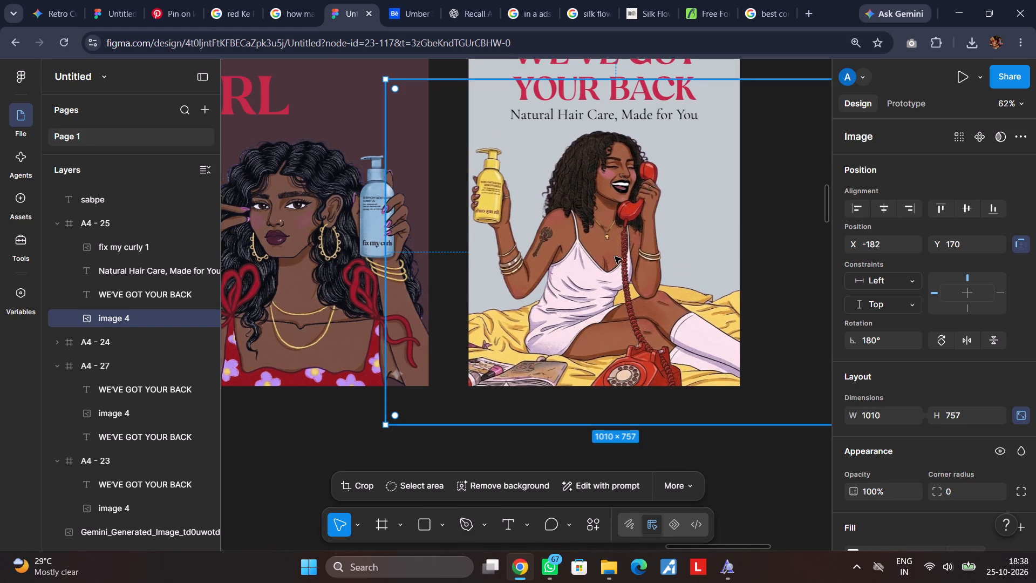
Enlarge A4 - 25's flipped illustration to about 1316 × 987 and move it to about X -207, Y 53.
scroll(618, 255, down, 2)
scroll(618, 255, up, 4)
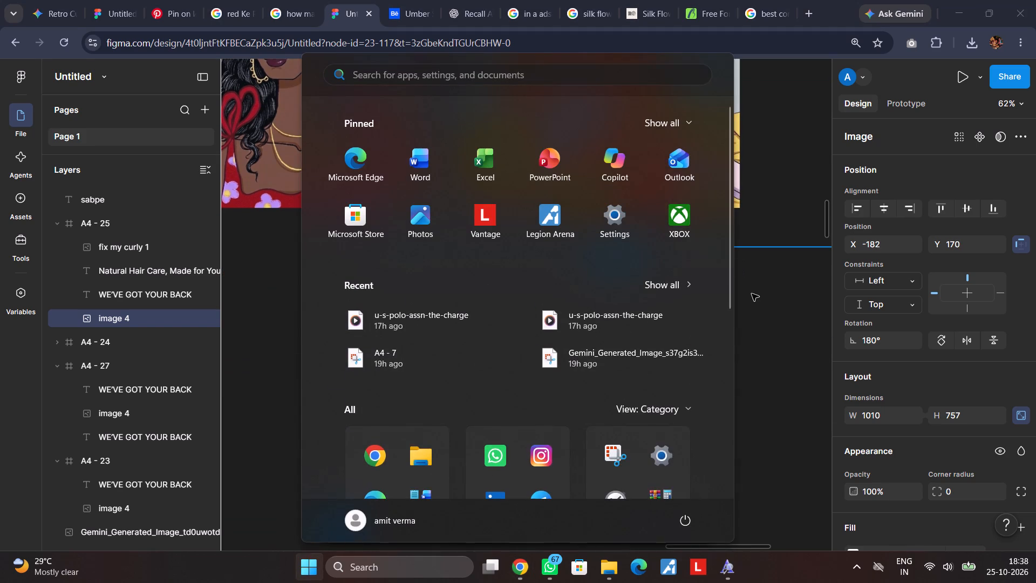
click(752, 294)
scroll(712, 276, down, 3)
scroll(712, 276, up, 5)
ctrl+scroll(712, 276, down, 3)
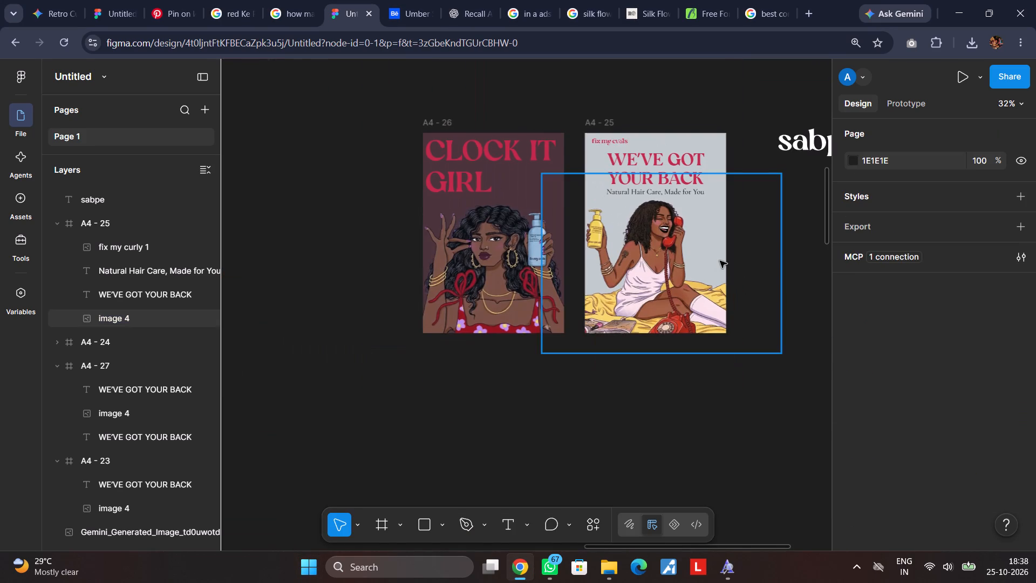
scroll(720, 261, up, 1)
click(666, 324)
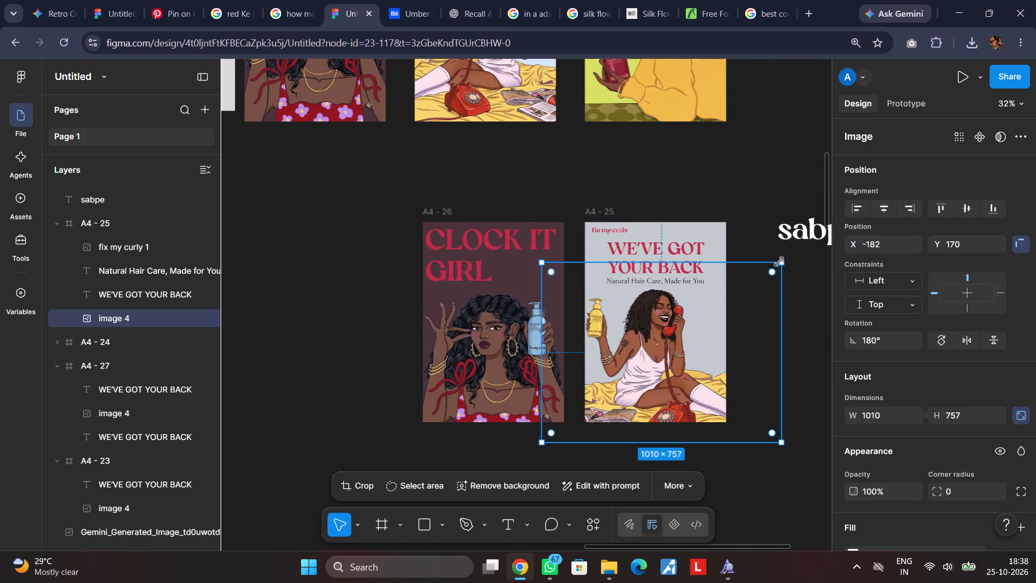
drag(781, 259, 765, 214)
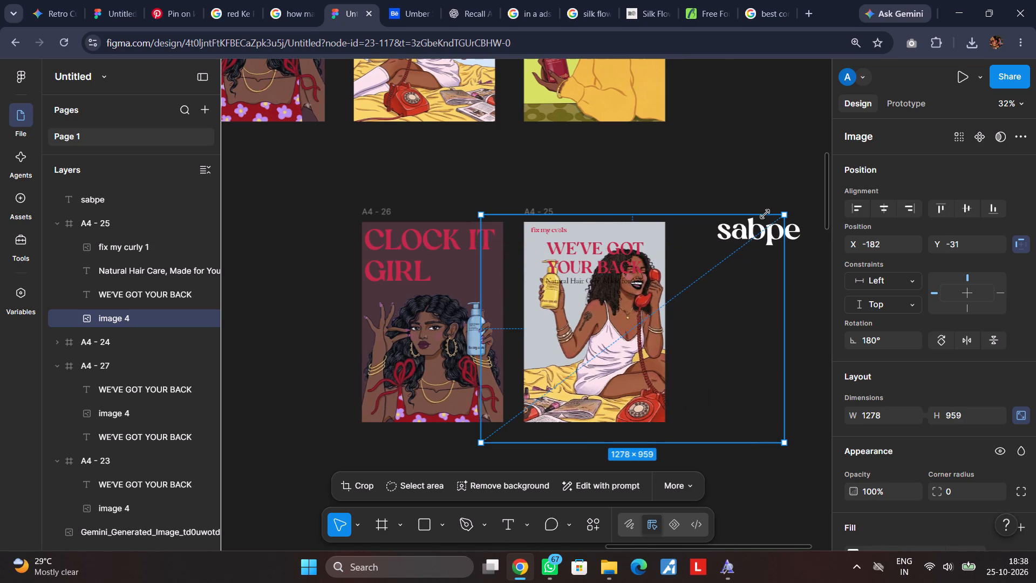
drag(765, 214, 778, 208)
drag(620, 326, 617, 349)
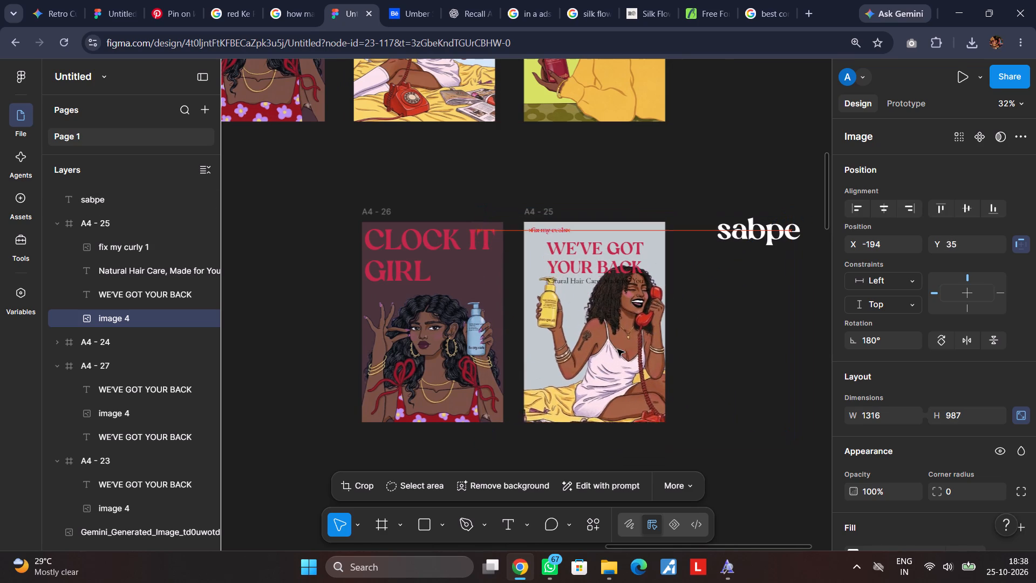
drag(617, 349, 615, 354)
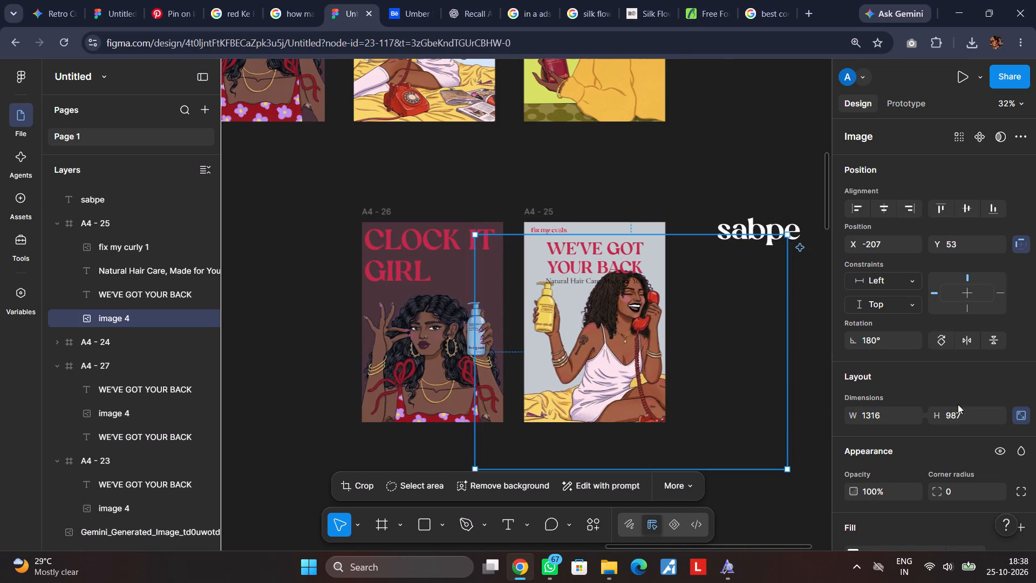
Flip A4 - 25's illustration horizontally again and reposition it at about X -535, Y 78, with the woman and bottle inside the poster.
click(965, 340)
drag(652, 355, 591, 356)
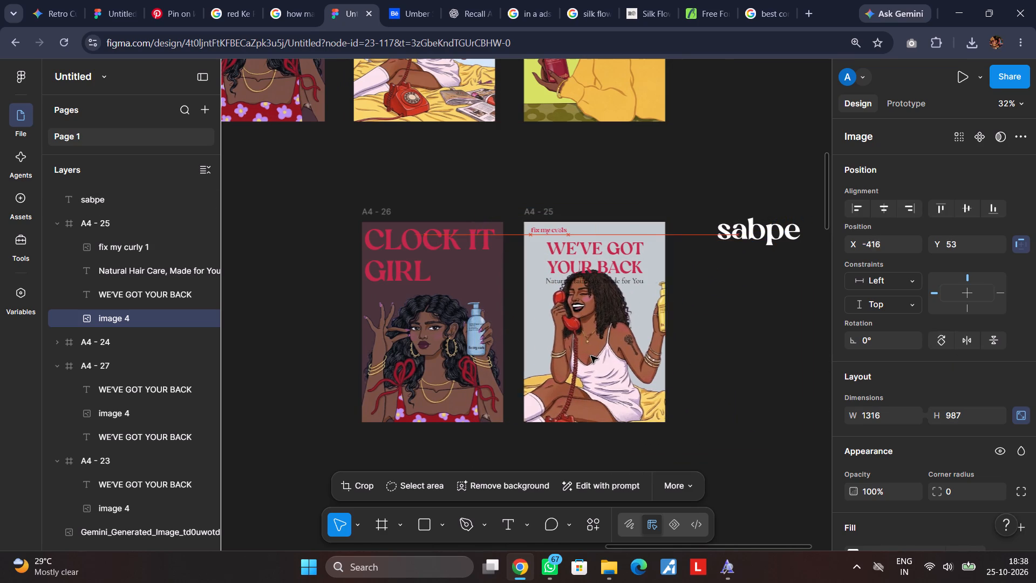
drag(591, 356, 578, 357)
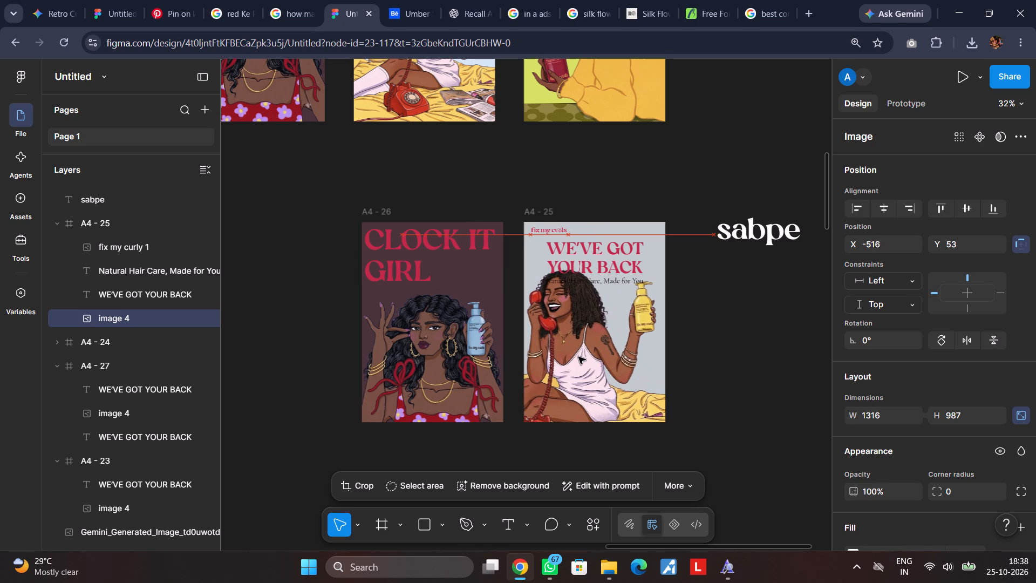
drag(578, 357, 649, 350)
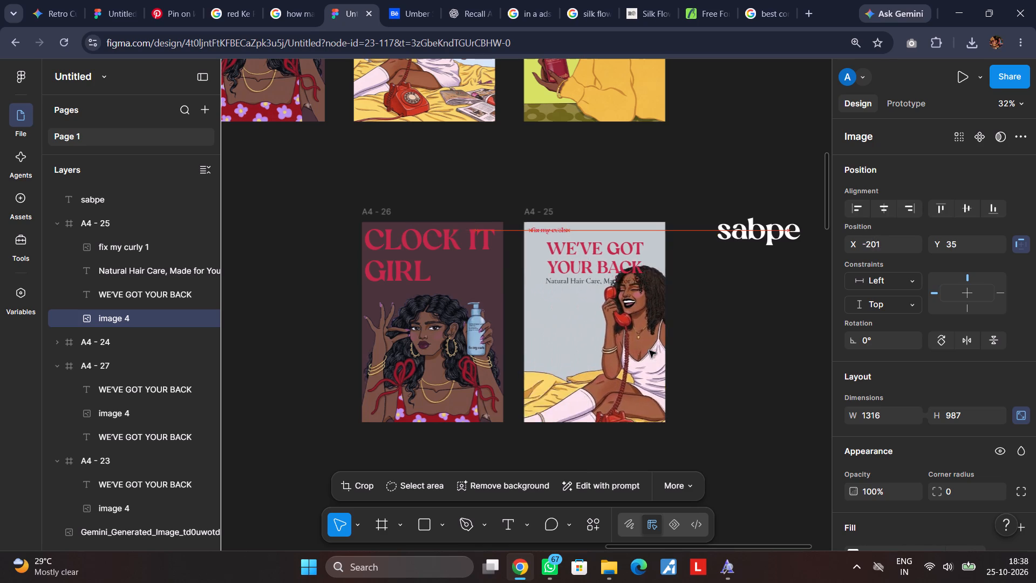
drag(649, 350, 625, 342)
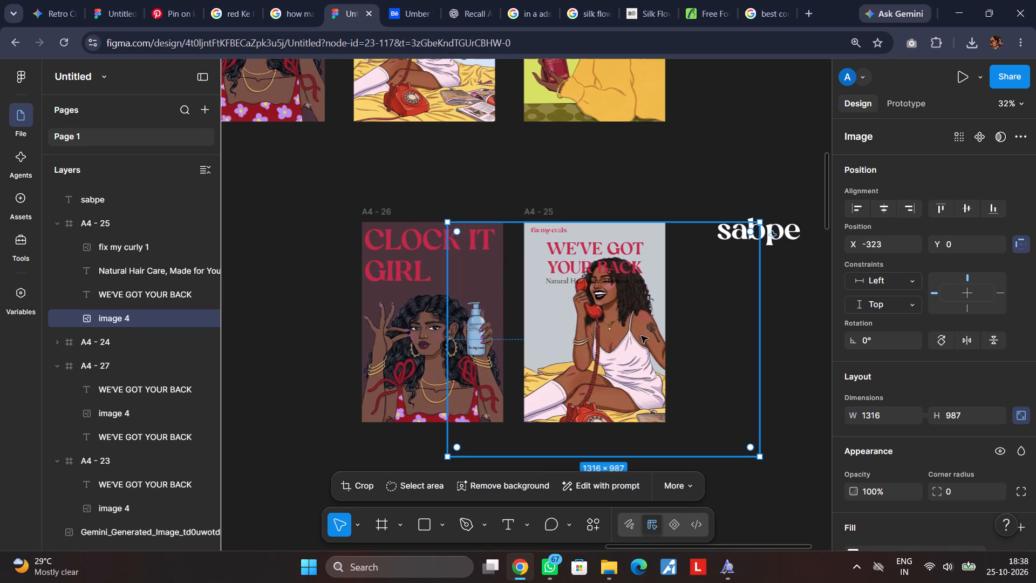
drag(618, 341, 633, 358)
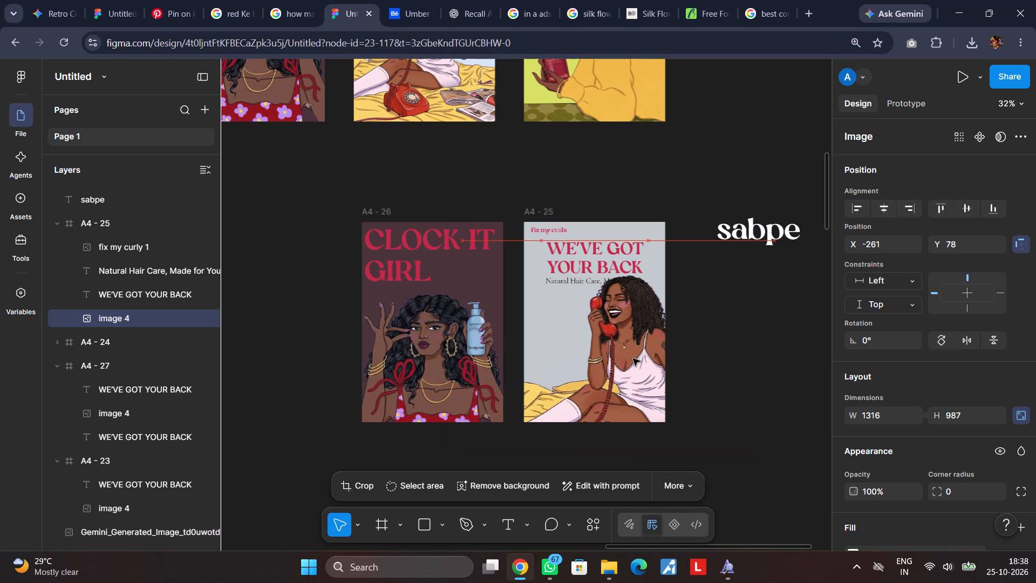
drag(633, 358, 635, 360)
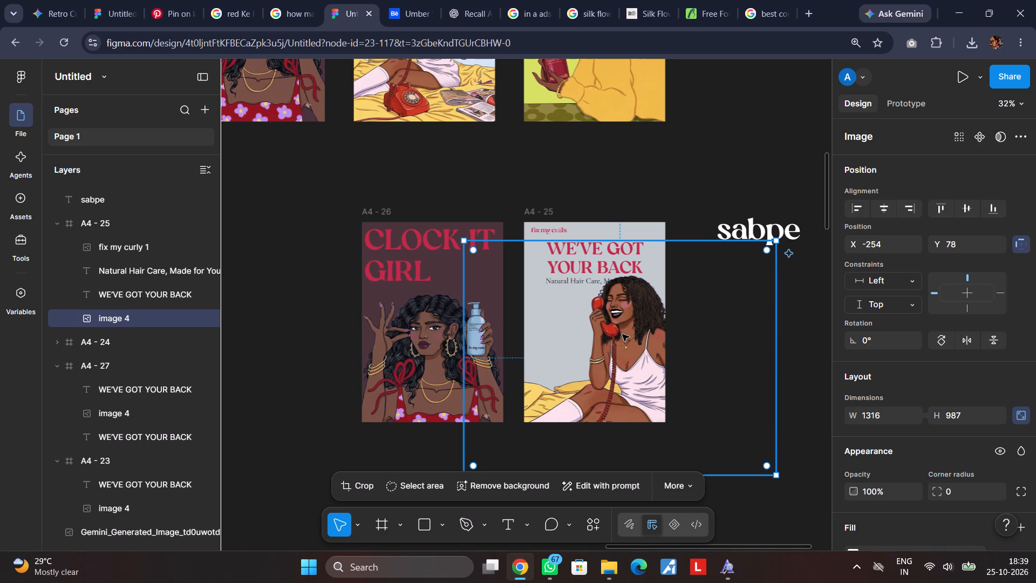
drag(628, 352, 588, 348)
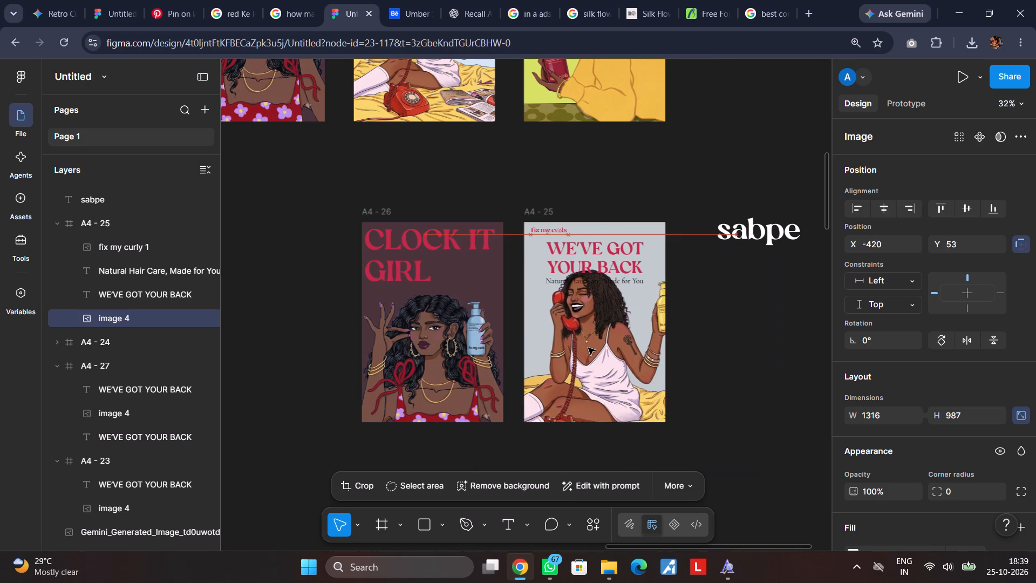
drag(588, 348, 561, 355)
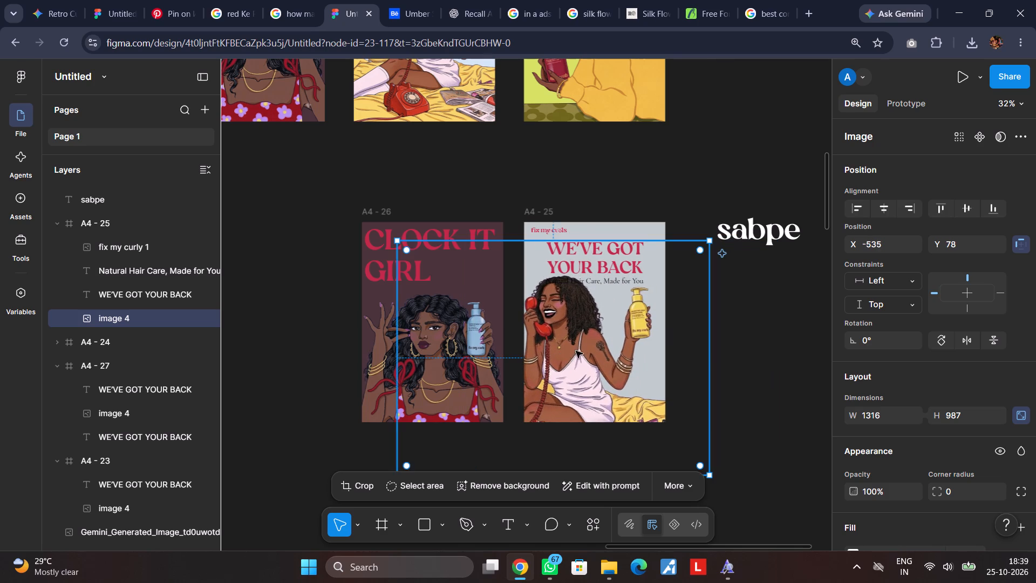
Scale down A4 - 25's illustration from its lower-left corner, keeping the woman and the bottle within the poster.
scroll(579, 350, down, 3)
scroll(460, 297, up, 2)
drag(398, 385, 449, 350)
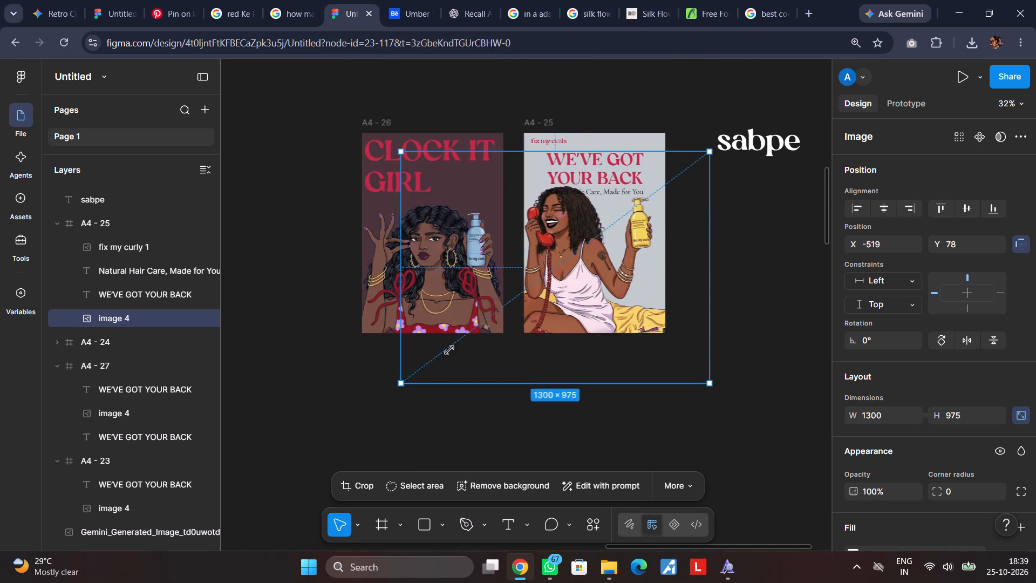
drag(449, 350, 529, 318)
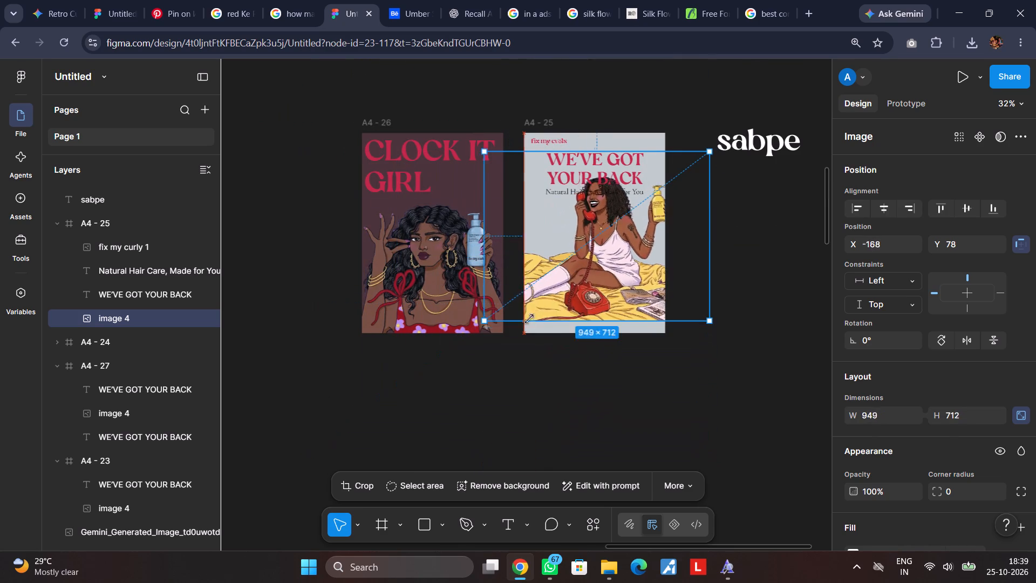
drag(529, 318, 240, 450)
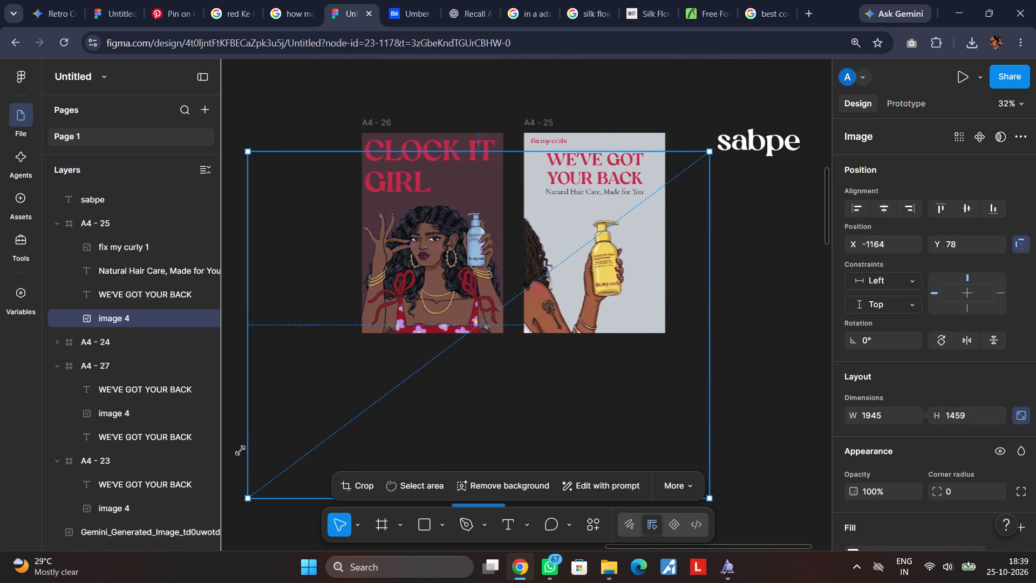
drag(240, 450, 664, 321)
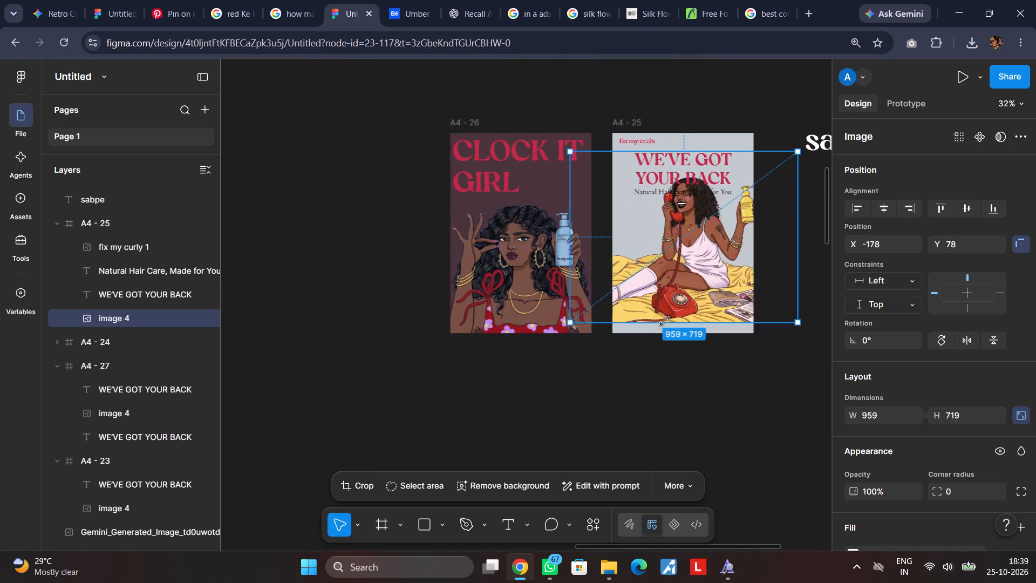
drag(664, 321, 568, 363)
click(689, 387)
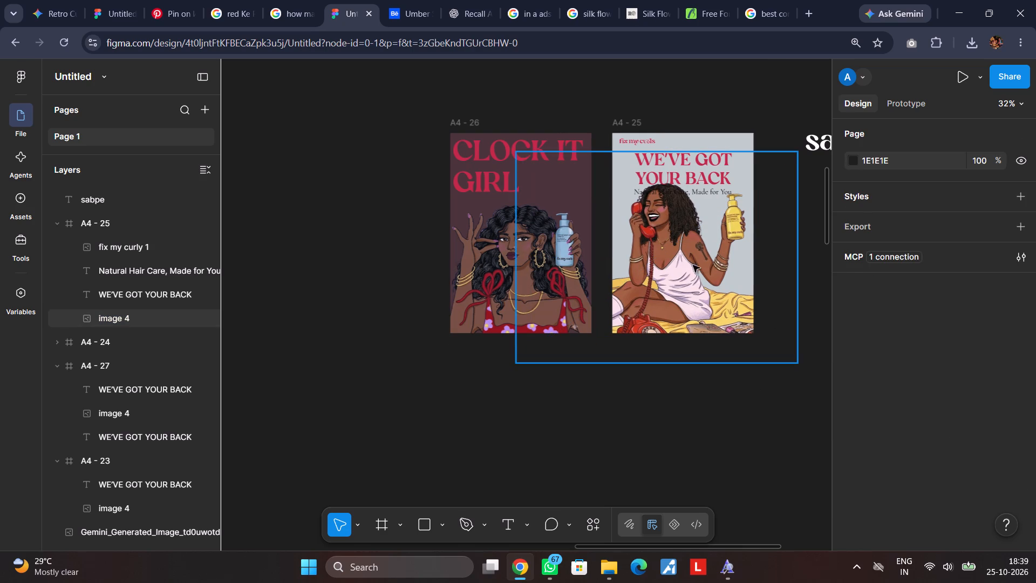
Shrink A4 - 25's illustration to about 923 × 692 and place it below the tagline at about X -222, Y 215.
drag(713, 256, 720, 288)
drag(806, 291, 771, 286)
drag(661, 274, 675, 264)
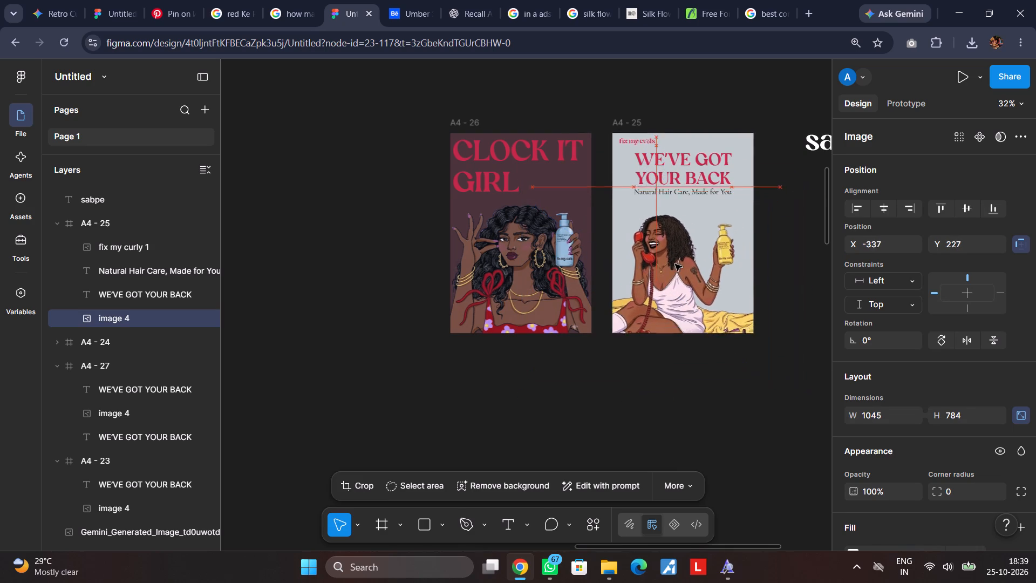
drag(675, 264, 679, 256)
drag(792, 273, 760, 277)
drag(682, 277, 697, 269)
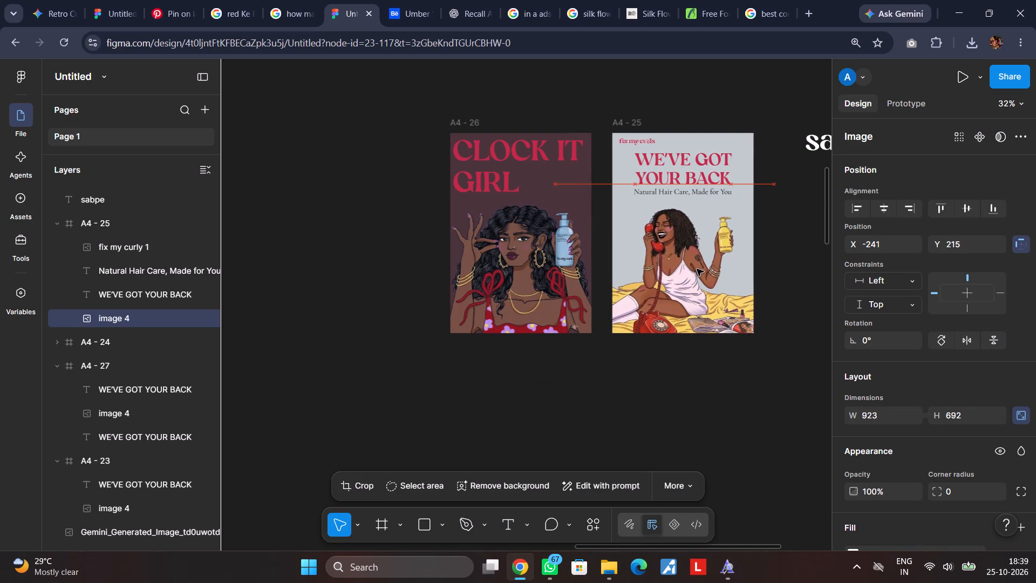
drag(697, 269, 700, 269)
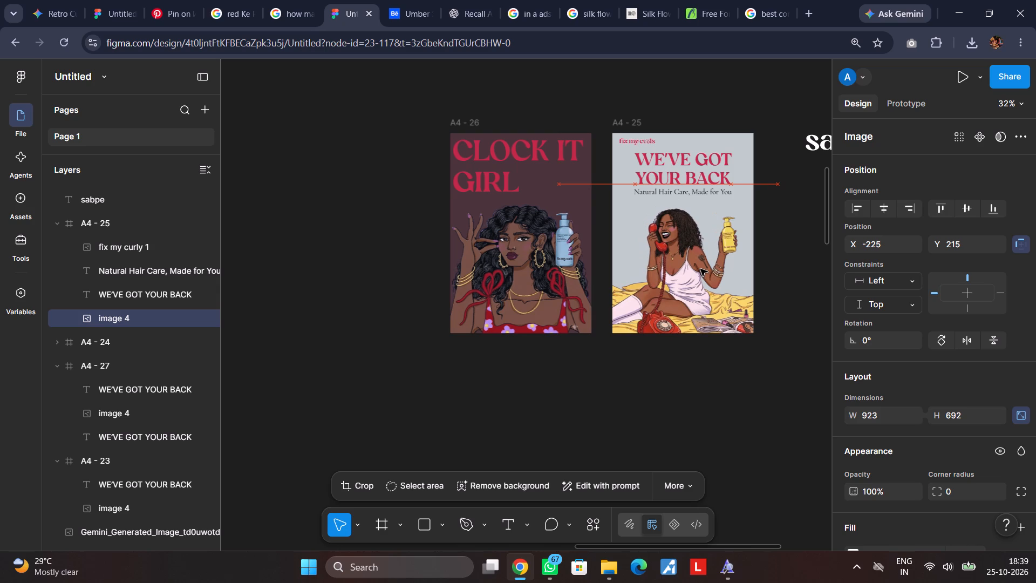
drag(700, 269, 701, 268)
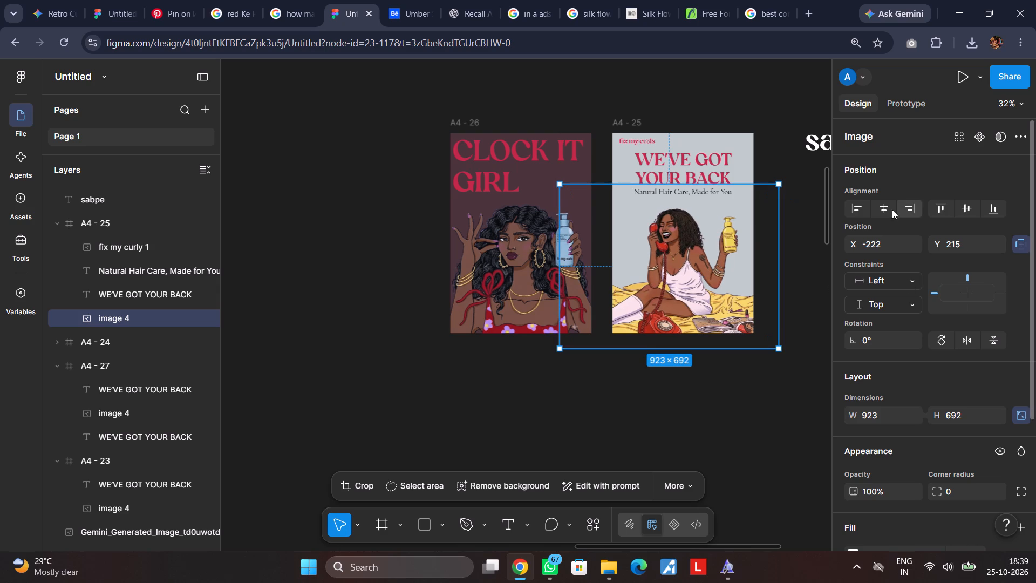
Centre A4 - 25's illustration horizontally within the poster.
click(891, 209)
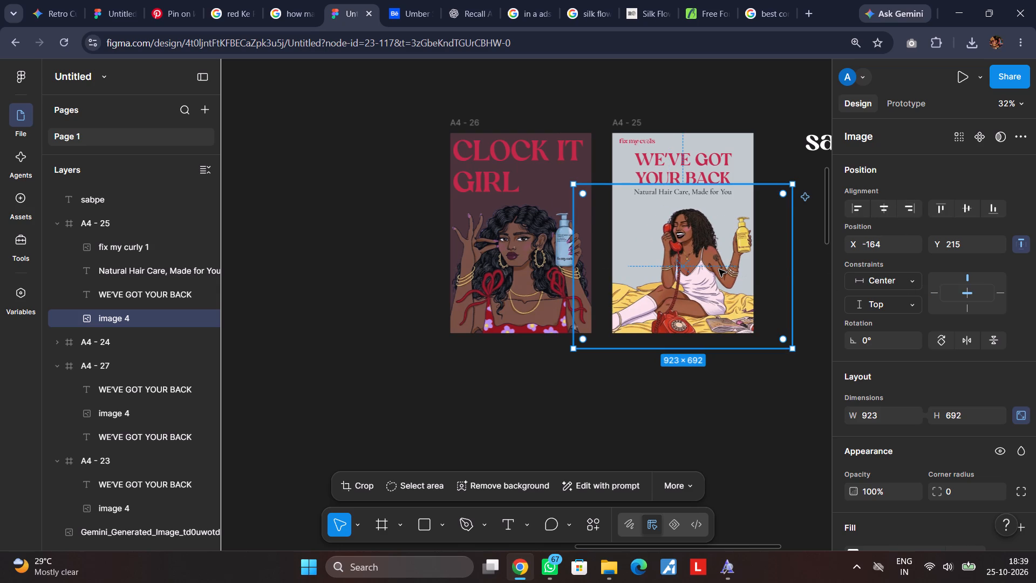
Shrink A4 - 25's illustration to about 893 × 670 and shift it to about X -198, Y 215.
drag(794, 263, 786, 264)
drag(714, 268, 705, 262)
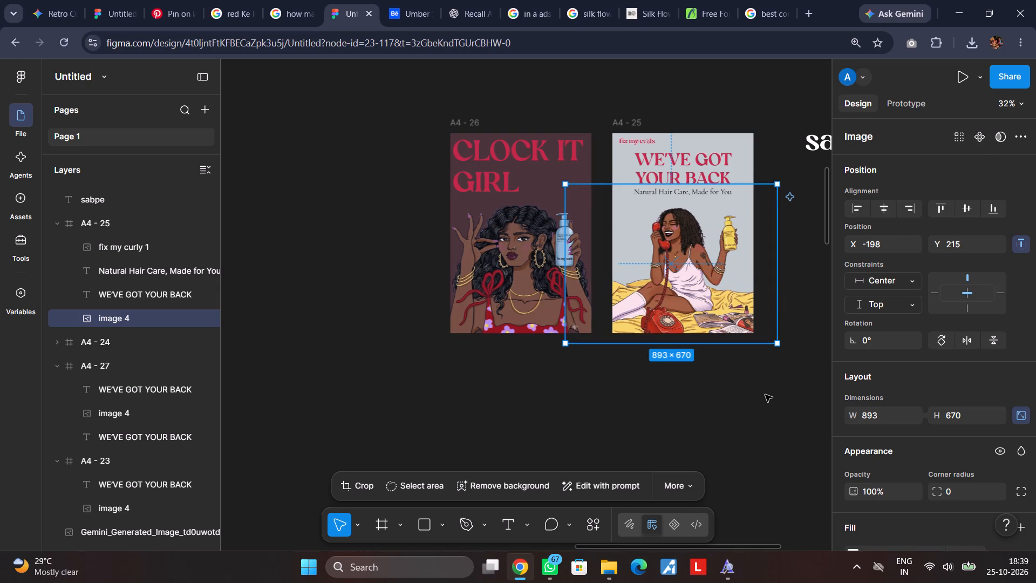
click(765, 395)
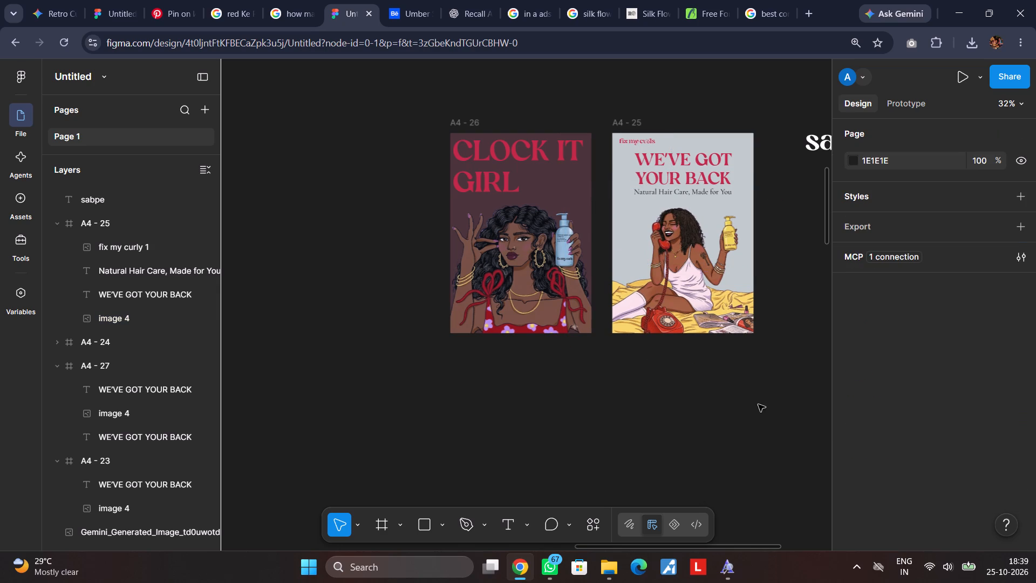
Nudge A4 - 25's illustration up to Y 204, closer to the tagline.
click(696, 299)
key(Up)
key(Up)
key(Up)
key(Up)
key(Up)
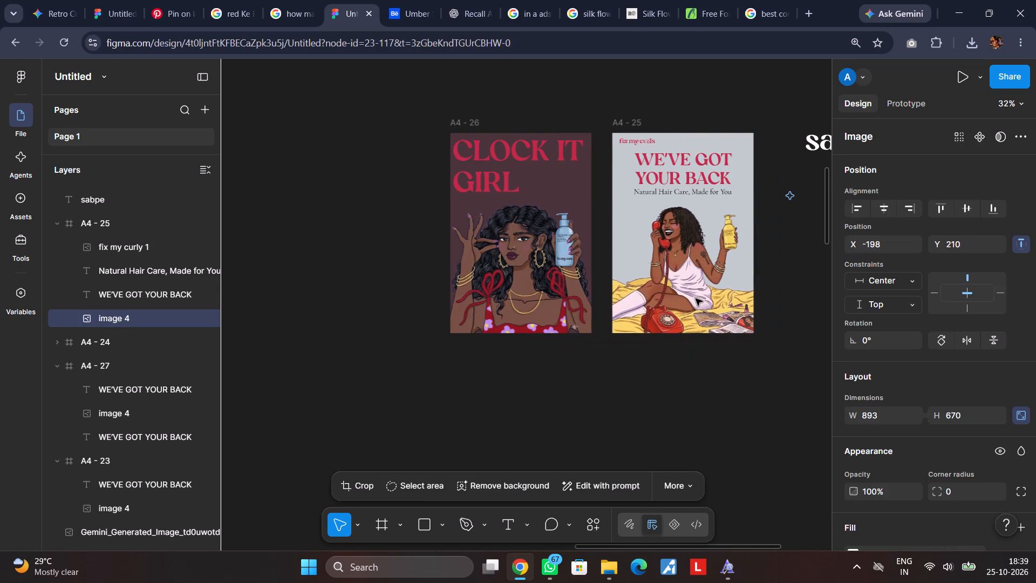
key(Up)
key(Up)
key(Up)
key(Up)
key(Up)
key(Up)
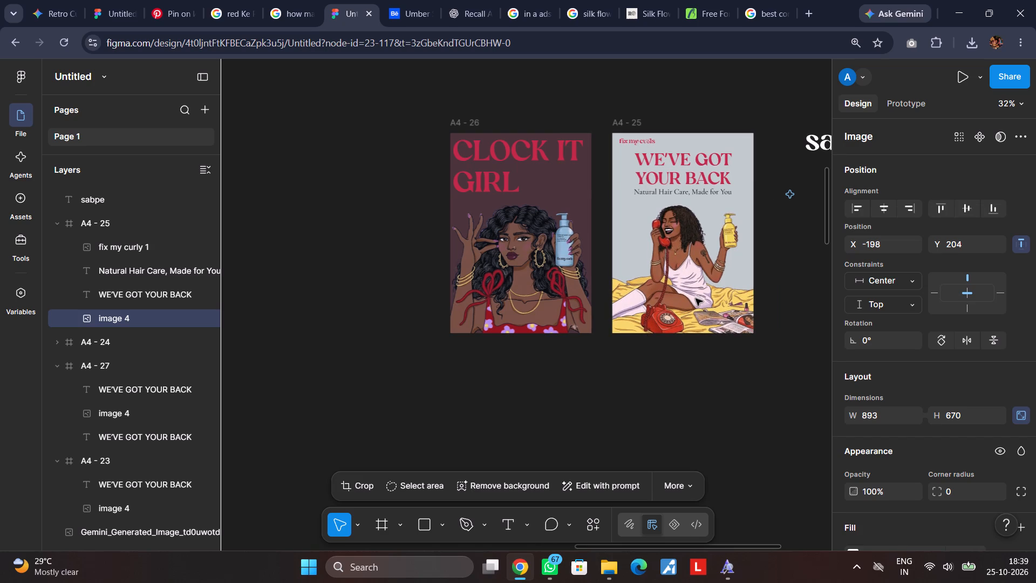
click(722, 398)
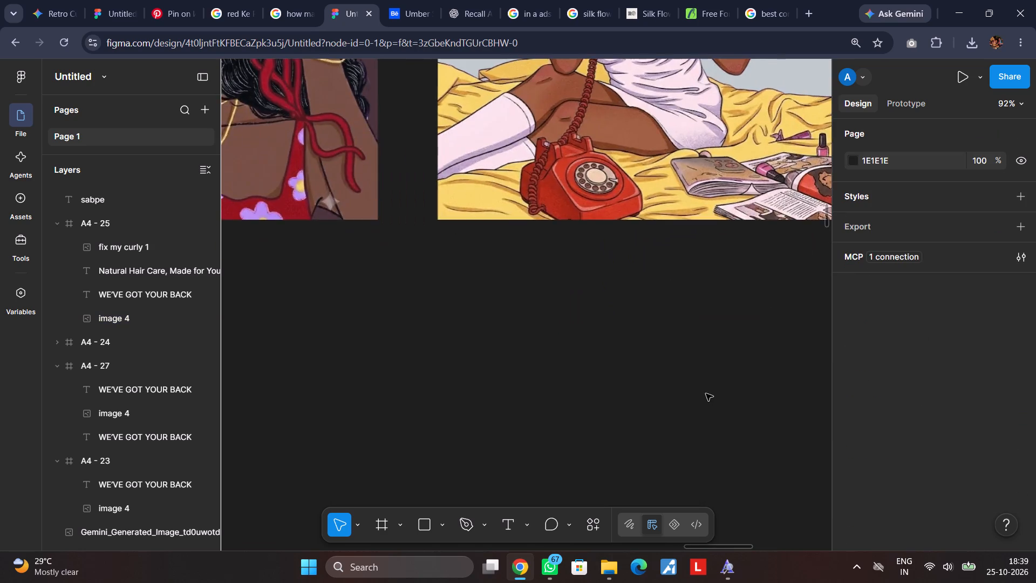
Draw a rectangle about 70 × 105 over the body of the yellow bottle in A4 - 25.
scroll(706, 394, up, 3)
scroll(706, 394, left, 1)
scroll(708, 395, up, 1)
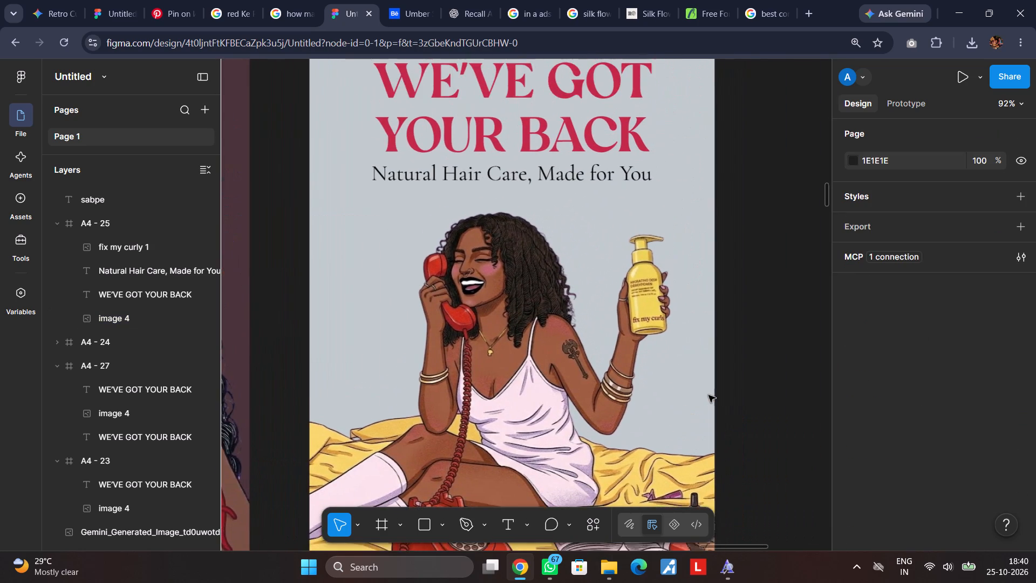
scroll(708, 395, up, 2)
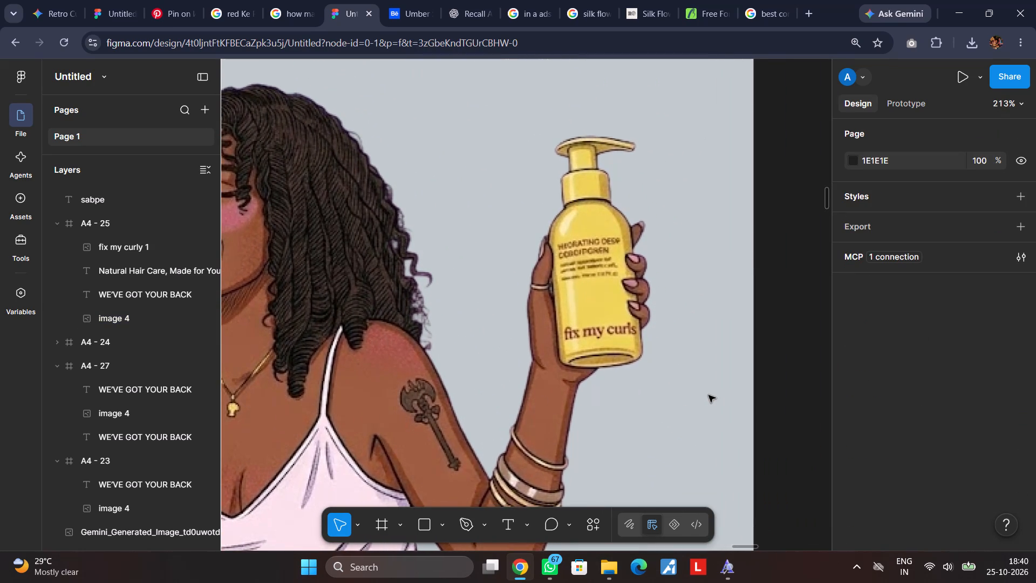
scroll(708, 395, up, 1)
key(r)
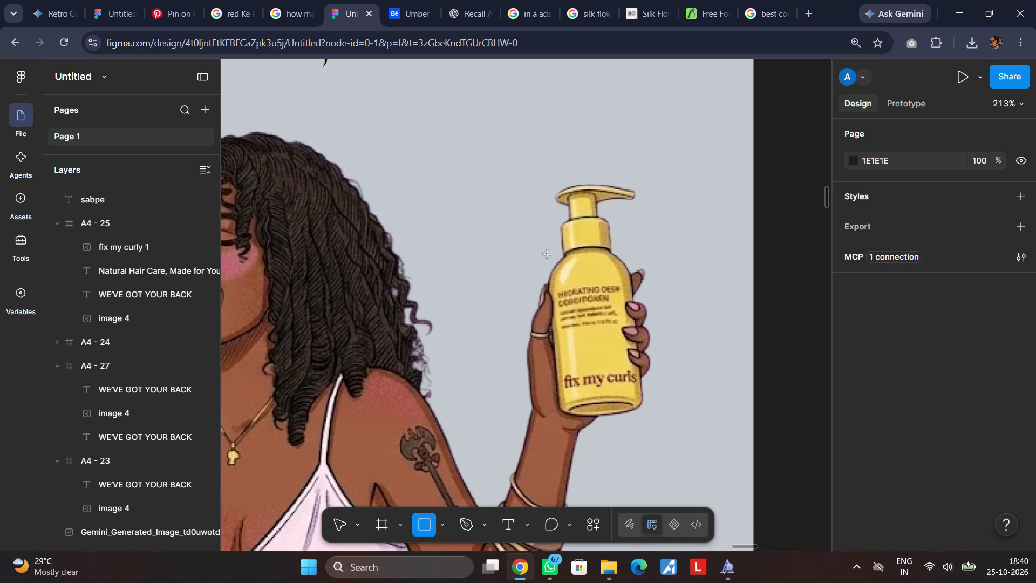
drag(543, 253, 654, 396)
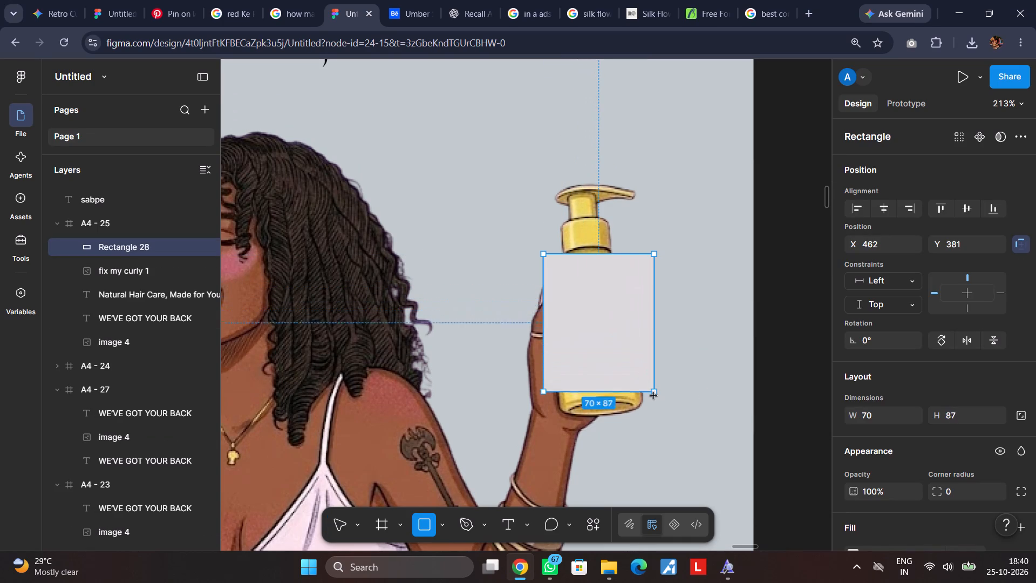
drag(654, 396, 655, 419)
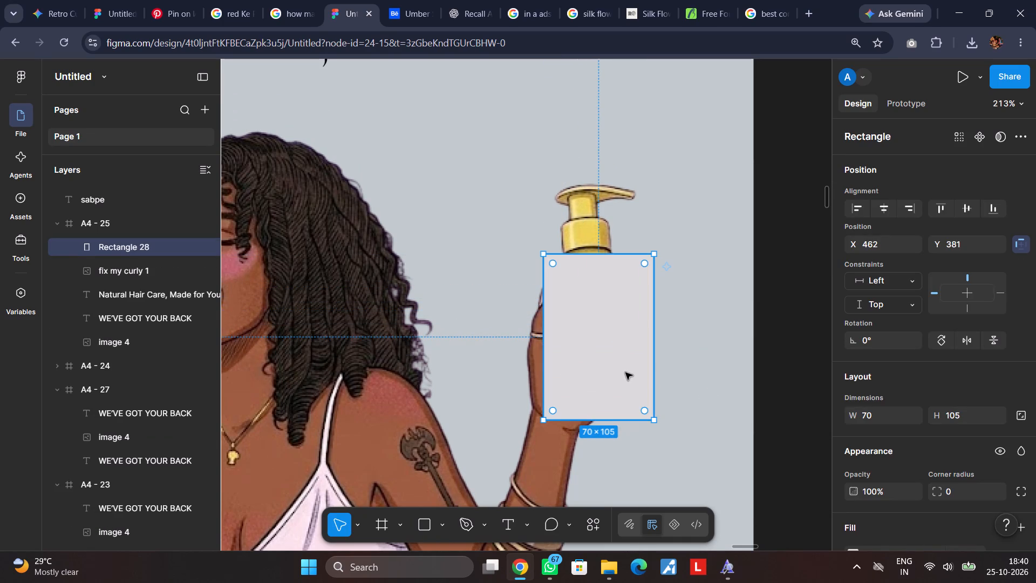
Set the bottle rectangle's fill opacity to 60% so the bottle can be traced through it.
scroll(926, 456, down, 7)
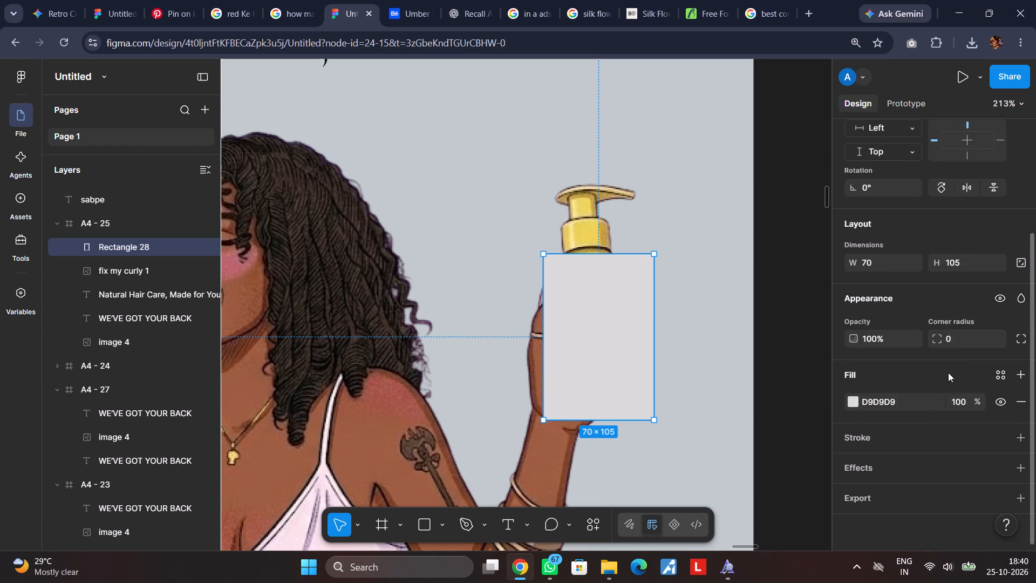
drag(978, 404, 451, 304)
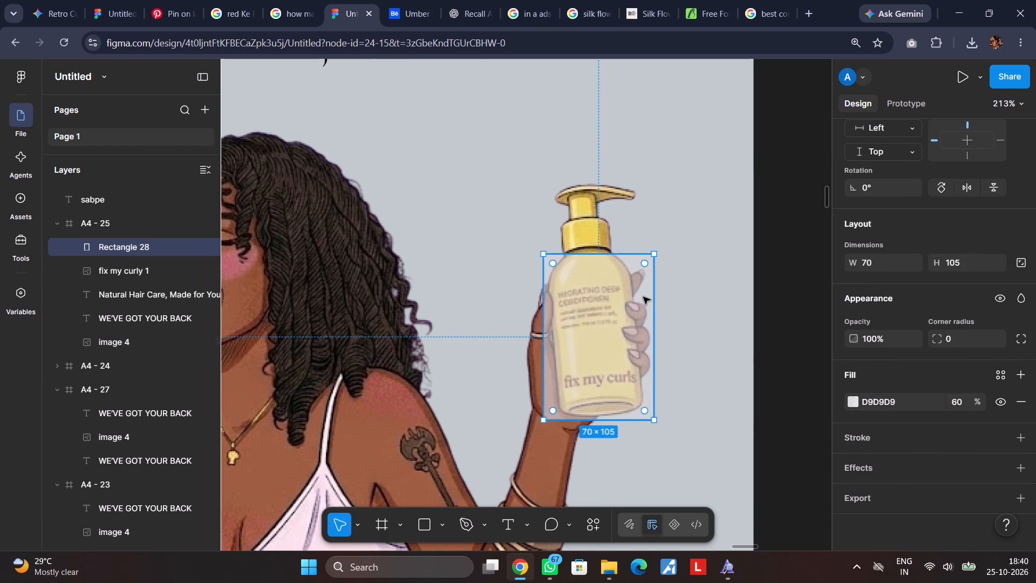
Reshape the rectangle's top edge, moving its corners in and adding points to follow the curve beneath the bottle's cap.
double_click(617, 305)
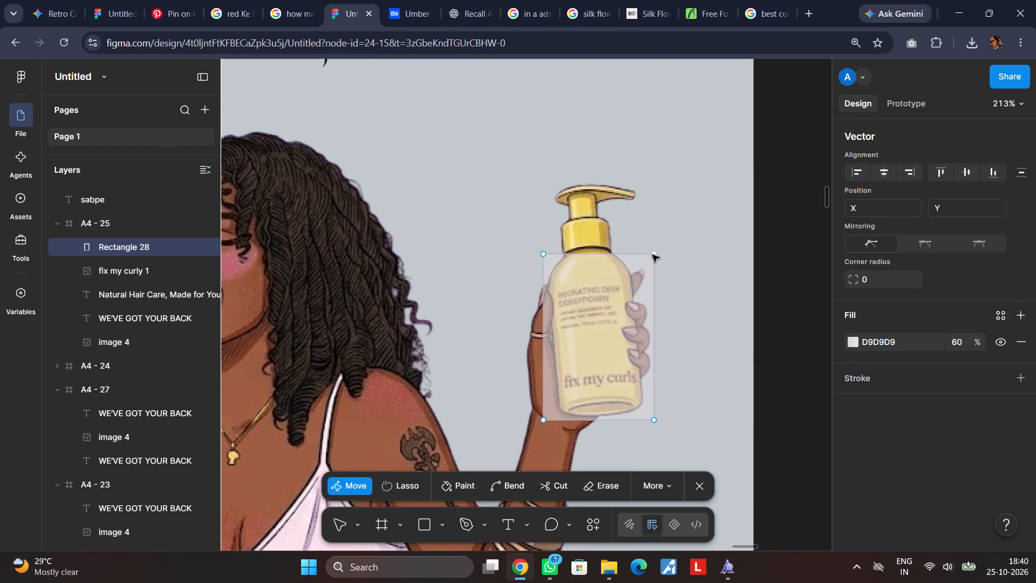
drag(652, 254, 614, 248)
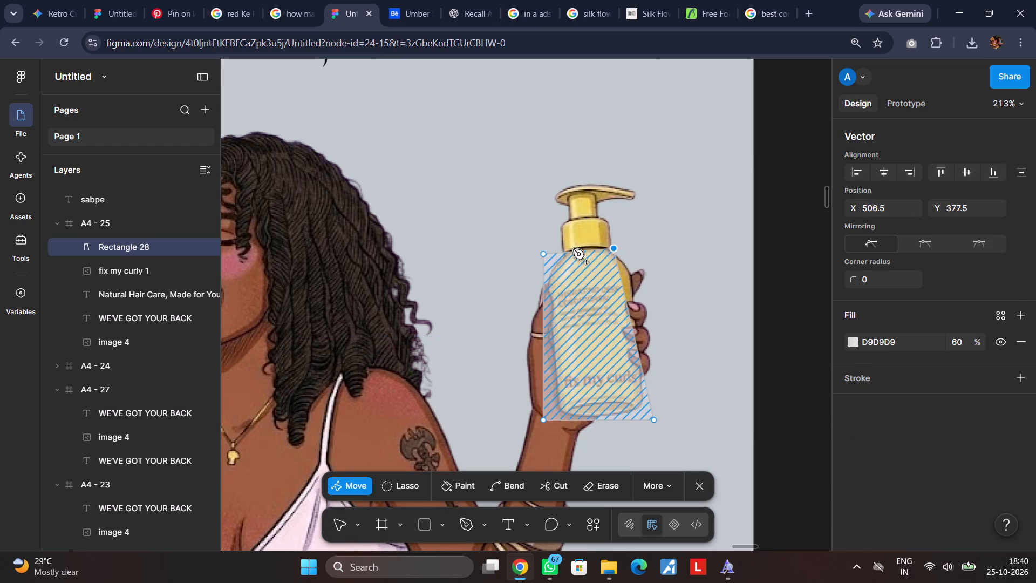
drag(544, 254, 561, 255)
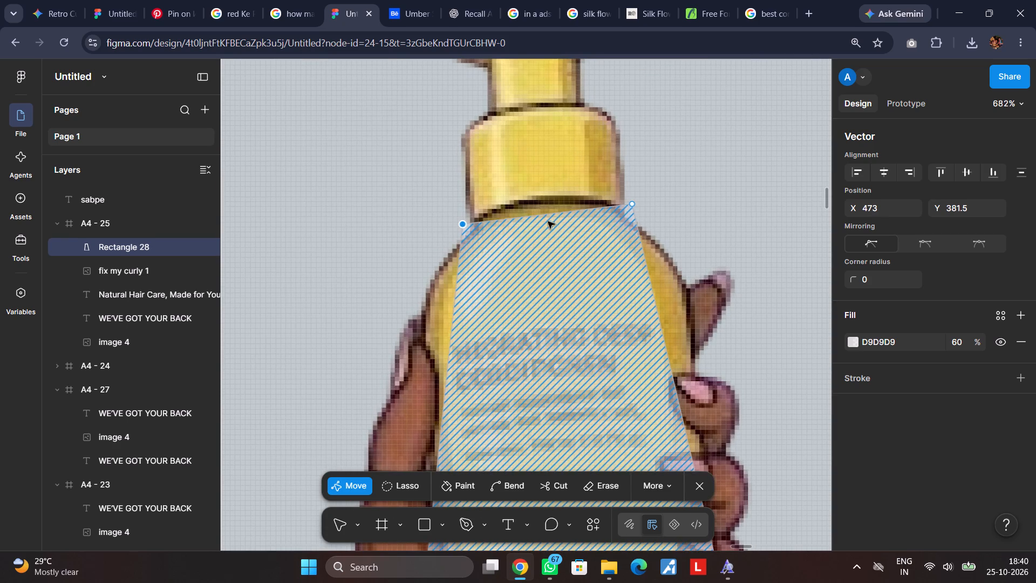
drag(545, 214, 544, 206)
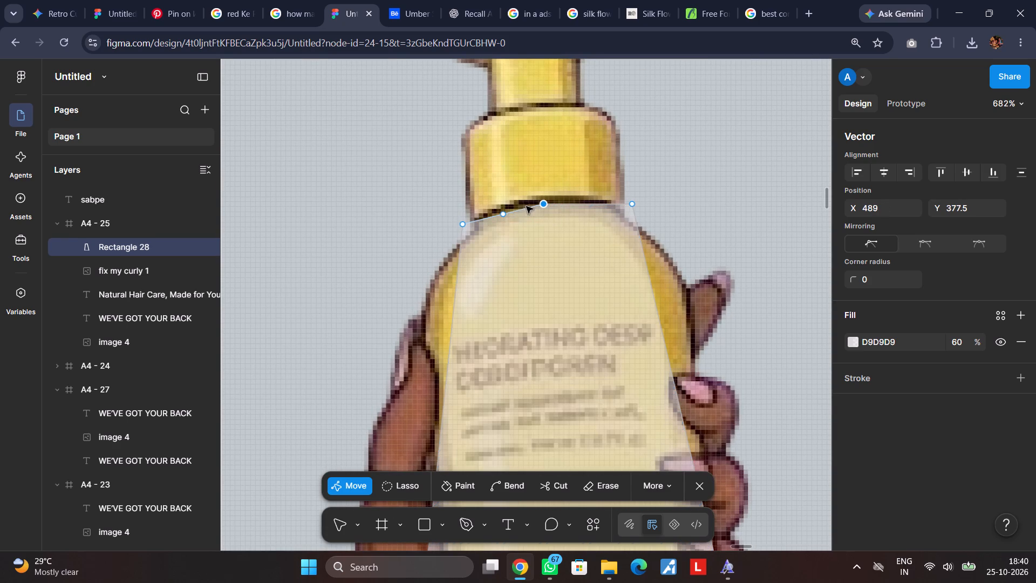
click(502, 213)
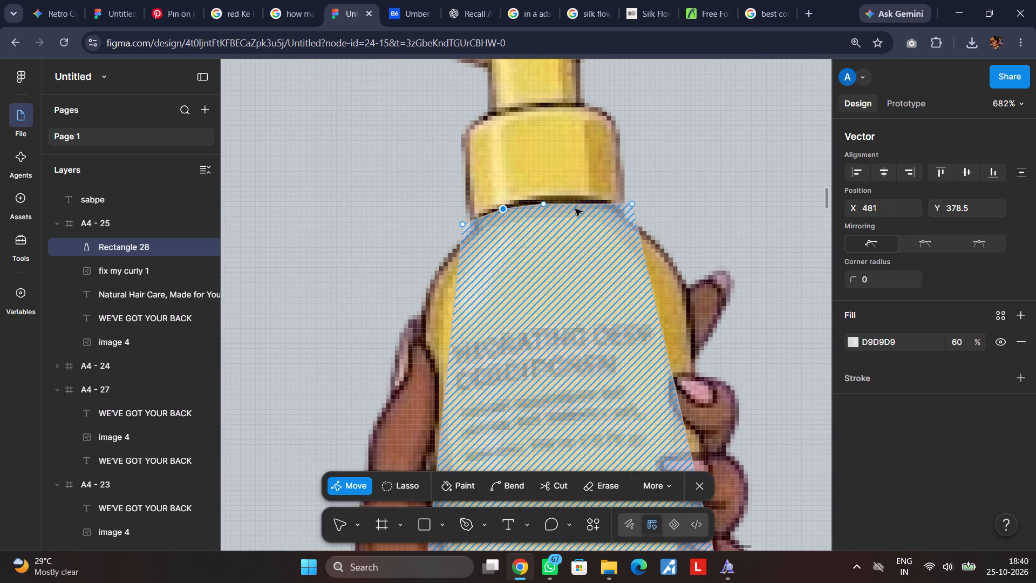
drag(630, 205, 623, 211)
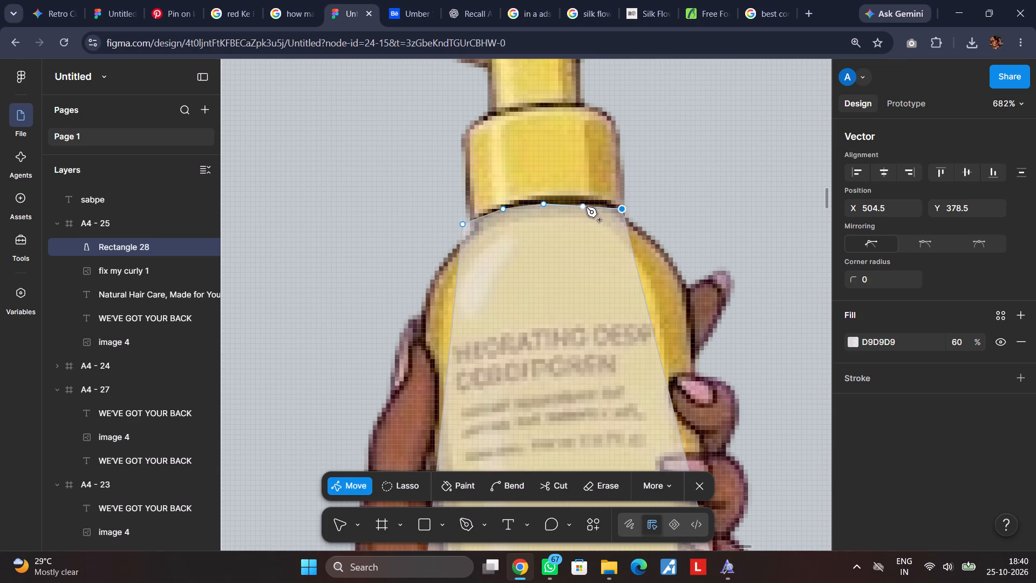
drag(583, 206, 588, 203)
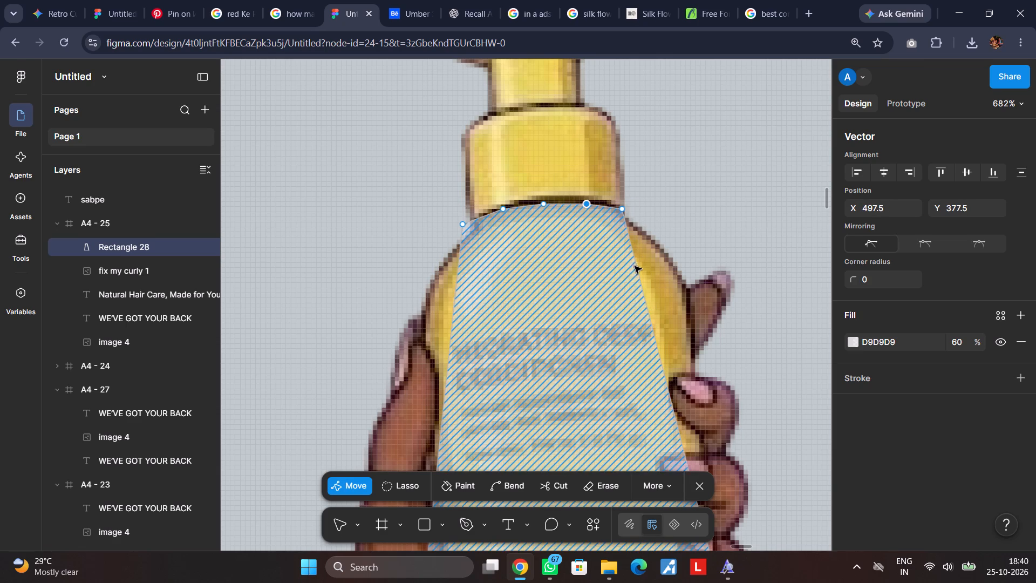
click(646, 307)
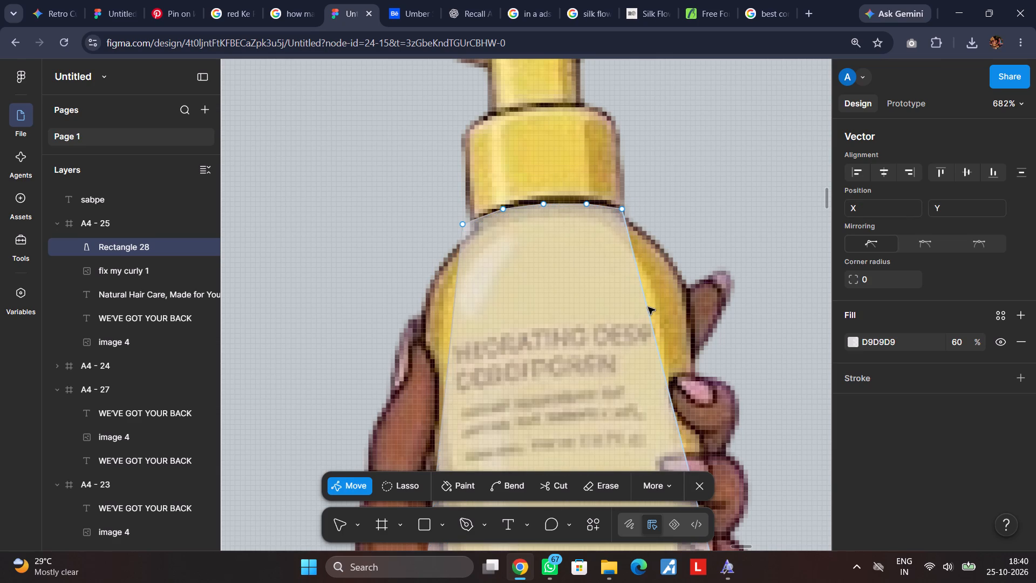
Move the shape's two bottom corners onto the lower corners of the bottle.
scroll(651, 312, down, 2)
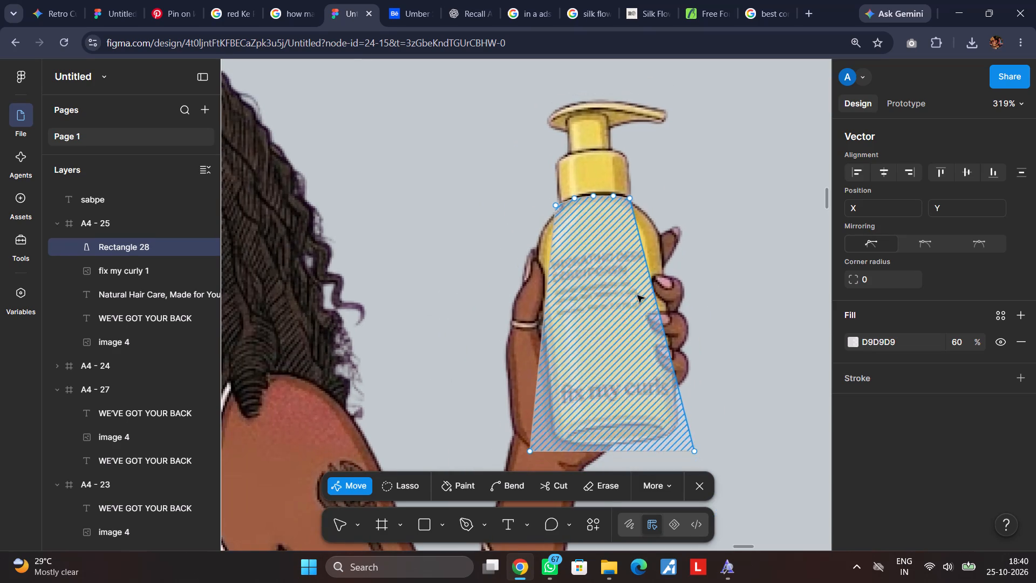
drag(695, 451, 683, 431)
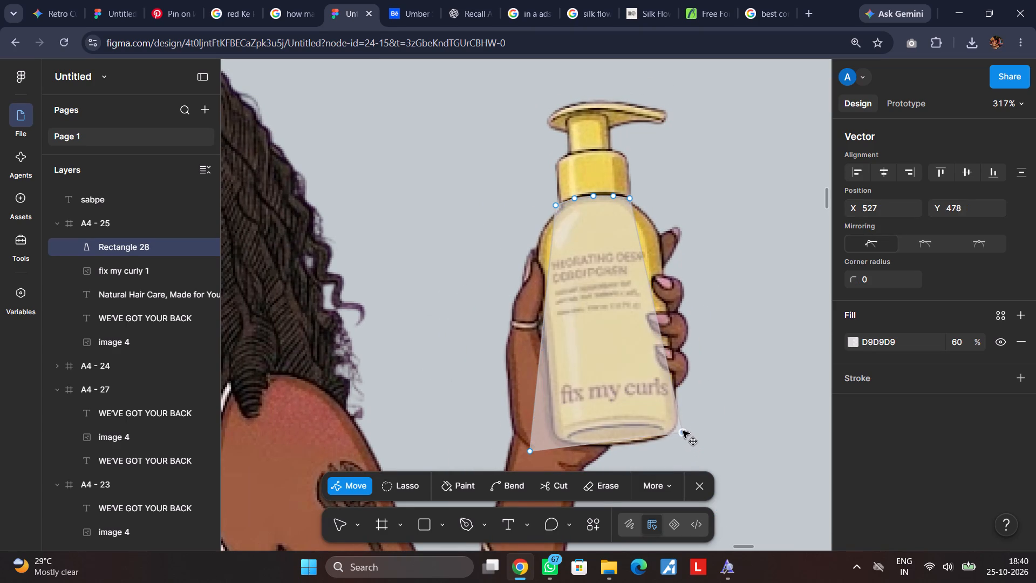
drag(683, 431, 679, 429)
drag(528, 451, 547, 445)
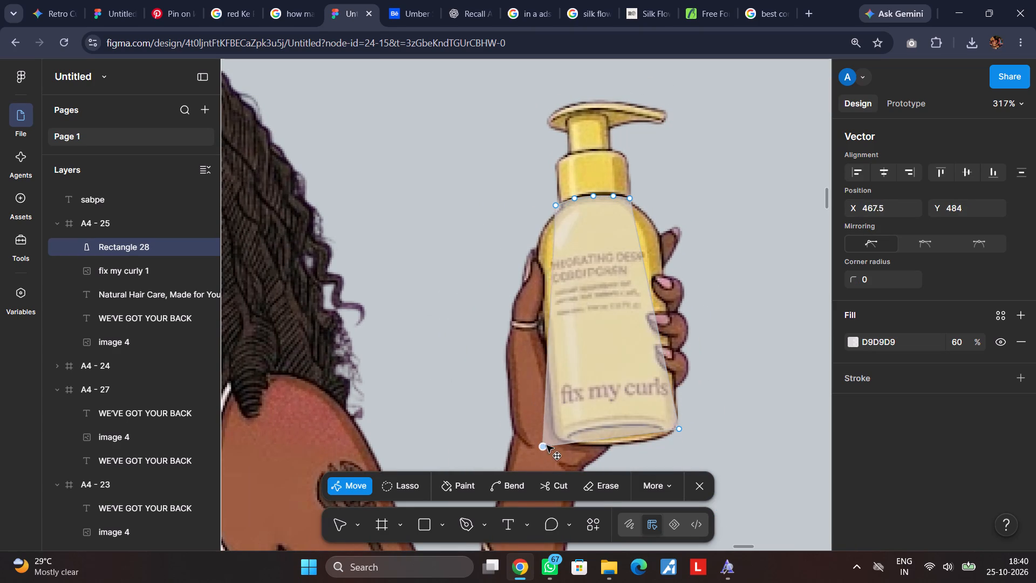
drag(547, 445, 553, 436)
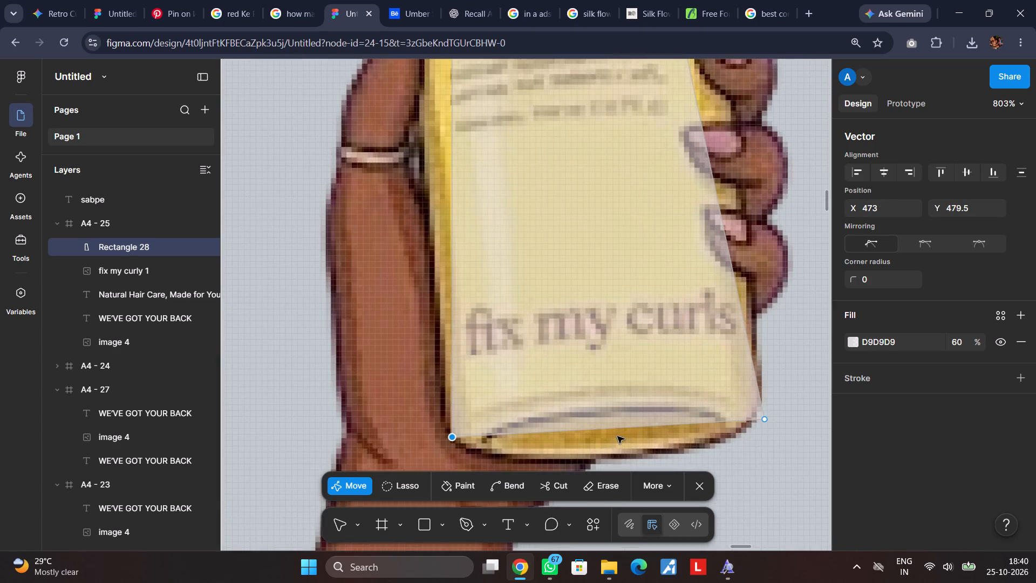
Add and adjust points along the shape's bottom edge to follow the bottle's rounded base.
scroll(617, 436, down, 1)
drag(605, 389, 612, 421)
drag(531, 410, 528, 419)
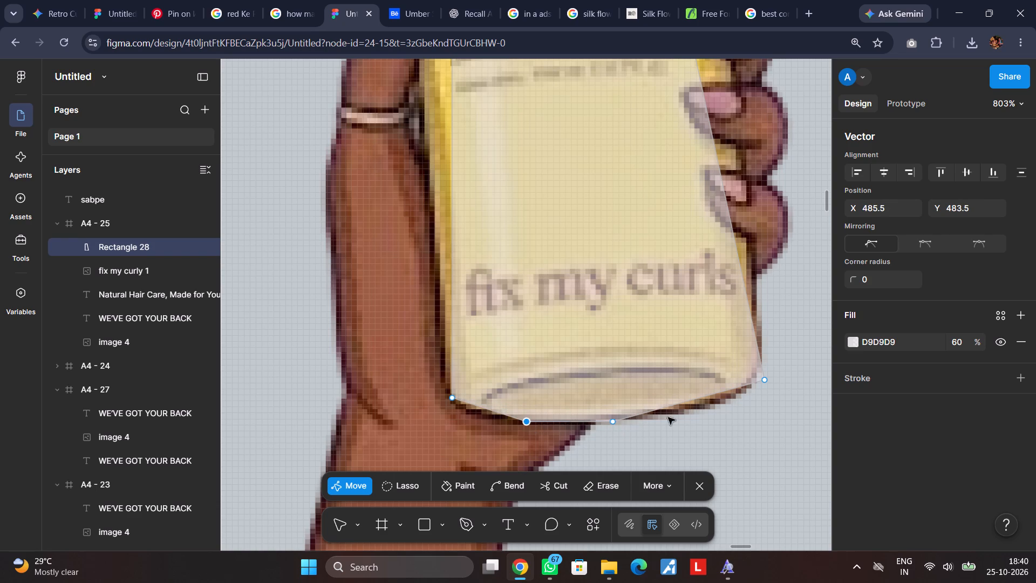
drag(689, 402, 697, 410)
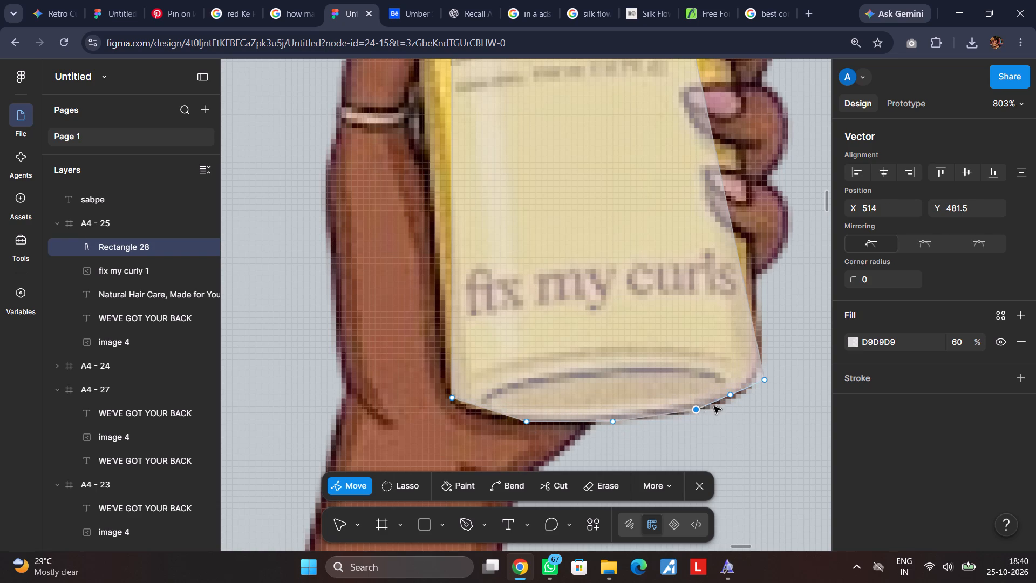
click(731, 395)
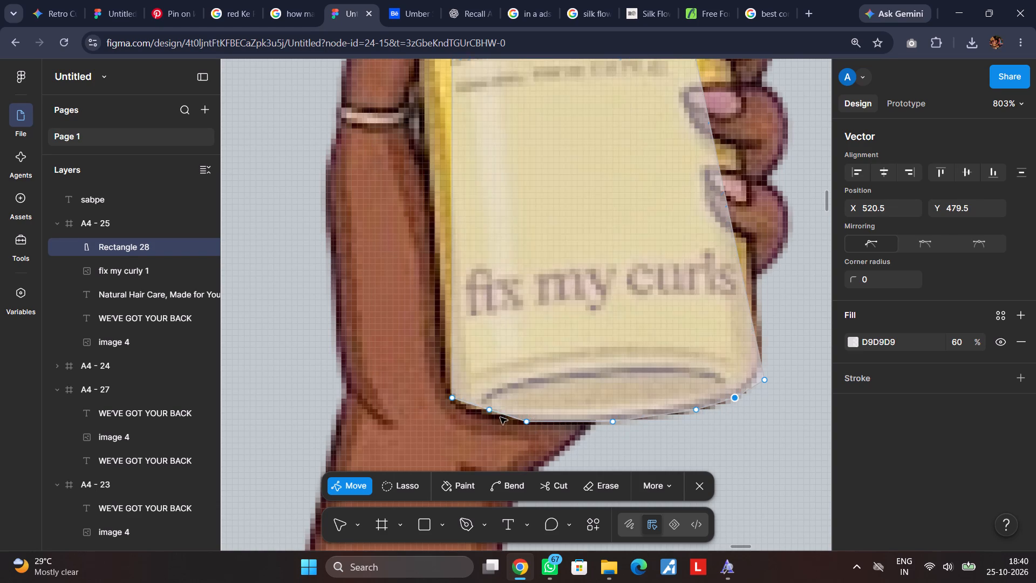
drag(490, 410, 487, 411)
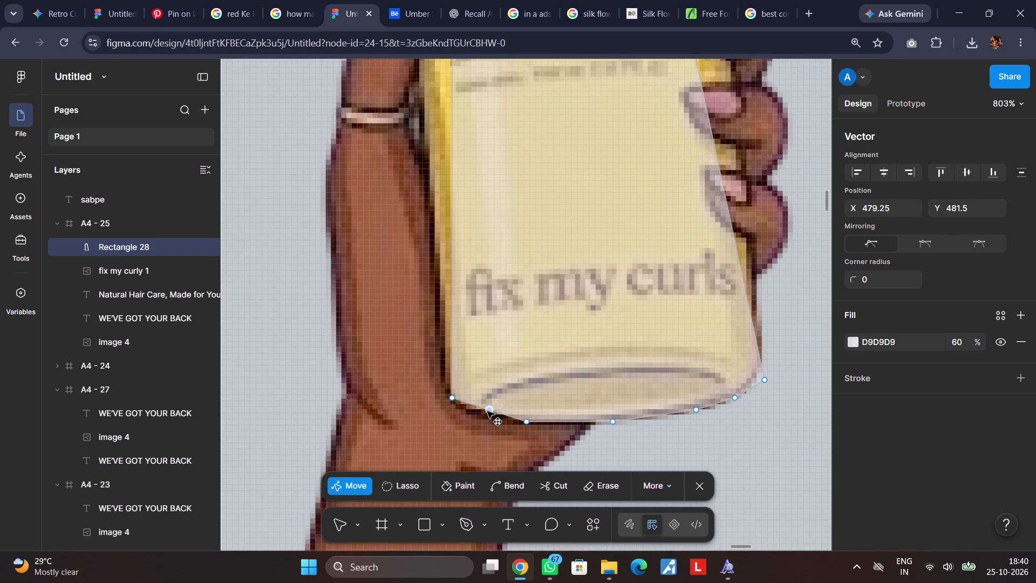
drag(487, 411, 484, 413)
Add and adjust points along the shape's left edge to follow the bottle's left side, past the thumb and up to the shoulder.
scroll(451, 259, up, 3)
drag(462, 275, 435, 277)
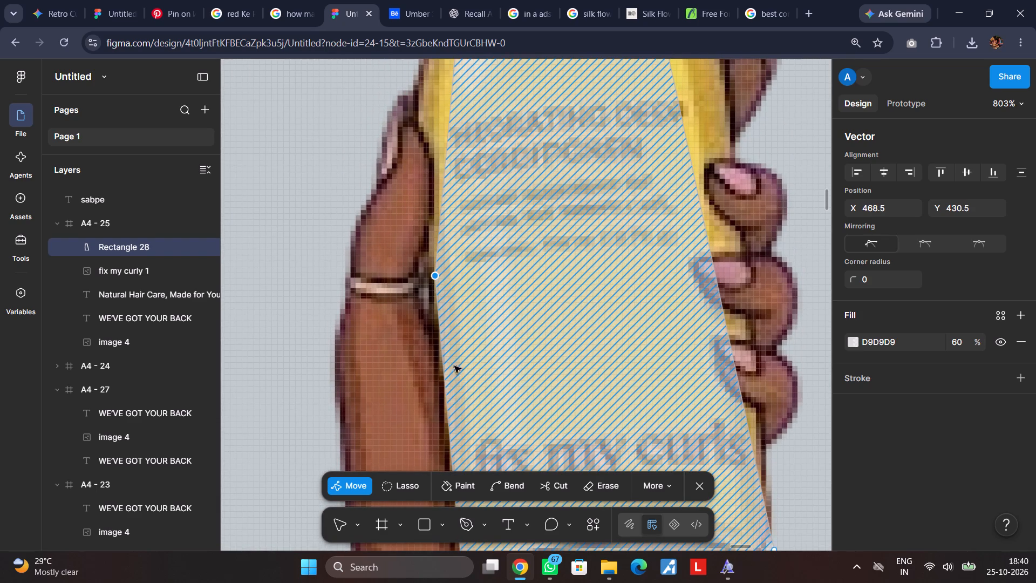
scroll(494, 323, up, 3)
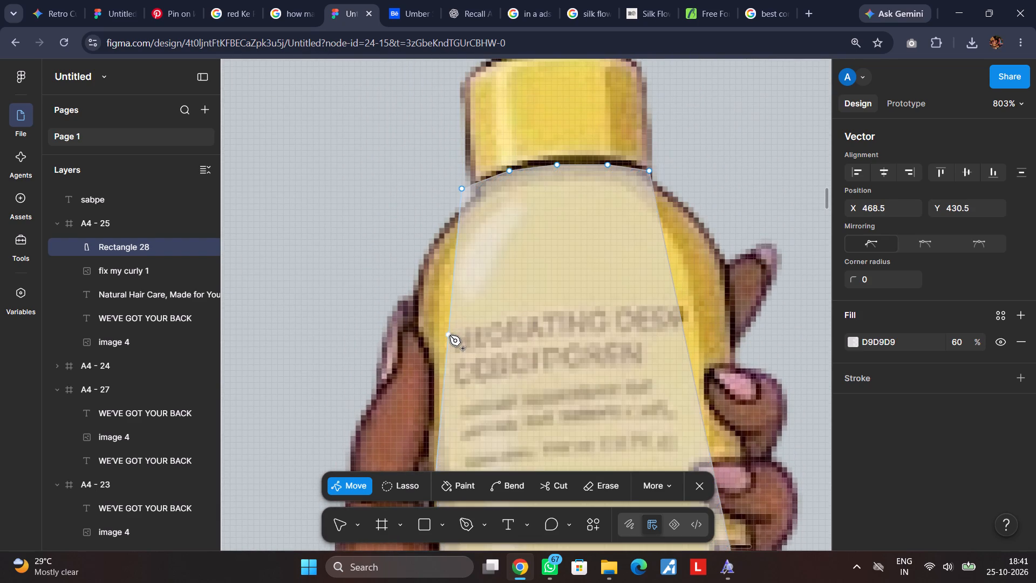
drag(449, 335, 434, 363)
drag(449, 277, 426, 276)
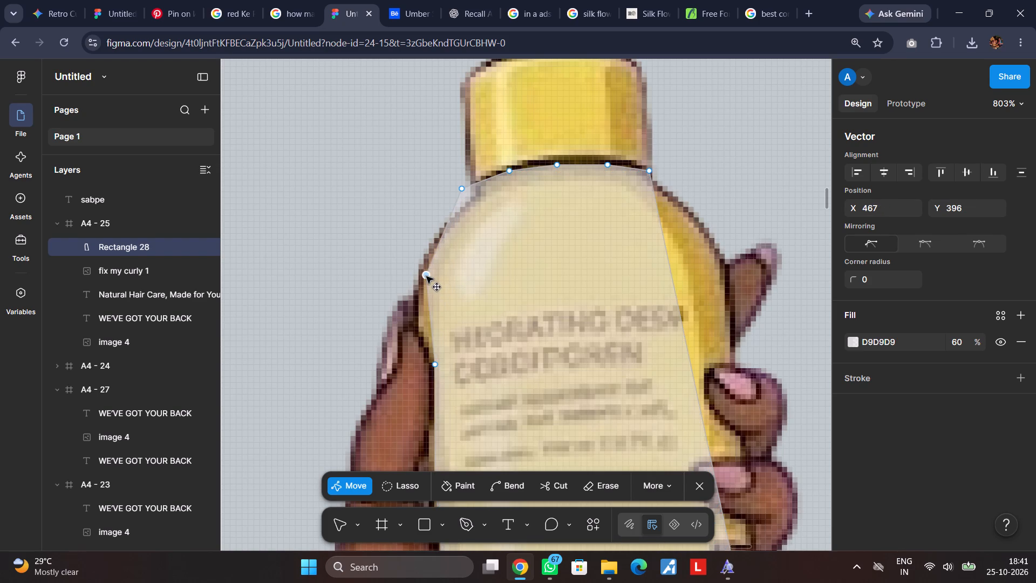
drag(426, 276, 424, 277)
scroll(447, 242, up, 1)
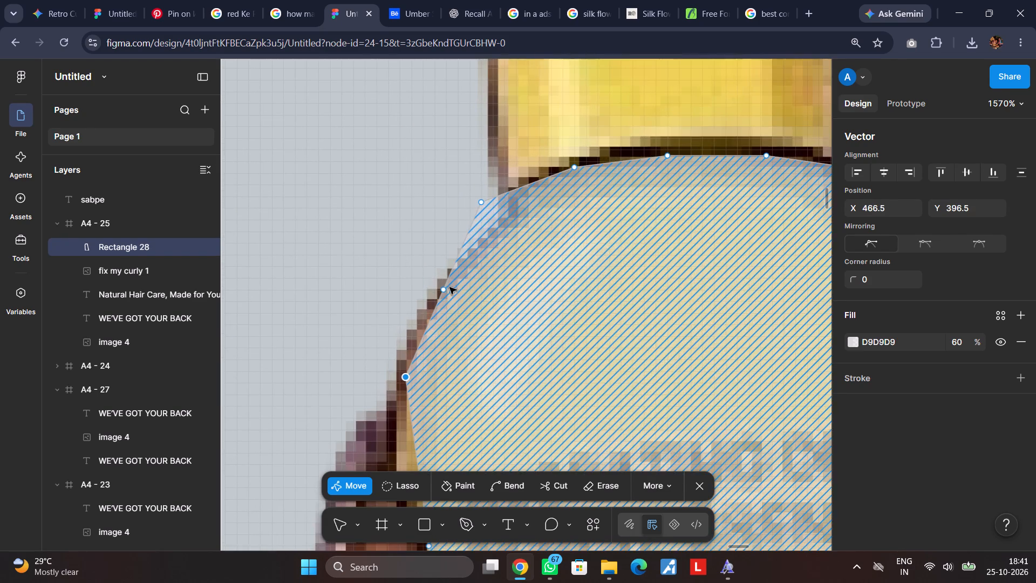
drag(444, 290, 437, 292)
scroll(442, 307, down, 2)
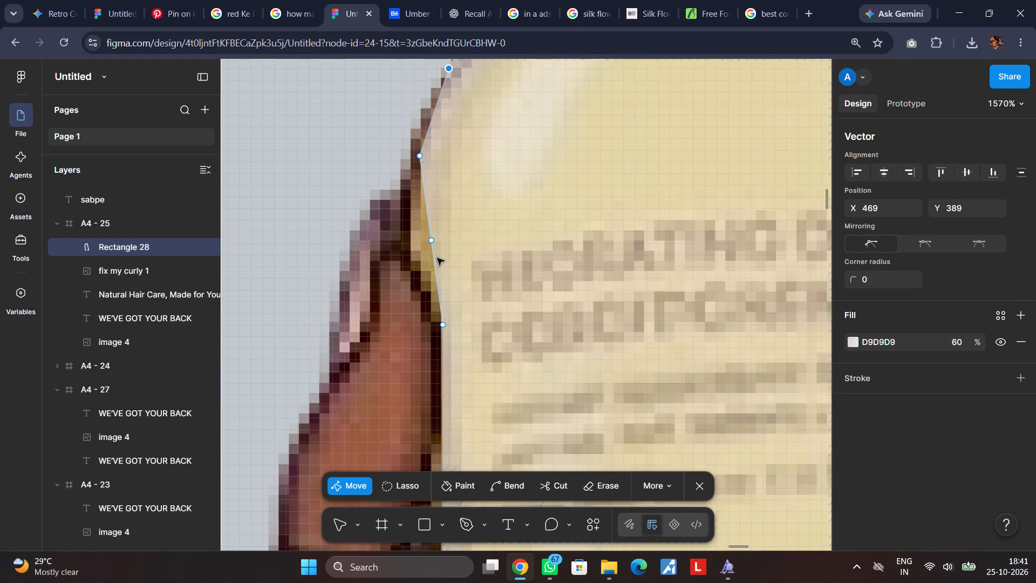
drag(432, 239, 413, 247)
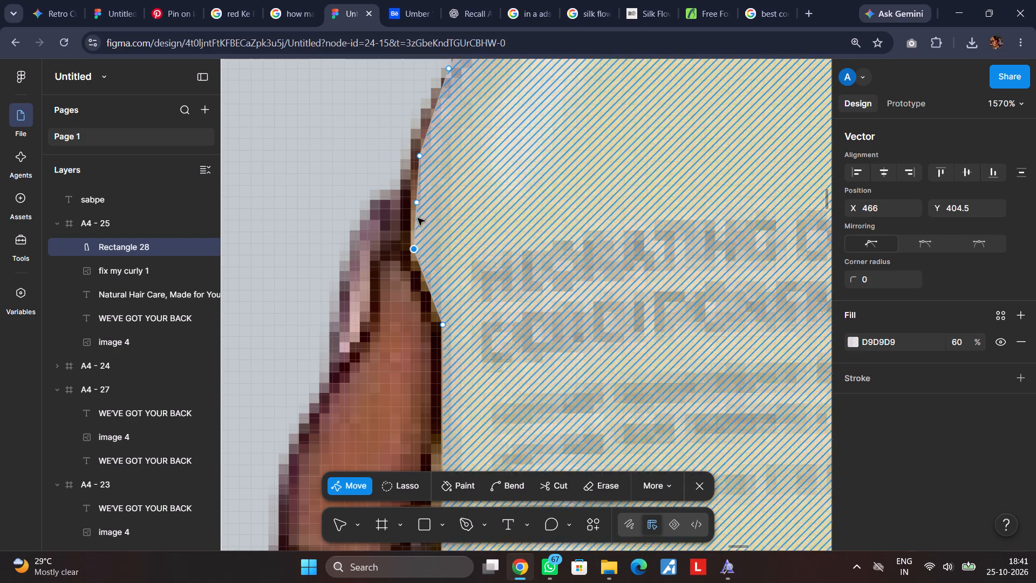
drag(417, 200, 412, 201)
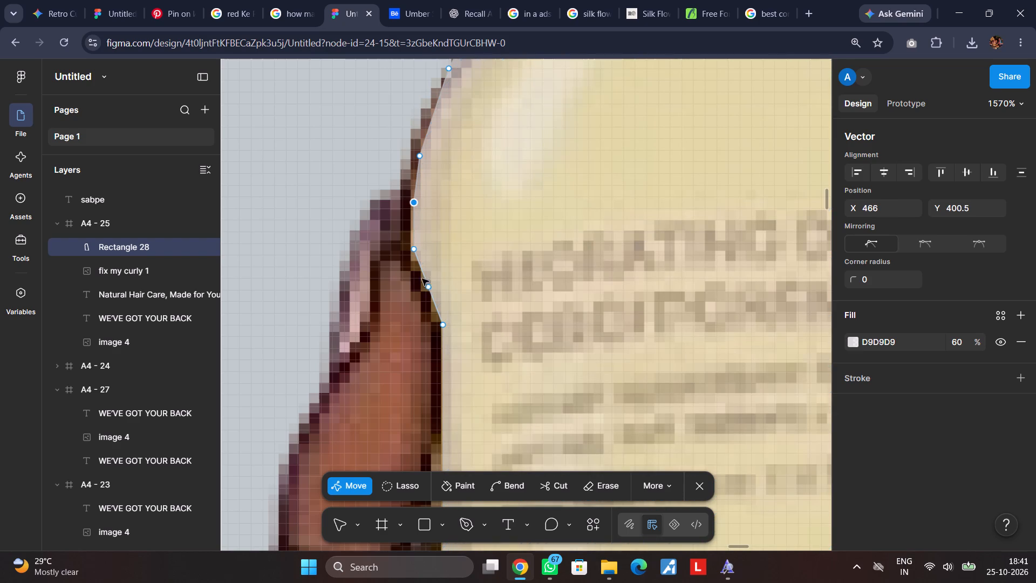
click(427, 285)
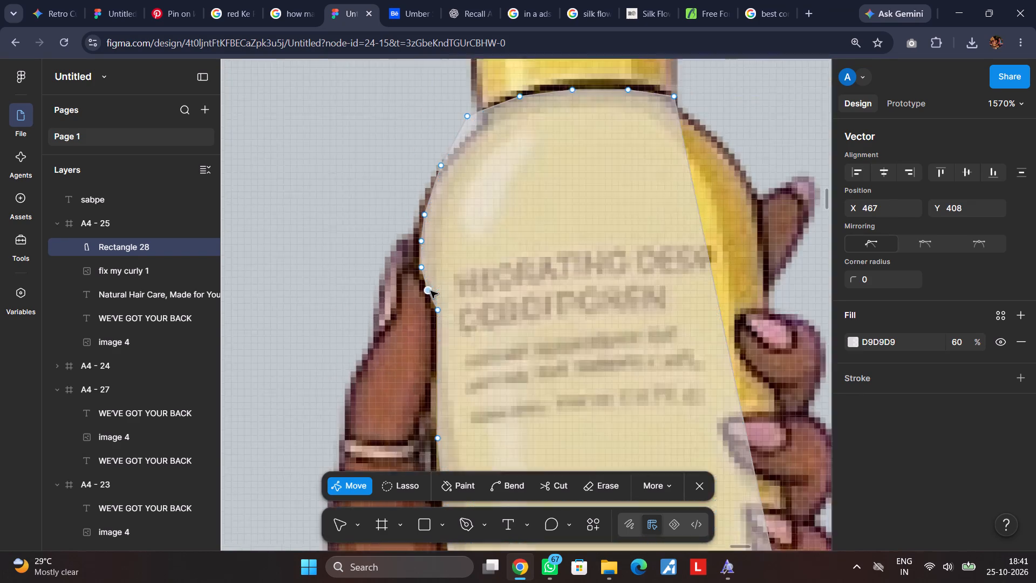
Pull the shape's right edge out with three new points along the bottle's lower right side.
scroll(668, 188, left, 1)
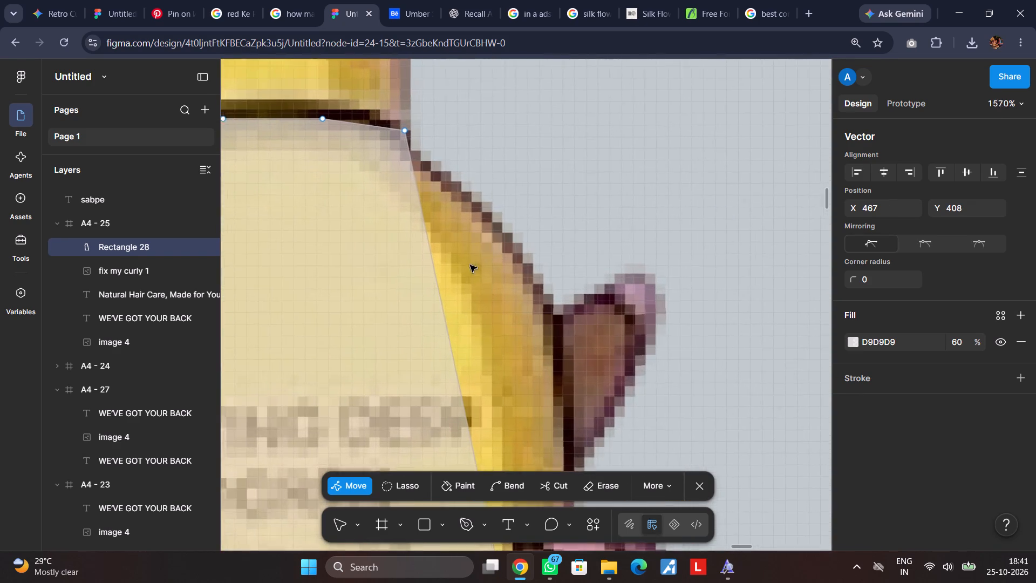
scroll(456, 347, down, 1)
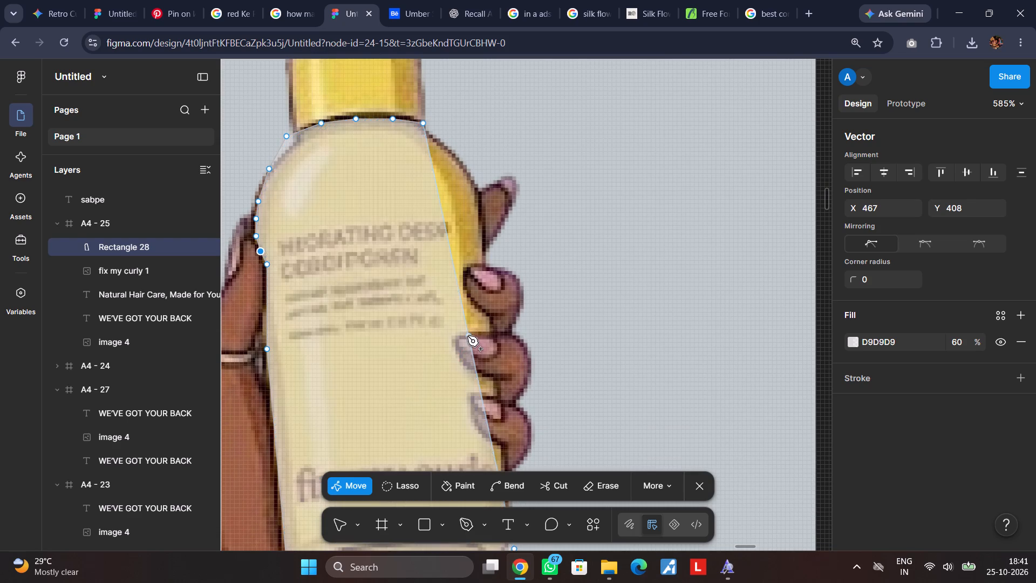
drag(467, 336, 491, 333)
scroll(489, 333, down, 1)
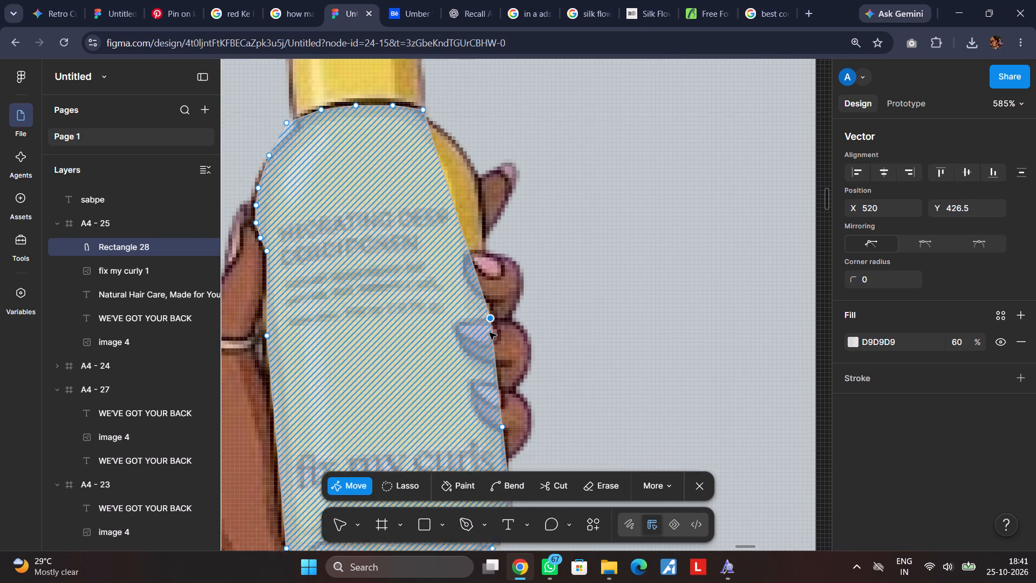
scroll(489, 333, down, 1)
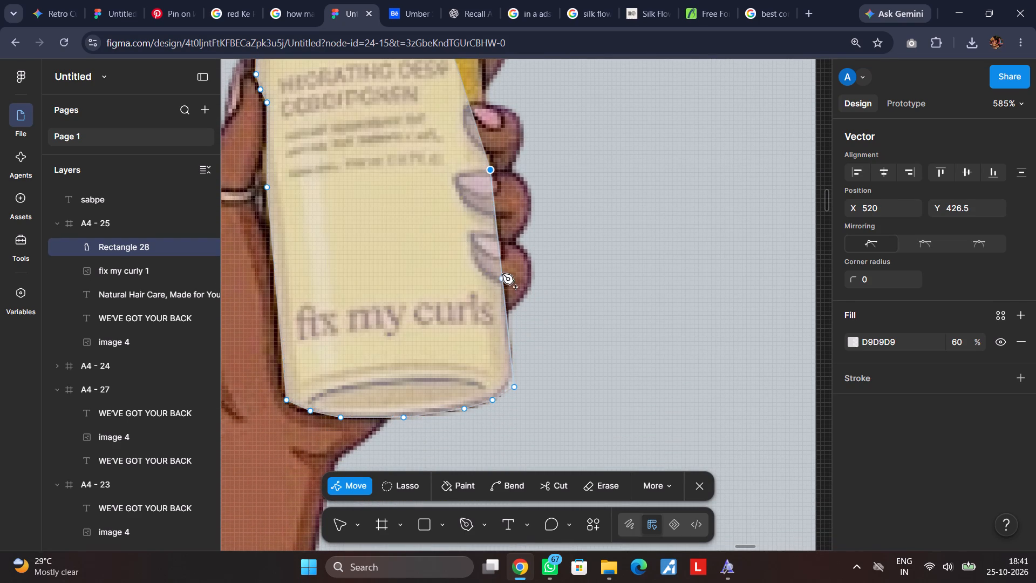
drag(500, 277, 506, 300)
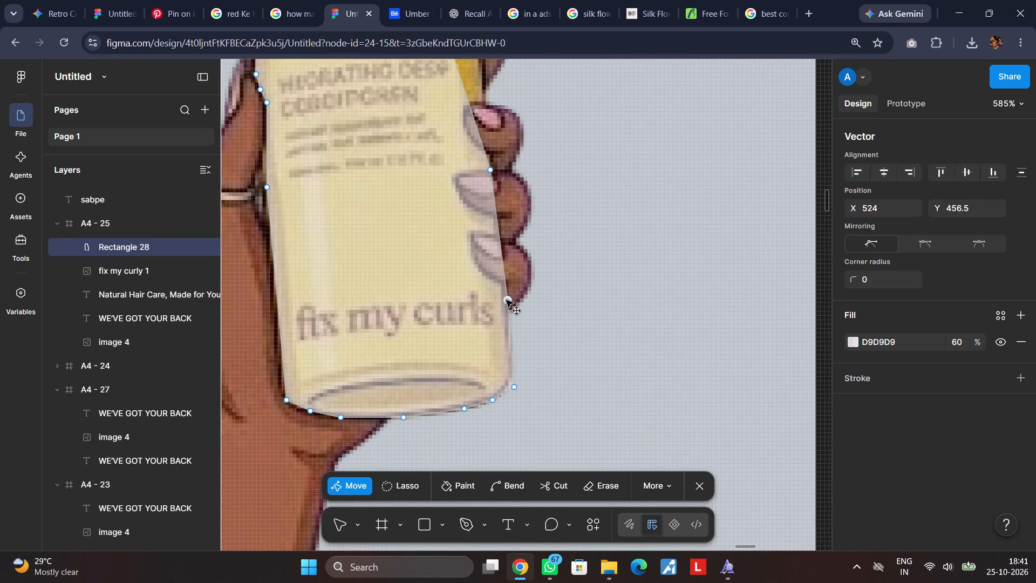
drag(506, 300, 507, 302)
drag(511, 343, 512, 351)
Refine the shape's right edge with extra points beside the fingers, and pull in the points at the bottle's lower right corner.
scroll(508, 286, up, 1)
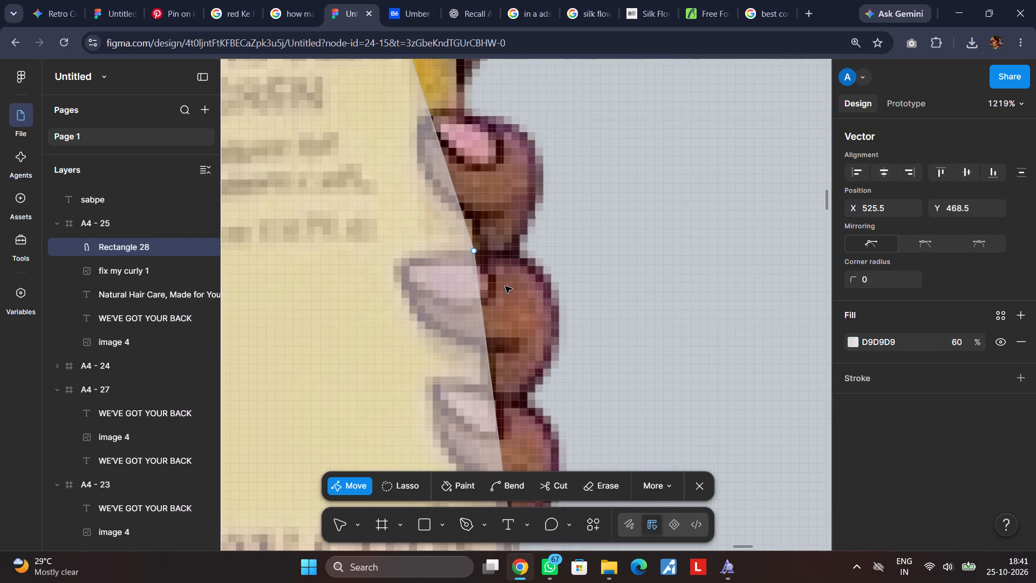
scroll(485, 364, down, 1)
click(493, 340)
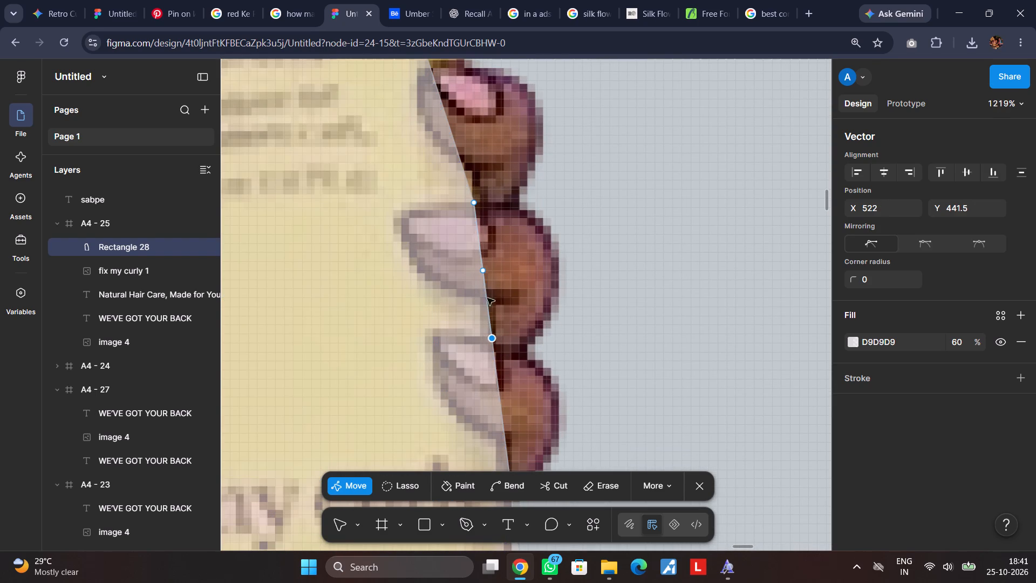
drag(482, 269, 479, 277)
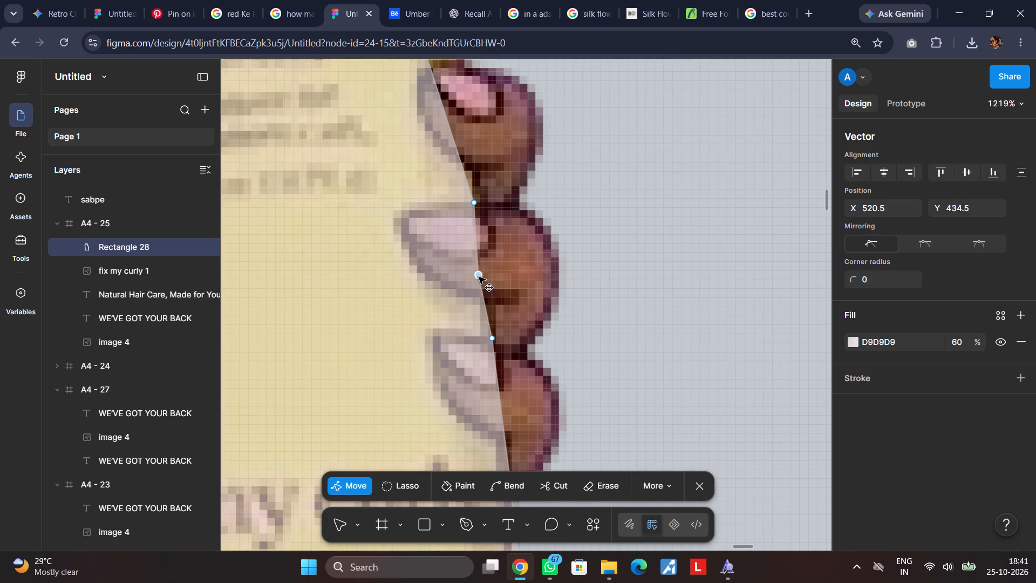
drag(479, 277, 482, 277)
scroll(481, 325, down, 1)
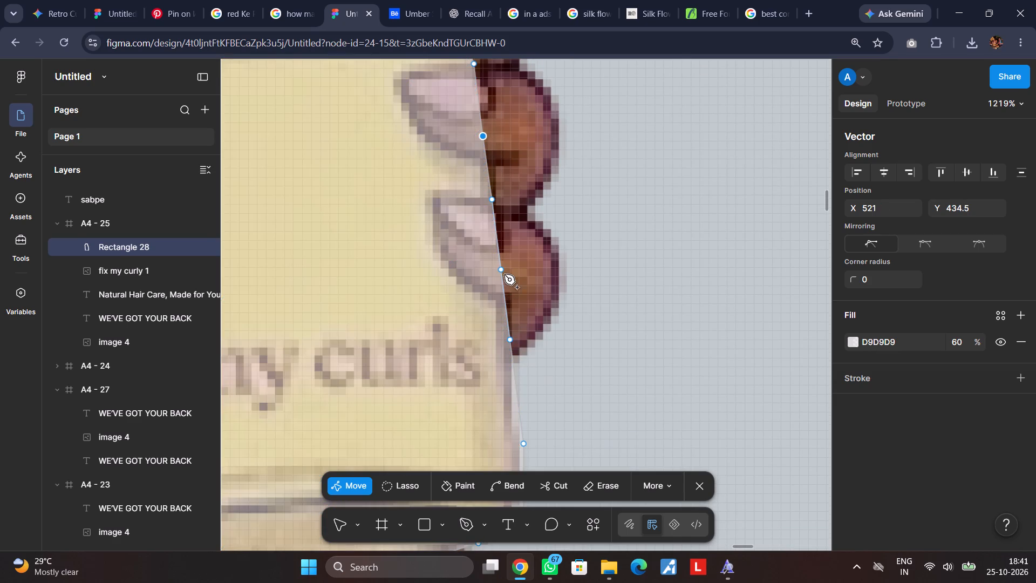
click(502, 269)
click(514, 389)
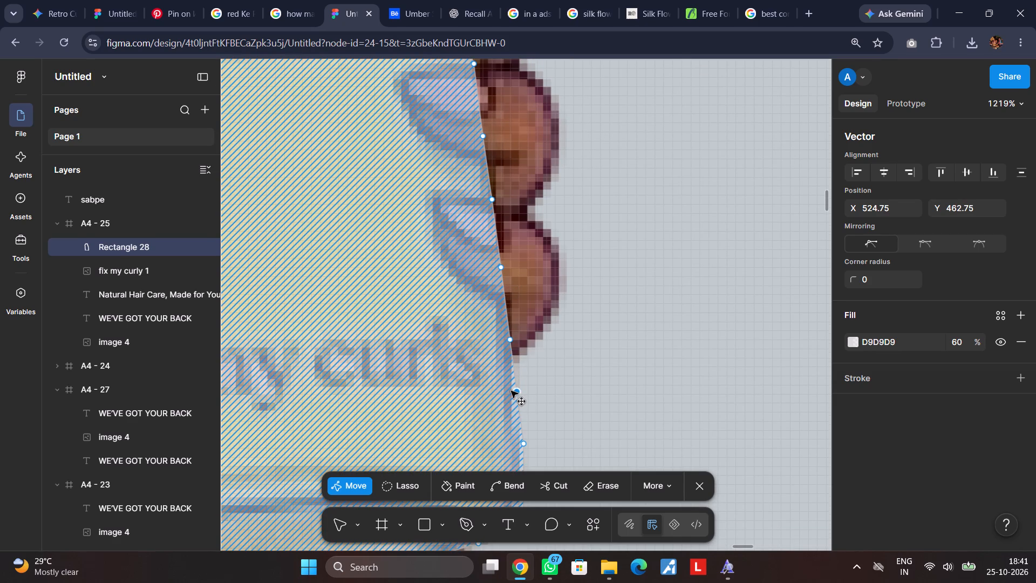
scroll(513, 392, down, 2)
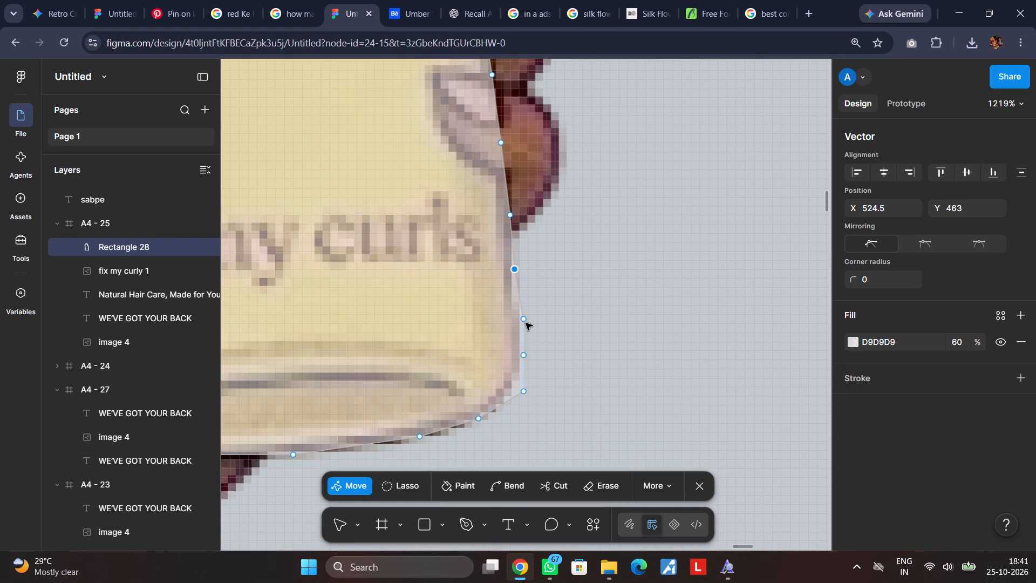
drag(523, 319, 519, 322)
drag(523, 391, 516, 395)
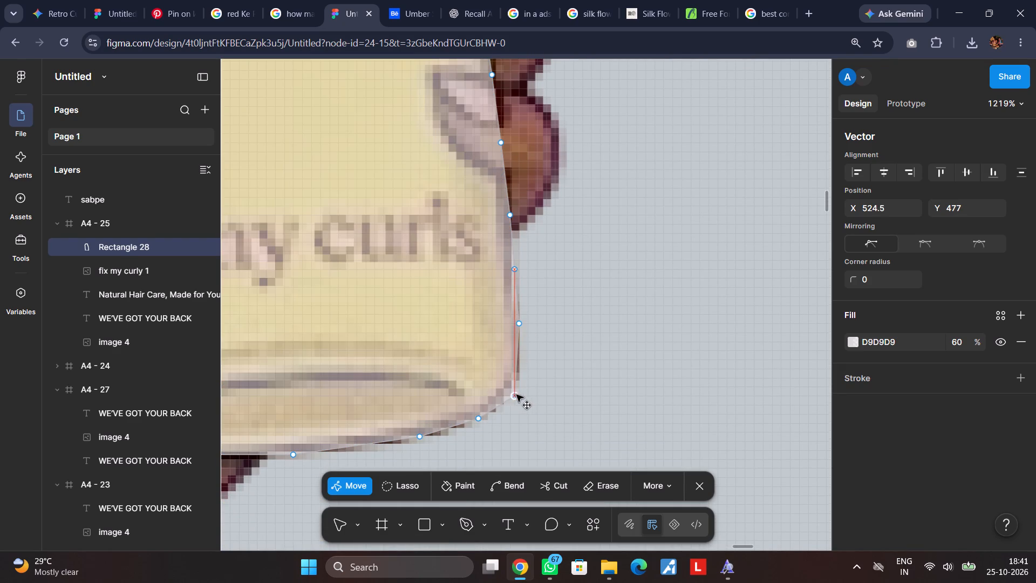
drag(516, 395, 518, 395)
Add points along the shape's upper right edge to follow the bottle's rounded shoulder, and finish editing the path.
scroll(561, 305, up, 3)
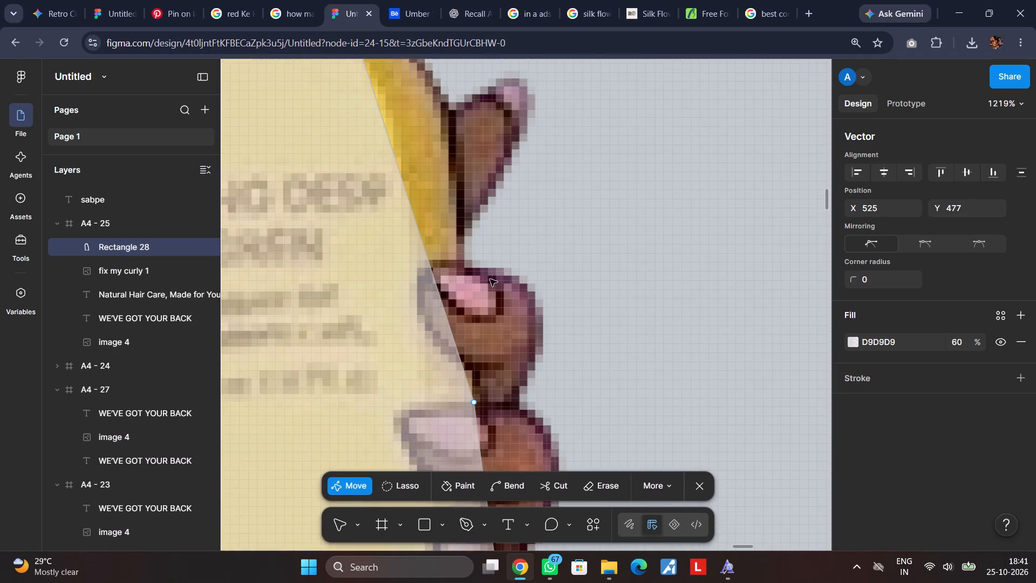
scroll(490, 279, up, 1)
drag(404, 188, 424, 159)
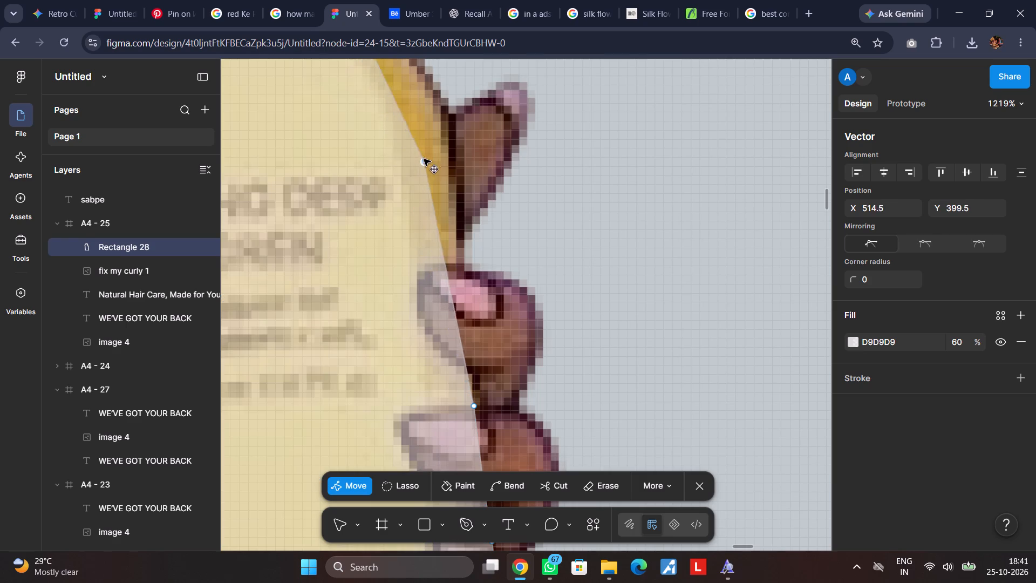
drag(424, 159, 455, 142)
scroll(455, 144, up, 2)
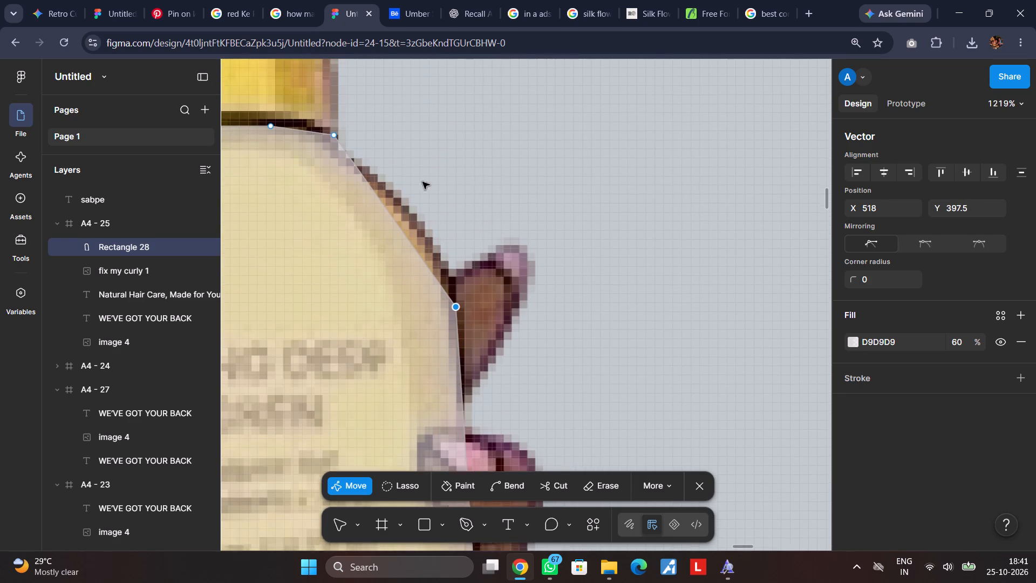
scroll(422, 182, up, 1)
drag(394, 227, 409, 215)
drag(433, 264, 438, 259)
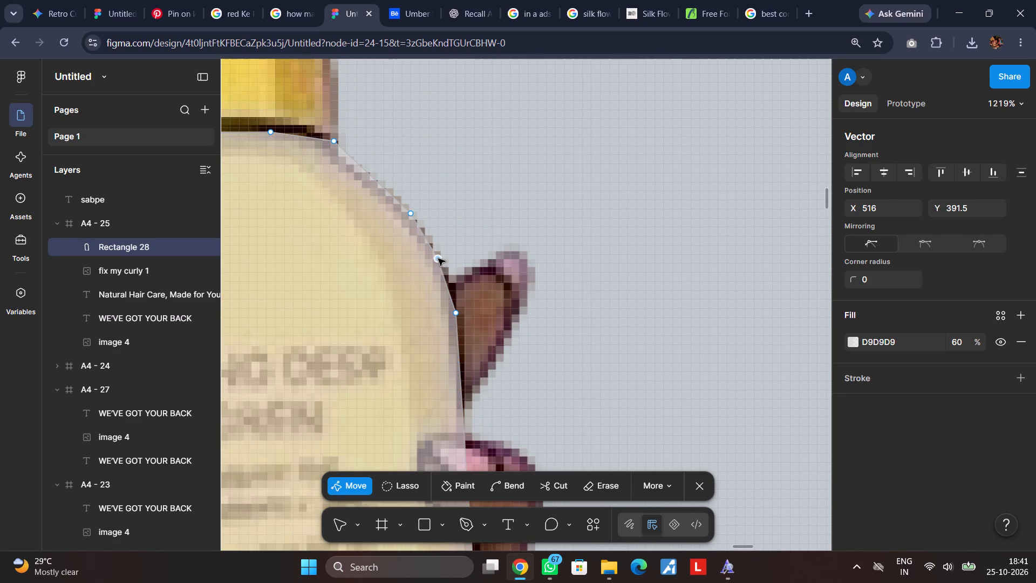
scroll(411, 214, right, 1)
click(440, 239)
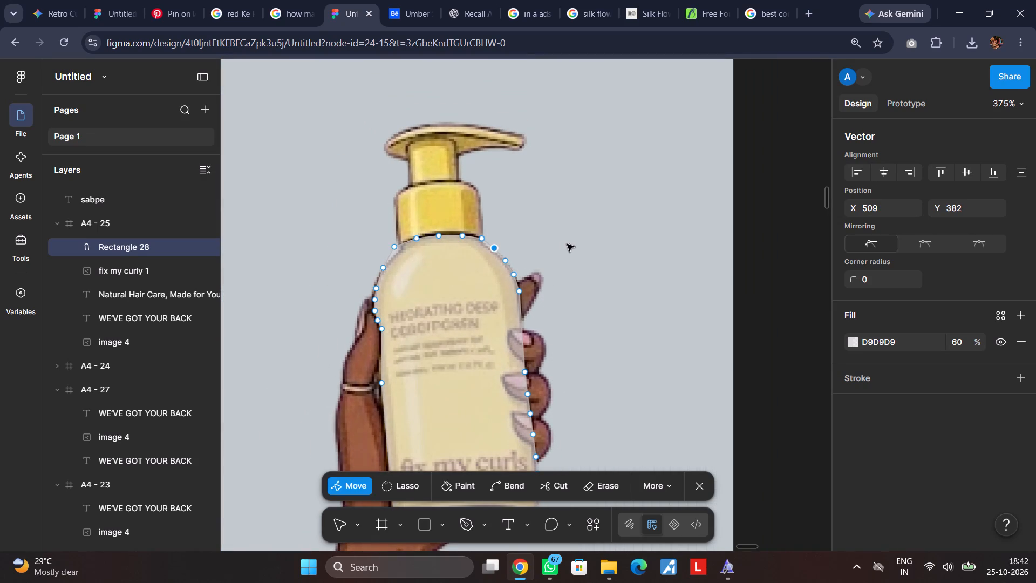
click(564, 230)
double_click(538, 235)
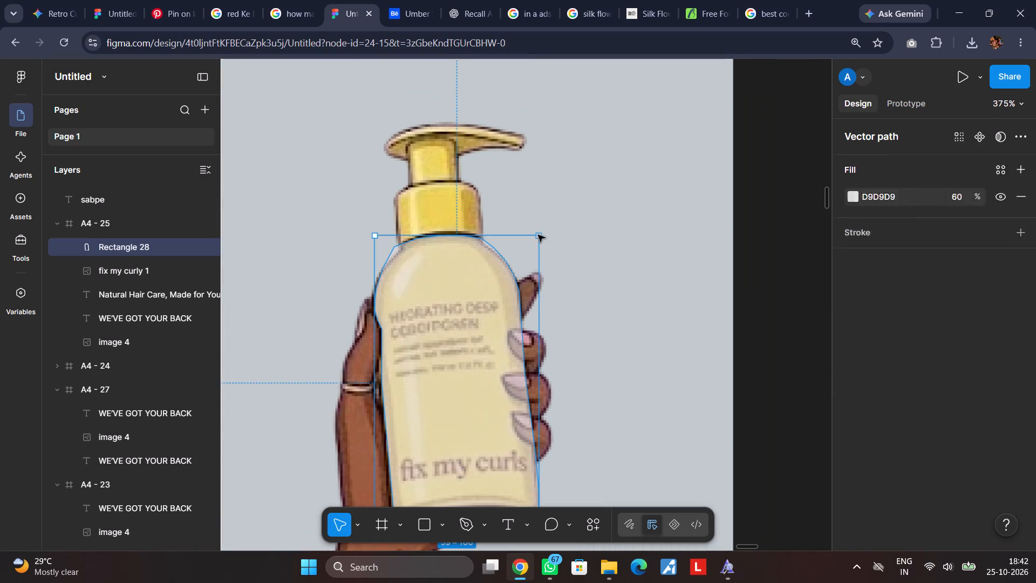
click(591, 235)
Reopen the shape's path and move its upper left point inward onto the bottle's outline where it meets the cap.
scroll(570, 275, down, 1)
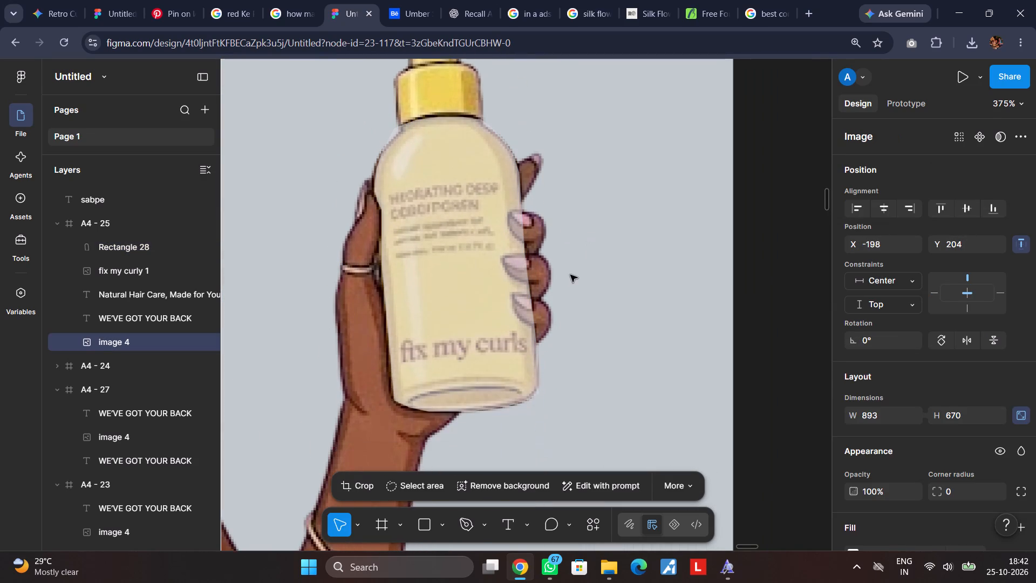
scroll(570, 275, down, 1)
scroll(514, 246, down, 1)
click(438, 198)
double_click(438, 198)
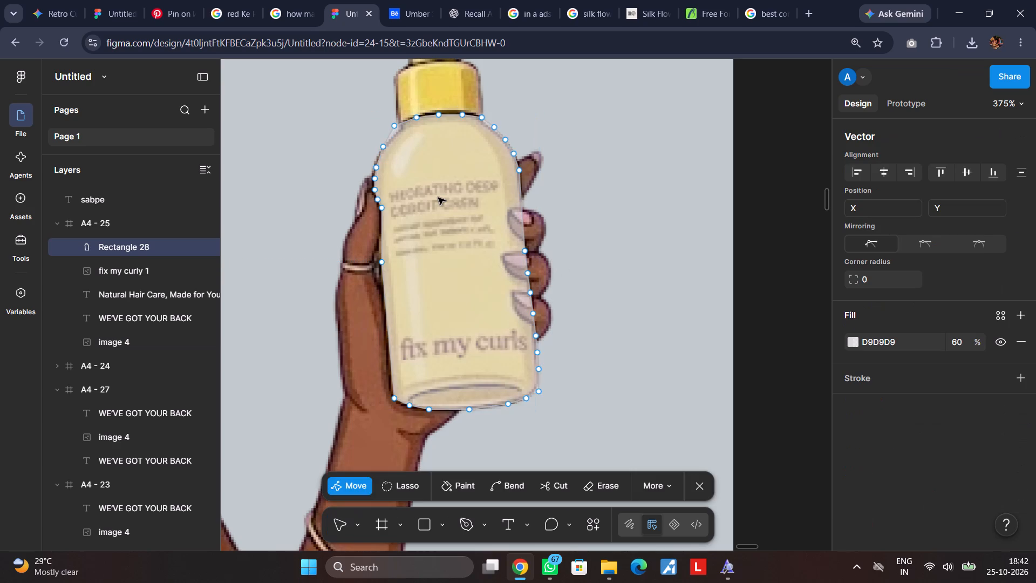
scroll(438, 198, up, 1)
scroll(438, 198, down, 1)
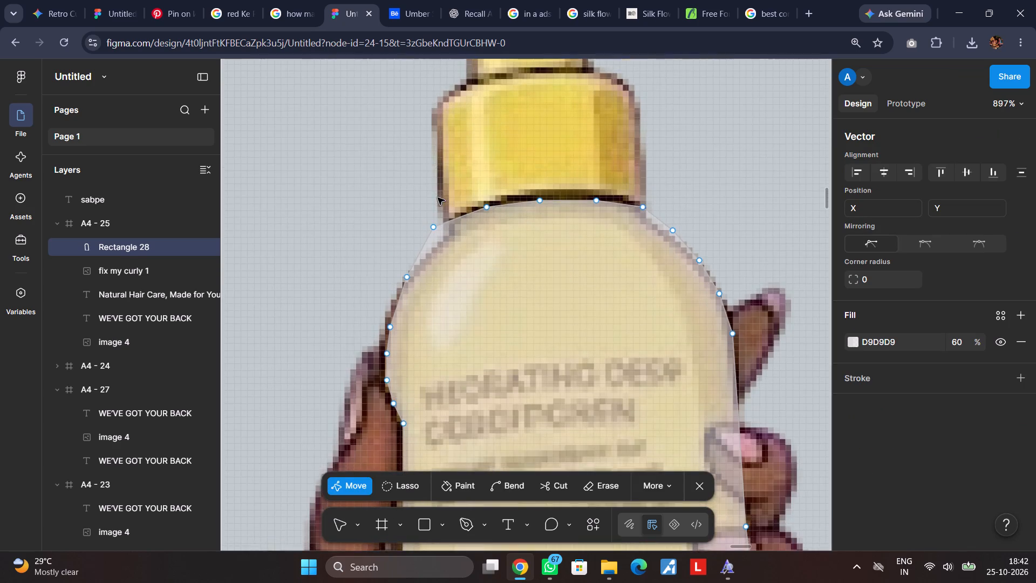
scroll(438, 198, down, 1)
drag(427, 228, 445, 248)
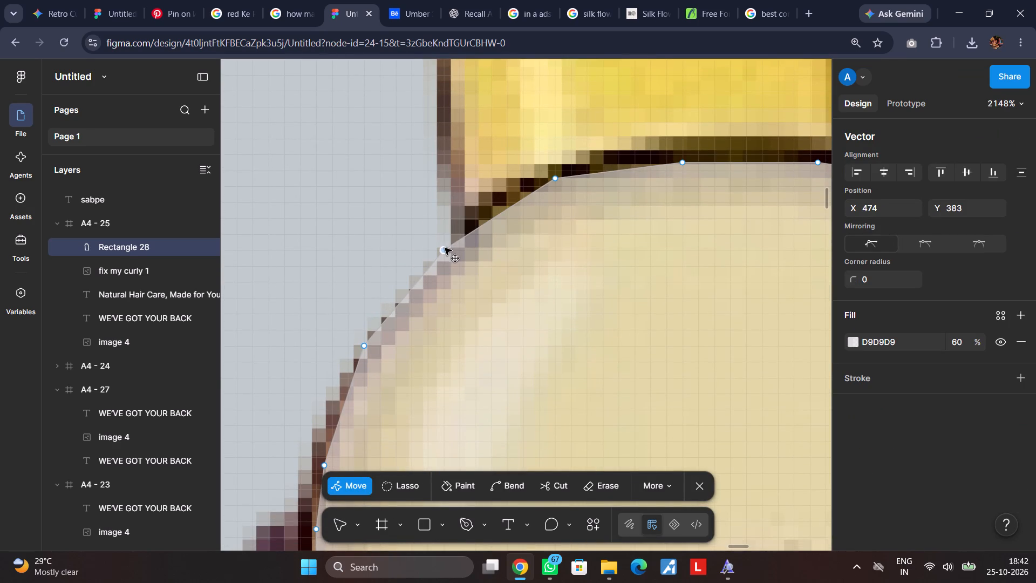
drag(445, 248, 446, 249)
double_click(647, 251)
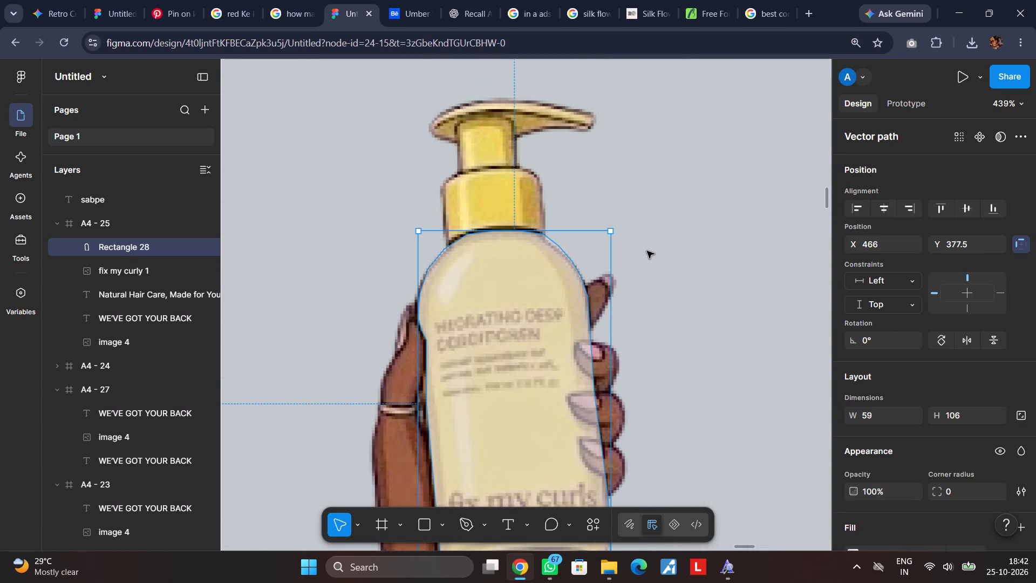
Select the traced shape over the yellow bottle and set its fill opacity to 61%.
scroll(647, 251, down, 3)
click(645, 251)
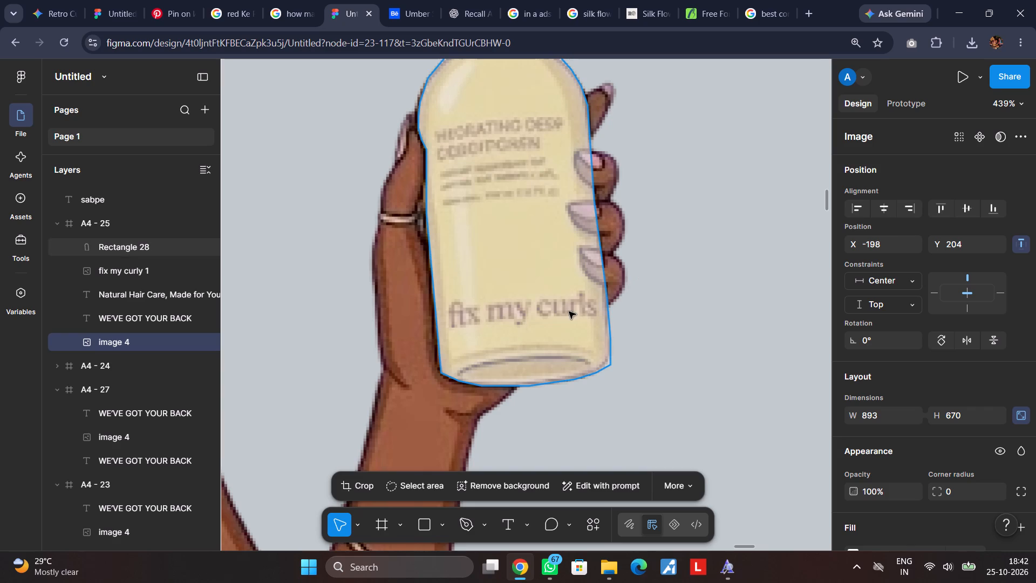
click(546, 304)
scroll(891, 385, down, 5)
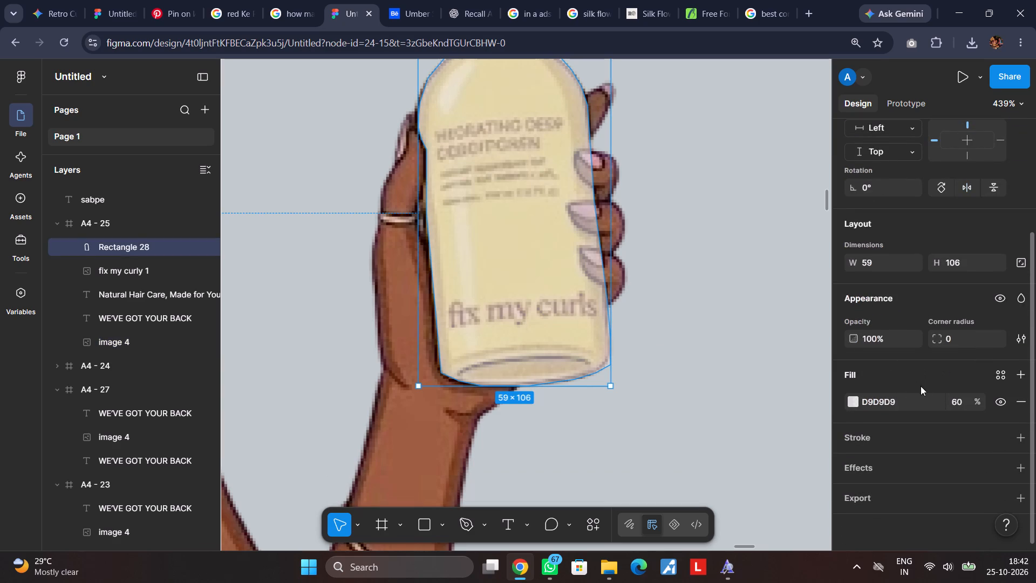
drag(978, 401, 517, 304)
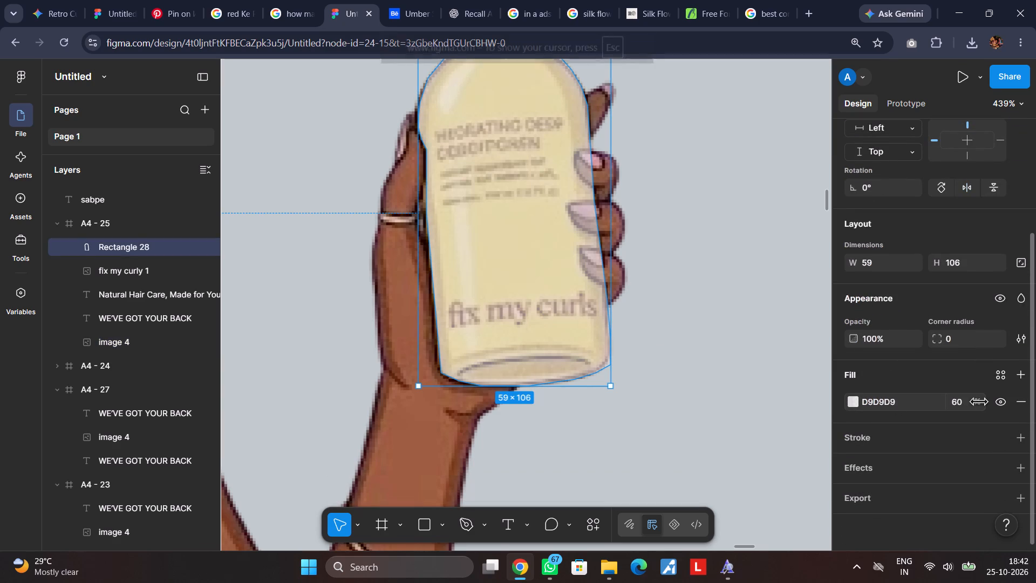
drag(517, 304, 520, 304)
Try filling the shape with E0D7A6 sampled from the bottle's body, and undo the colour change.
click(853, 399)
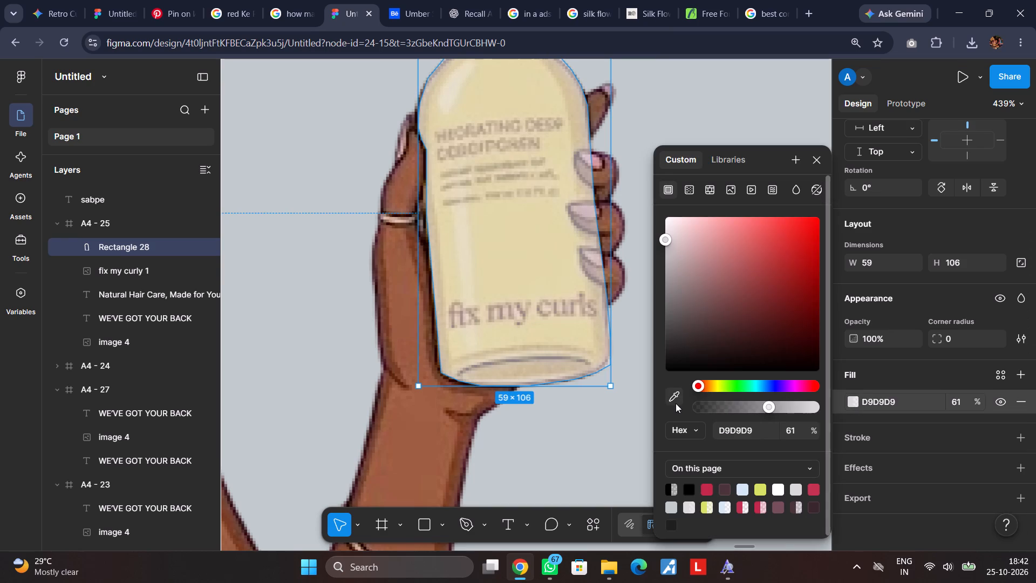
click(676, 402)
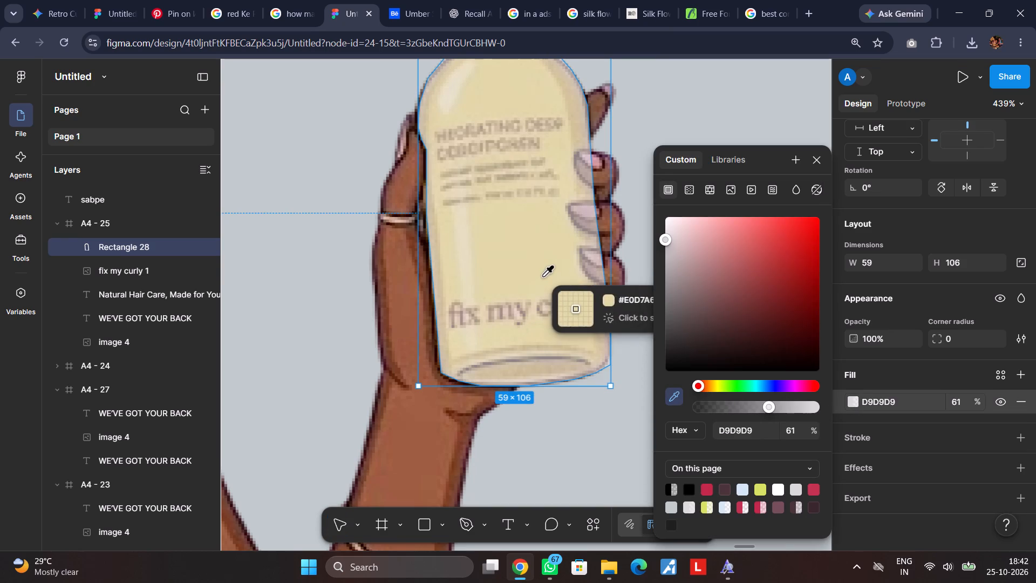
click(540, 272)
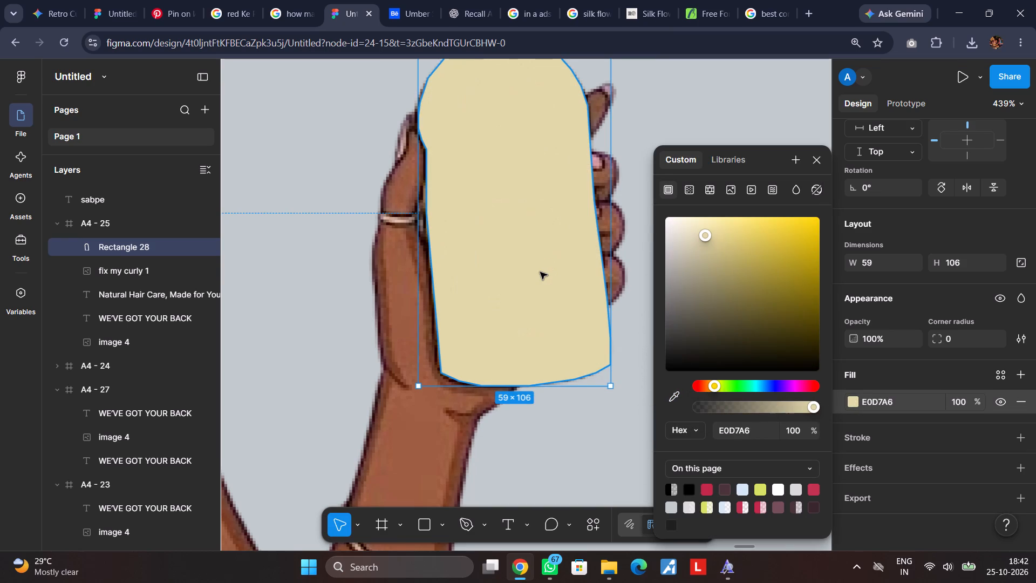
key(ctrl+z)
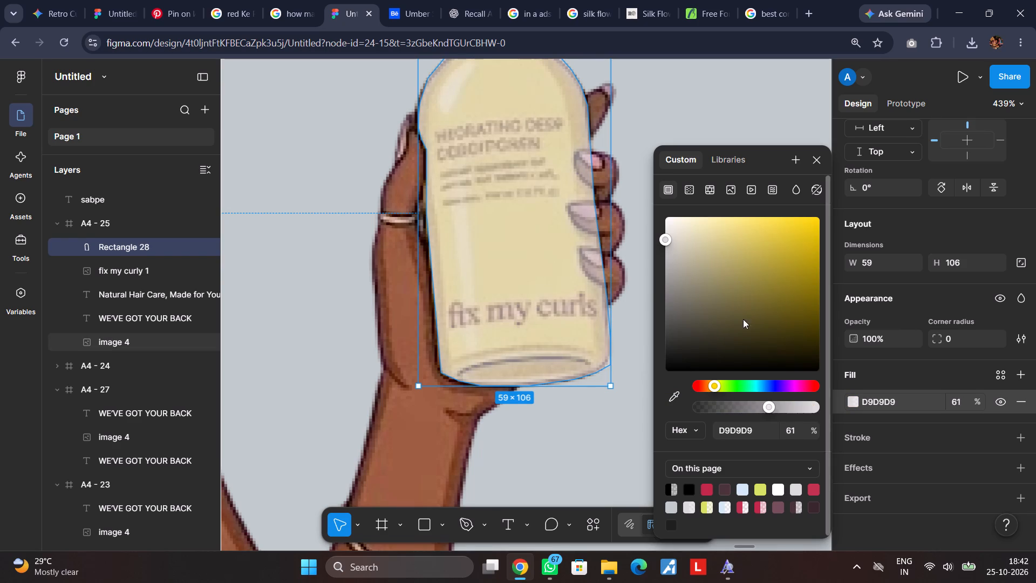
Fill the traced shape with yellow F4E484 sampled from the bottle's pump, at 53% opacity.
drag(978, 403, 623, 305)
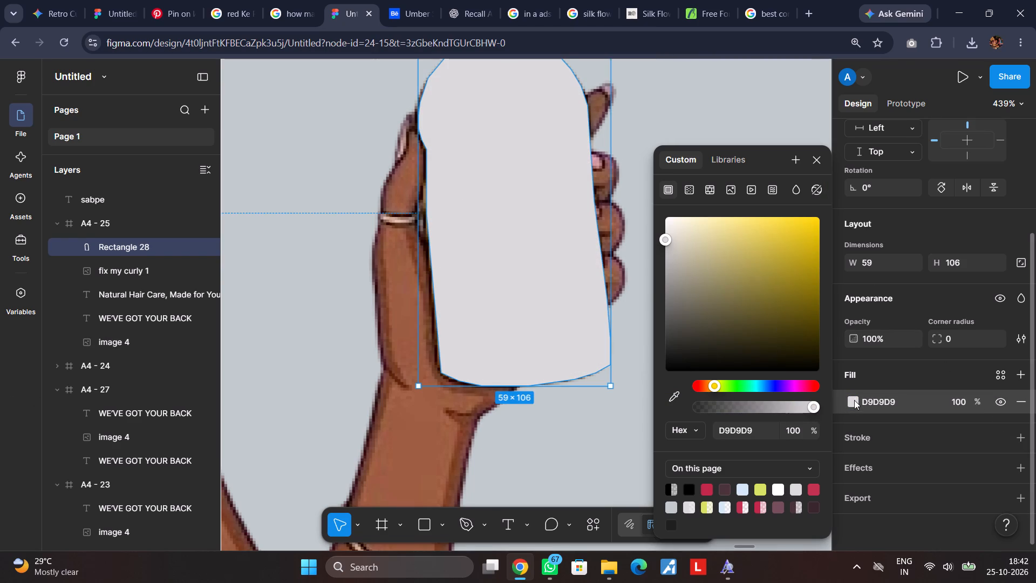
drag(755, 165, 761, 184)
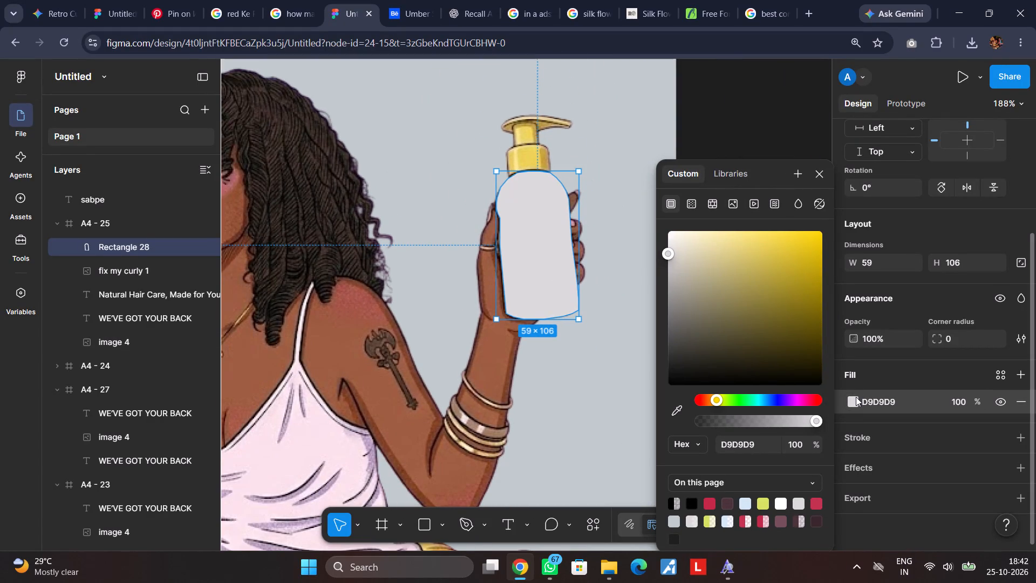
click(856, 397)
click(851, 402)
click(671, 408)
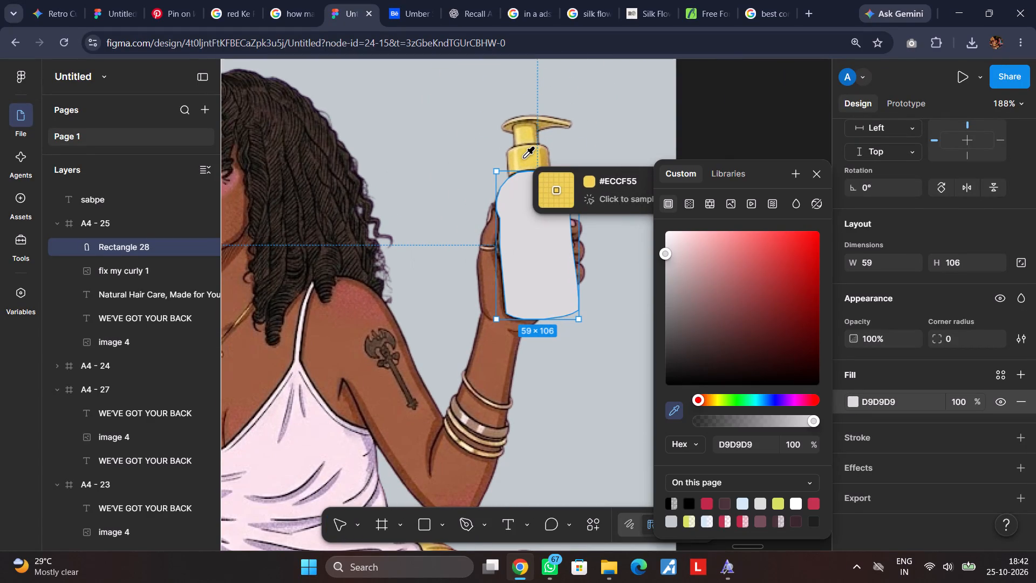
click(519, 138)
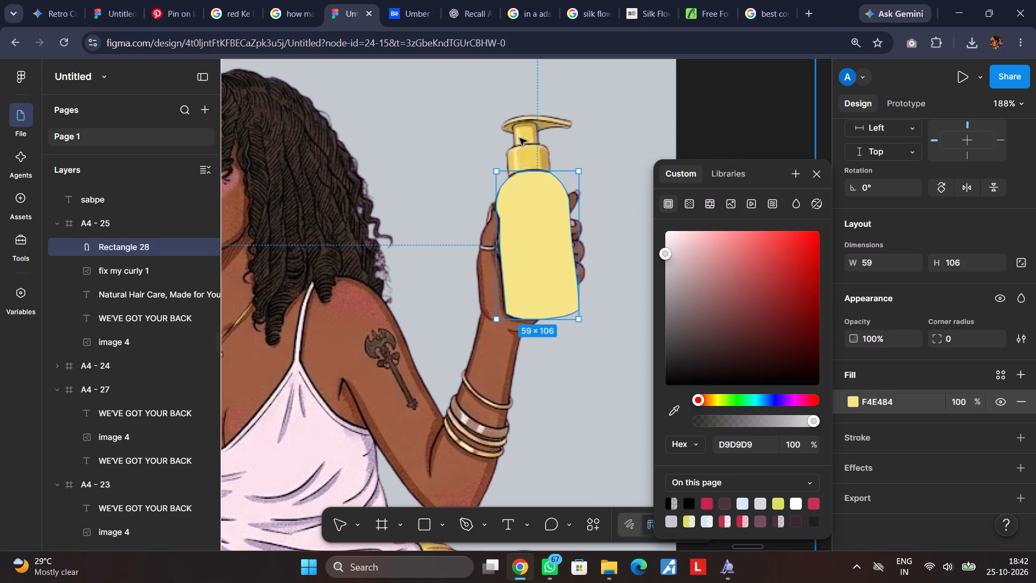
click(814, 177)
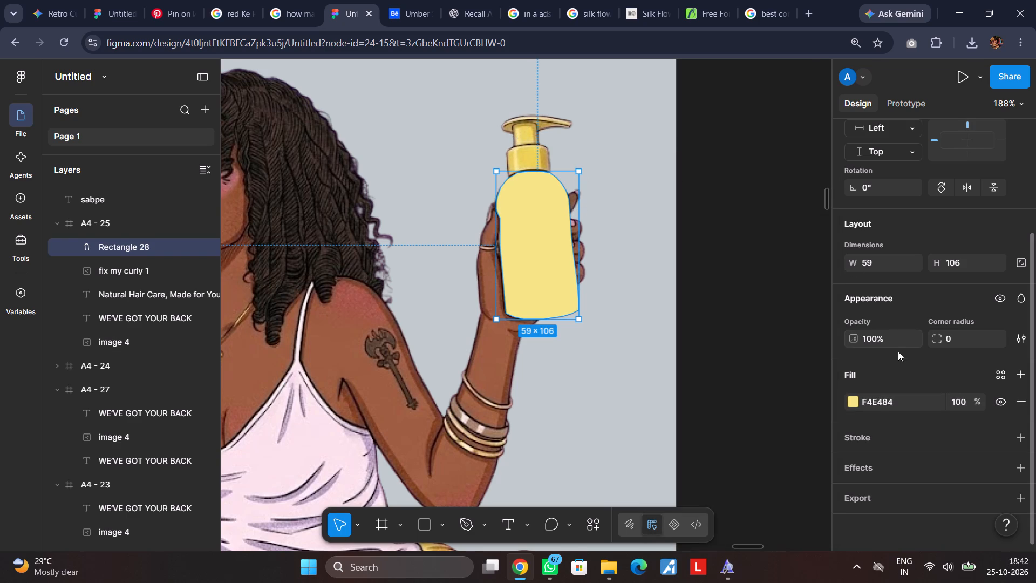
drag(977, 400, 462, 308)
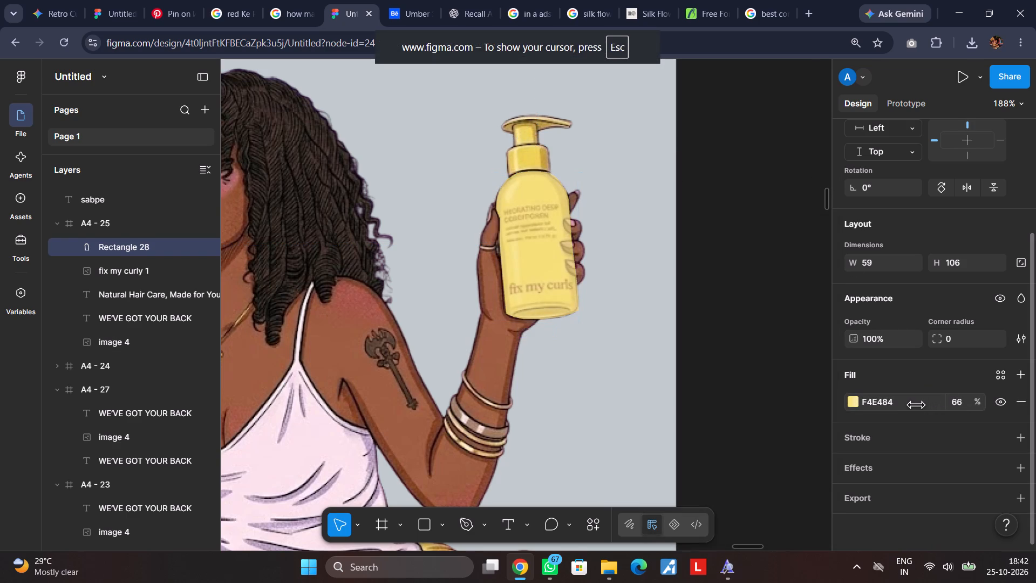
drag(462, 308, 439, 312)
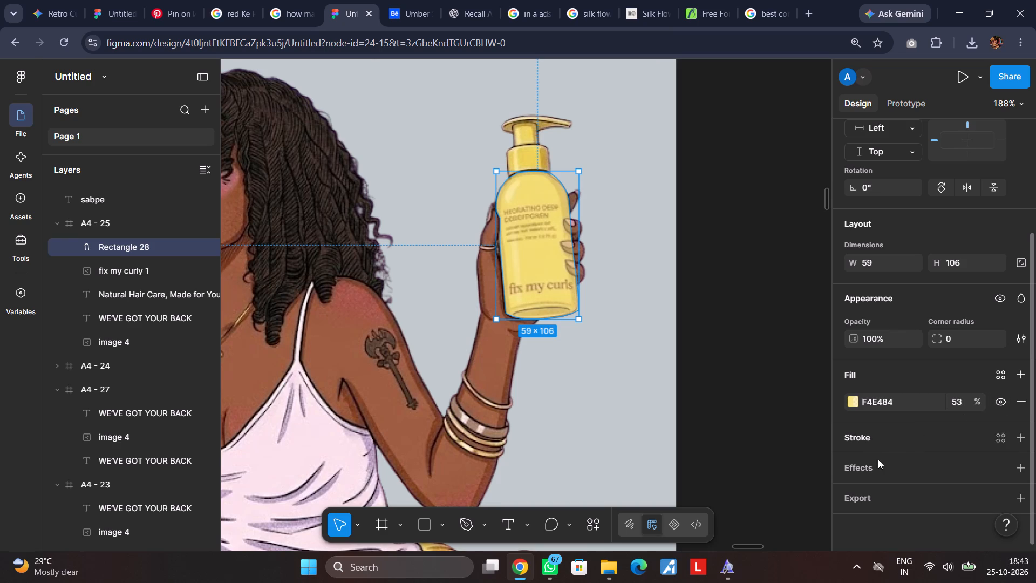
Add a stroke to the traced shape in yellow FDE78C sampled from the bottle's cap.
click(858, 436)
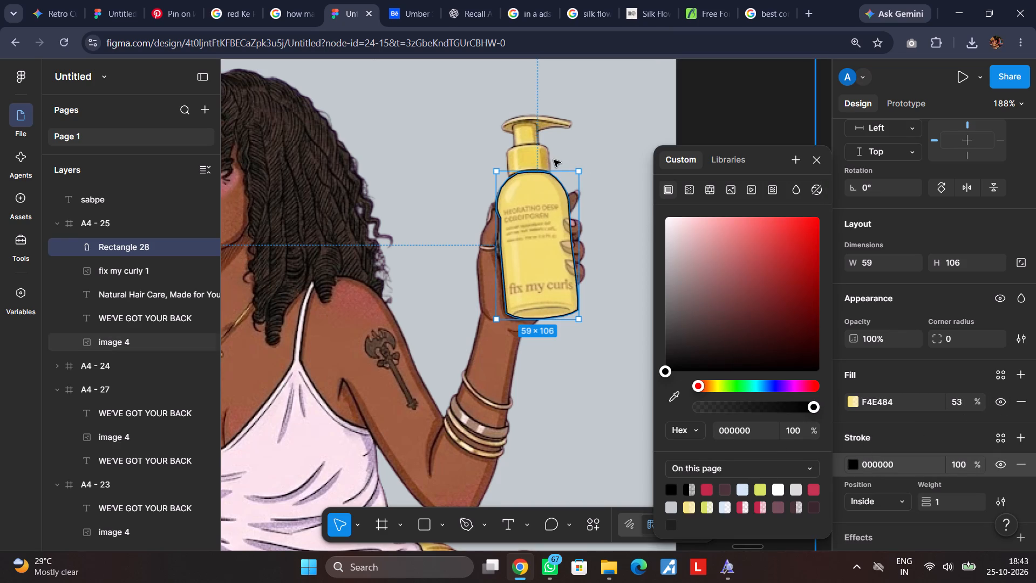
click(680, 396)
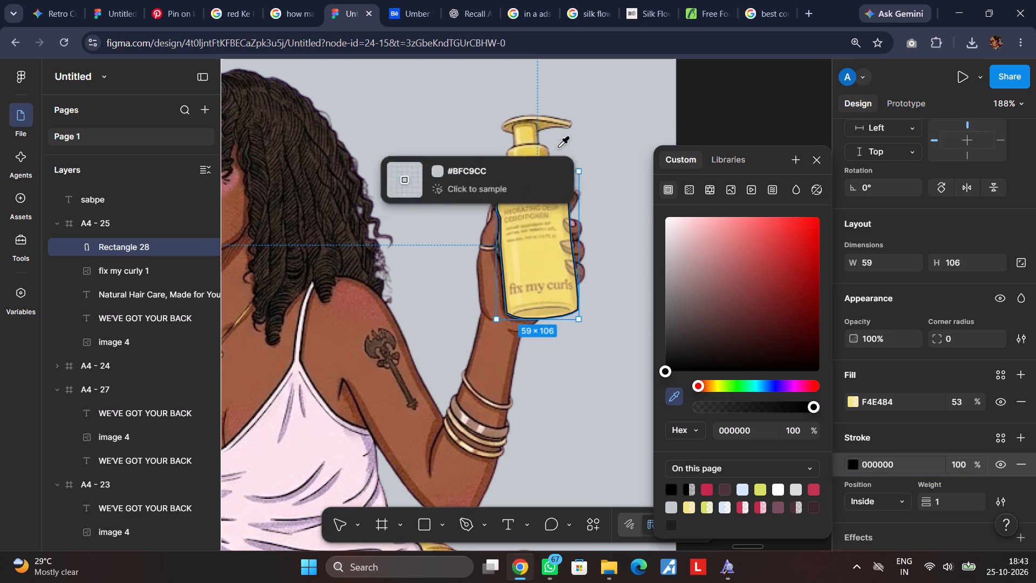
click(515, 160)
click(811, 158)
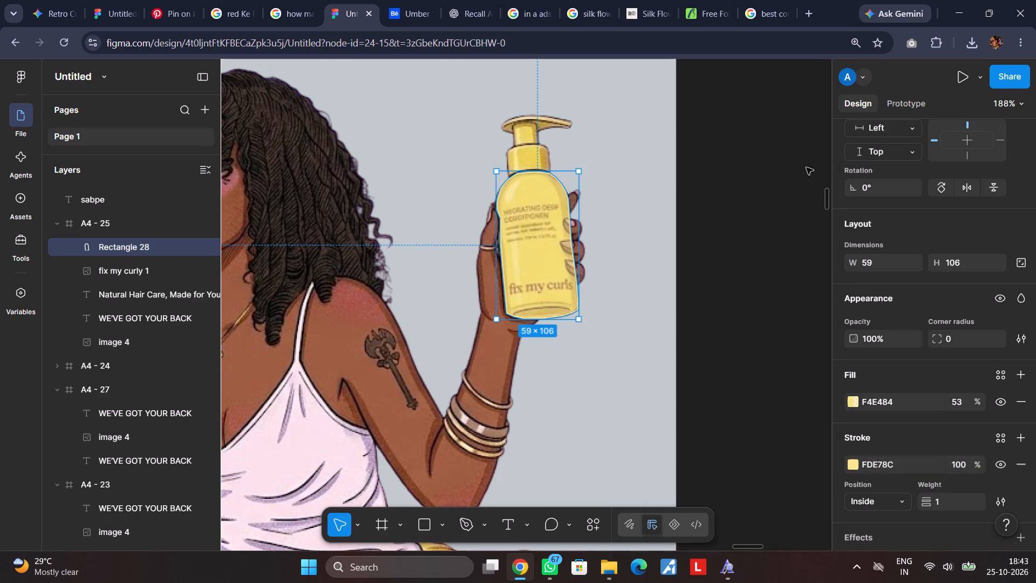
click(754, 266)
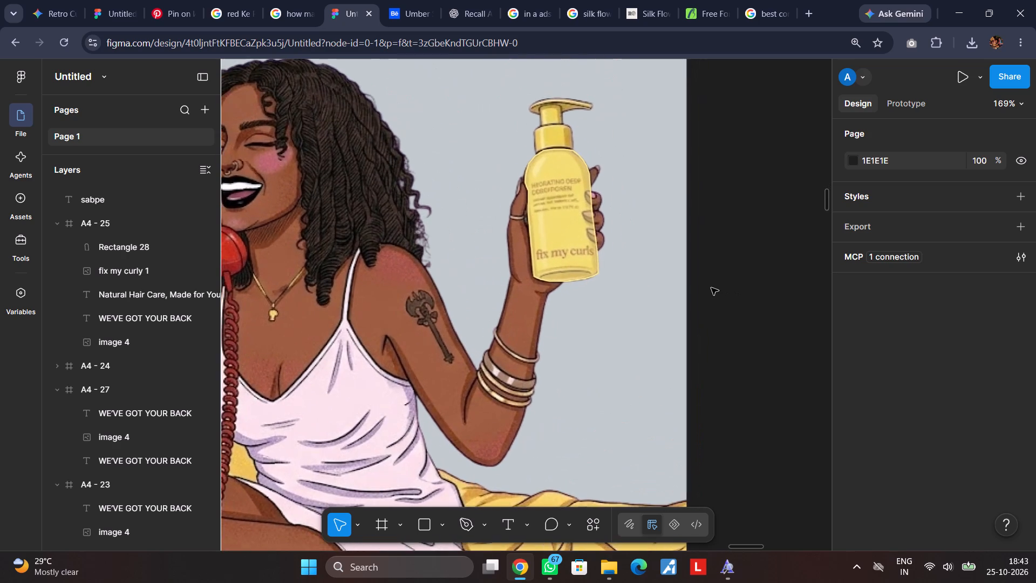
Check the recoloured bottle up close and at poster size, and delete the traced shape from A4 - 25.
scroll(711, 288, up, 1)
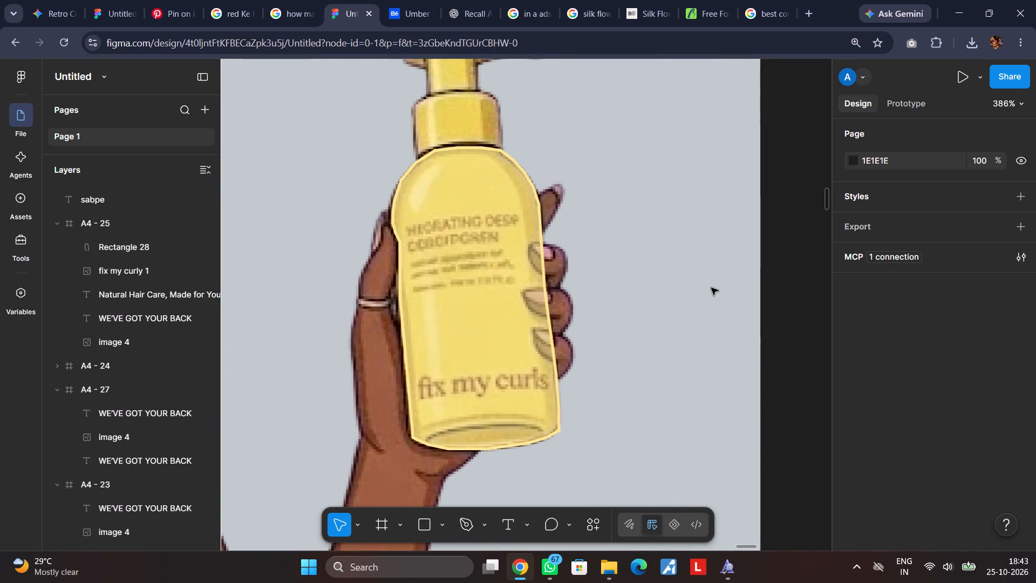
scroll(711, 288, right, 1)
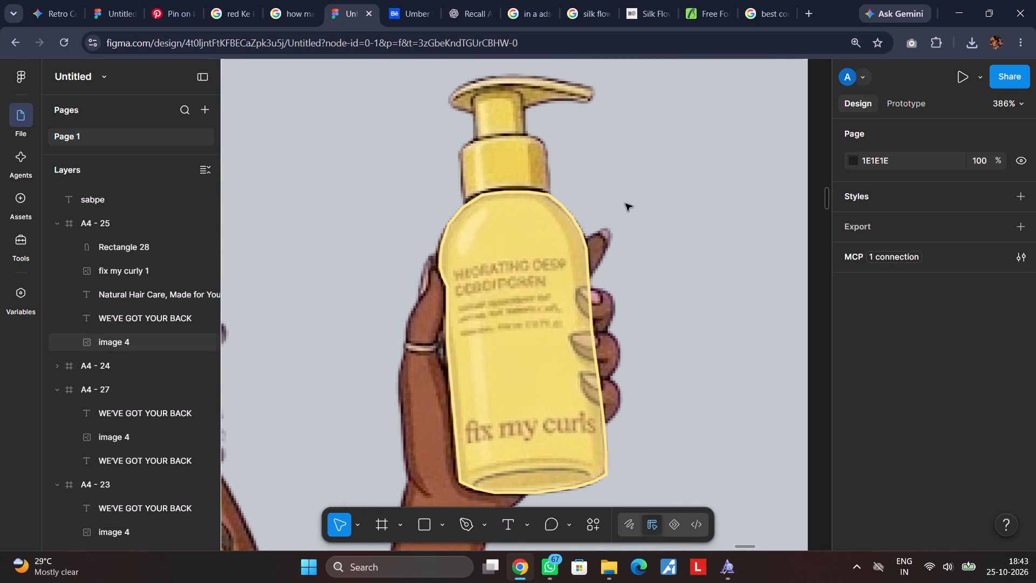
click(733, 249)
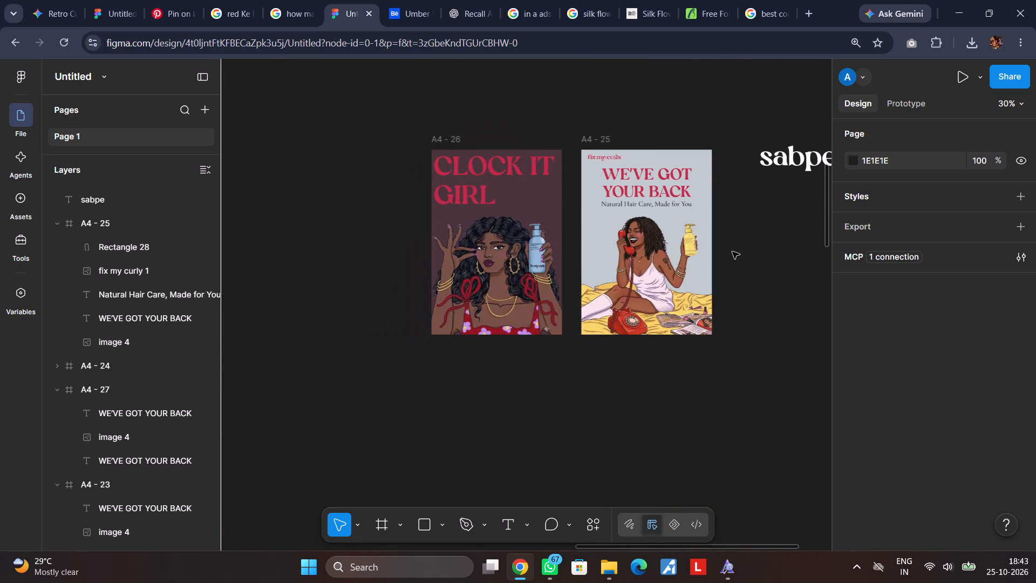
click(639, 240)
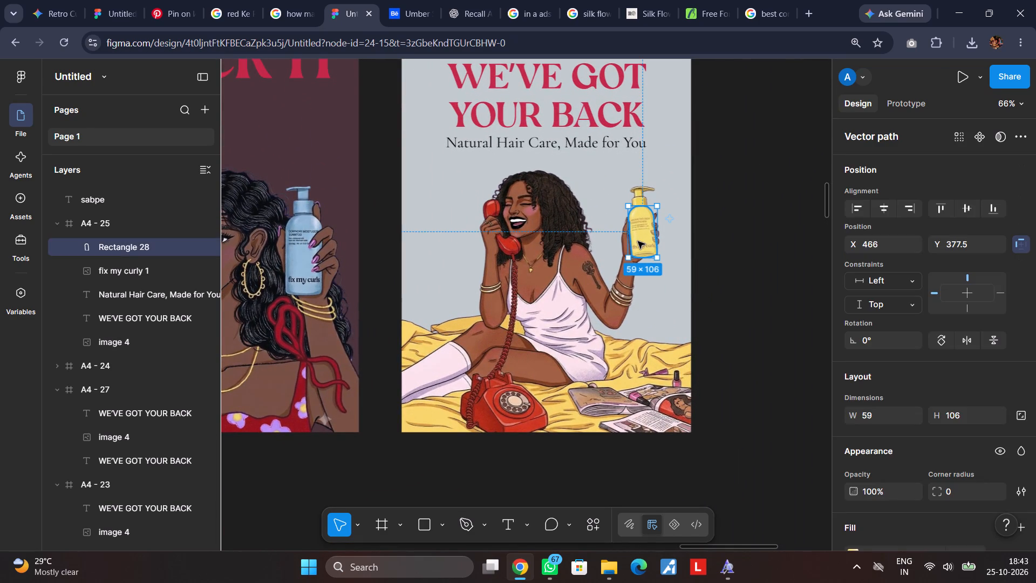
key(BackSpace)
click(724, 283)
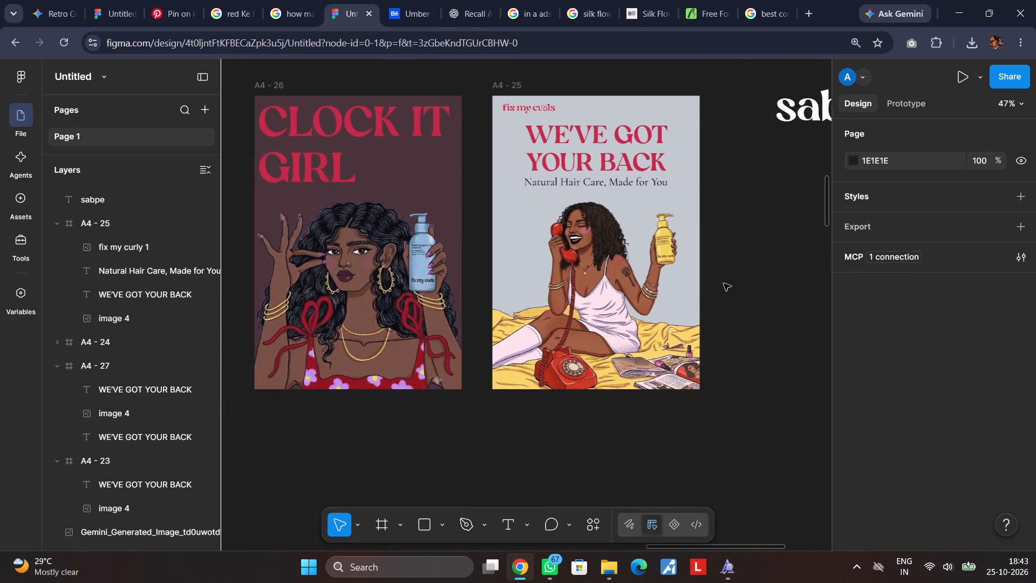
Set the font size of the CLOCK IT GIRL headline in A4 - 26 to 72.
scroll(724, 283, up, 1)
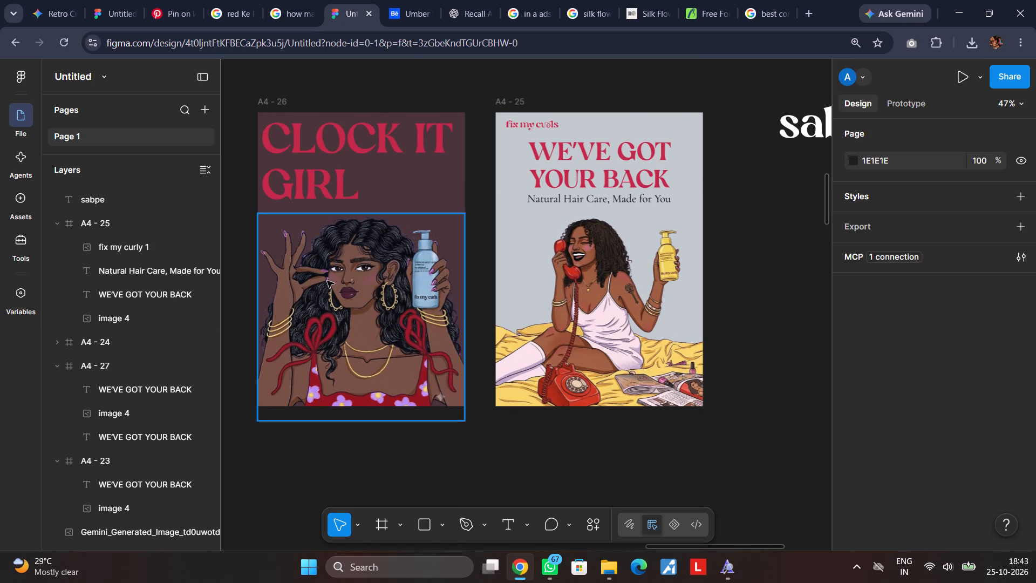
click(315, 179)
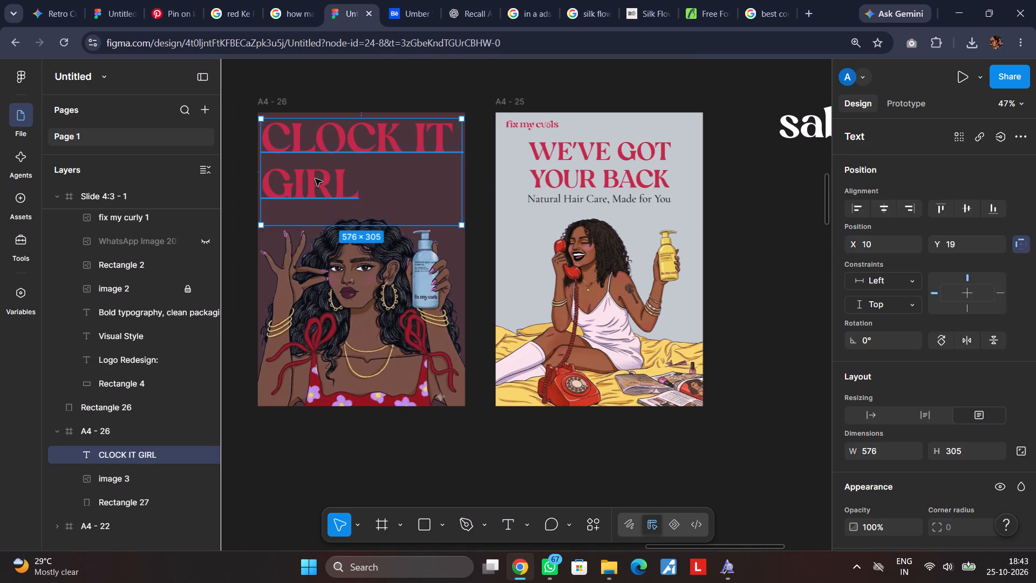
scroll(900, 369, down, 3)
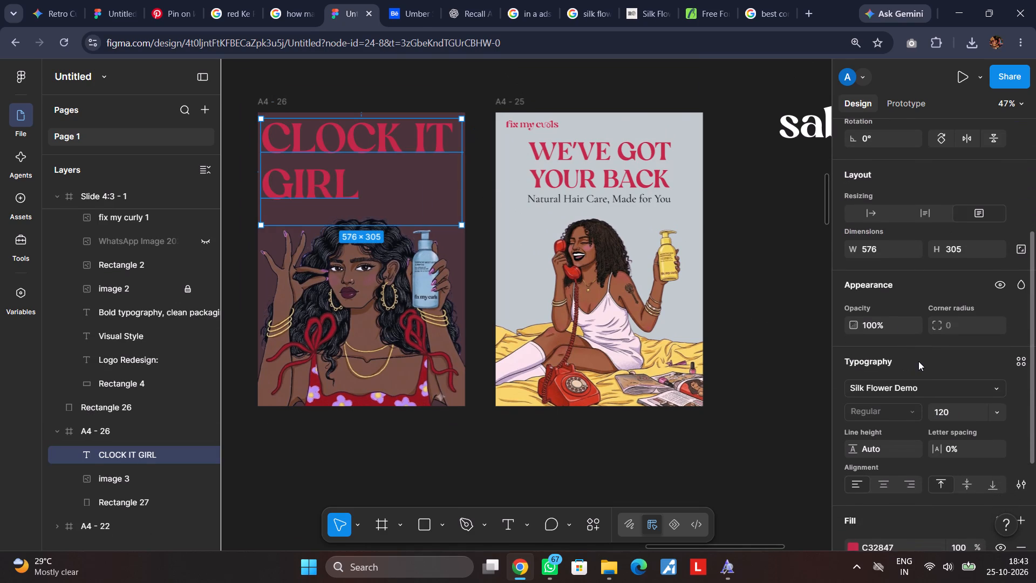
click(1000, 411)
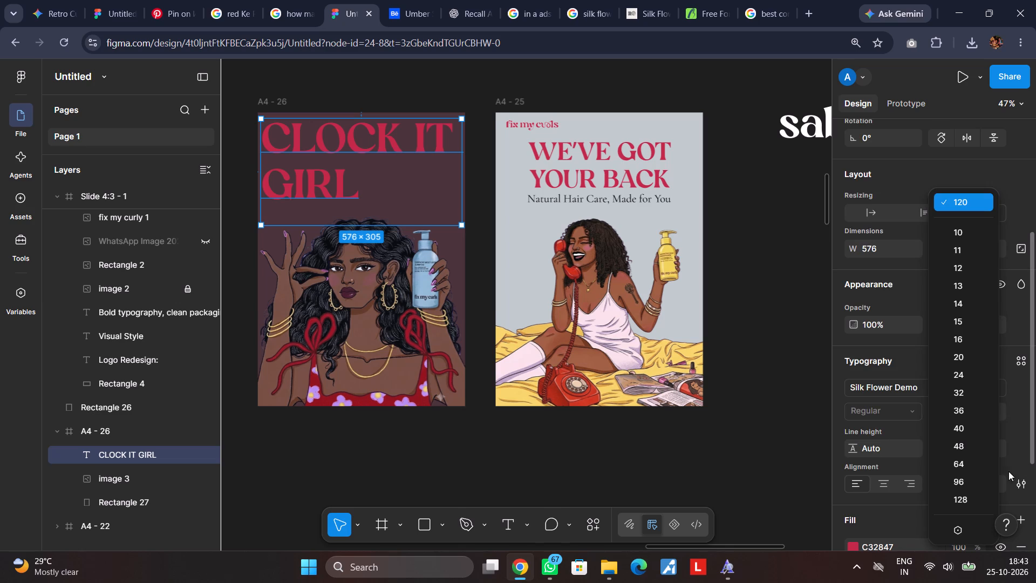
click(971, 474)
click(948, 416)
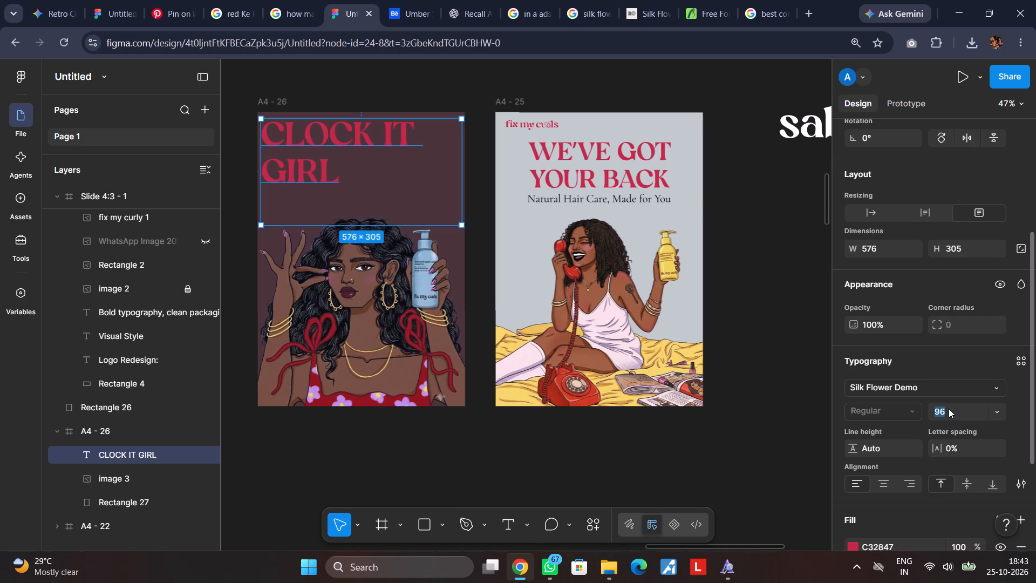
text(72)
key(Return)
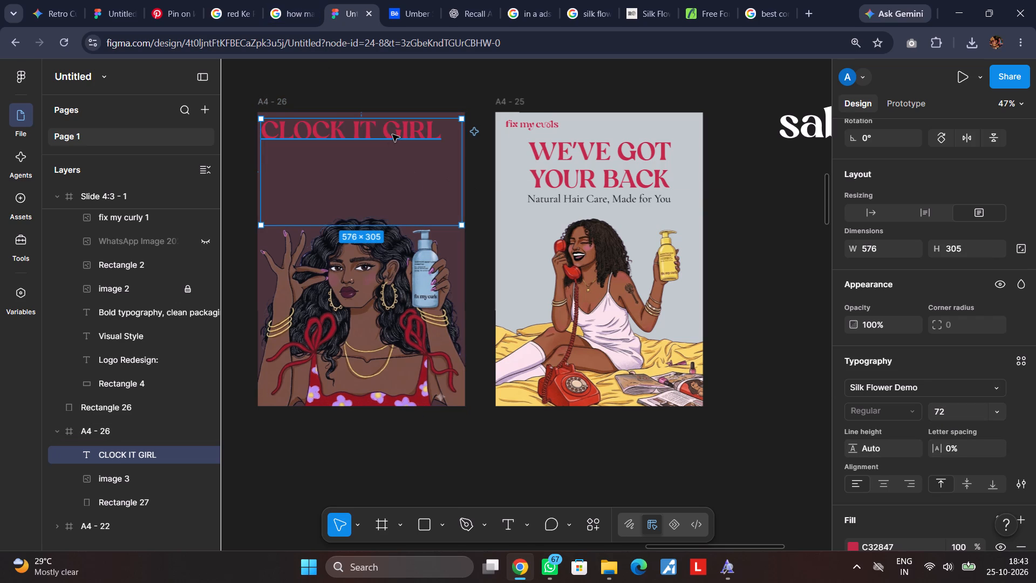
Shrink the CLOCK IT GIRL text box to 520 × 79 and move it down, centred in the space above the woman.
drag(386, 226, 392, 146)
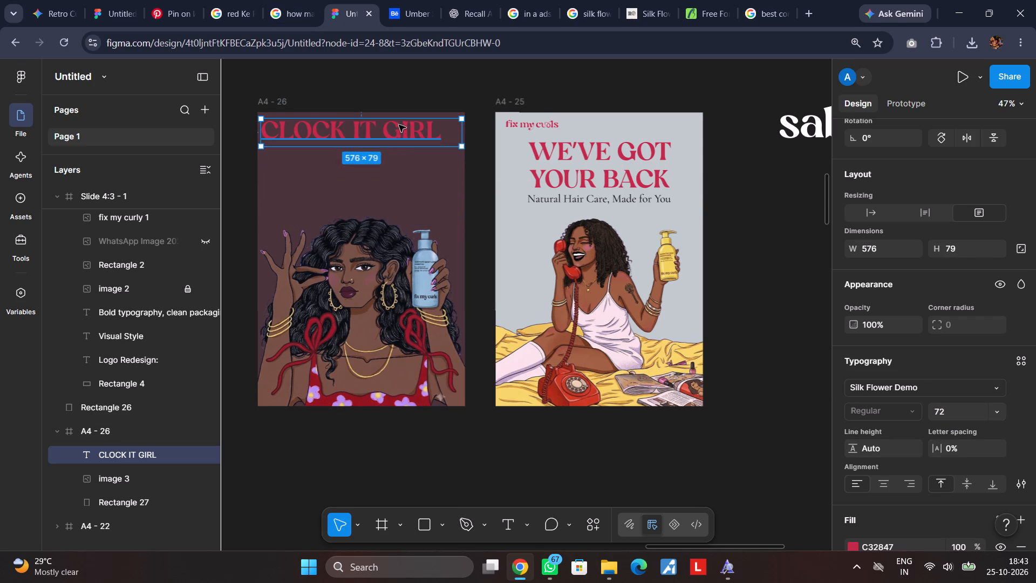
drag(399, 125, 406, 158)
drag(468, 167, 465, 168)
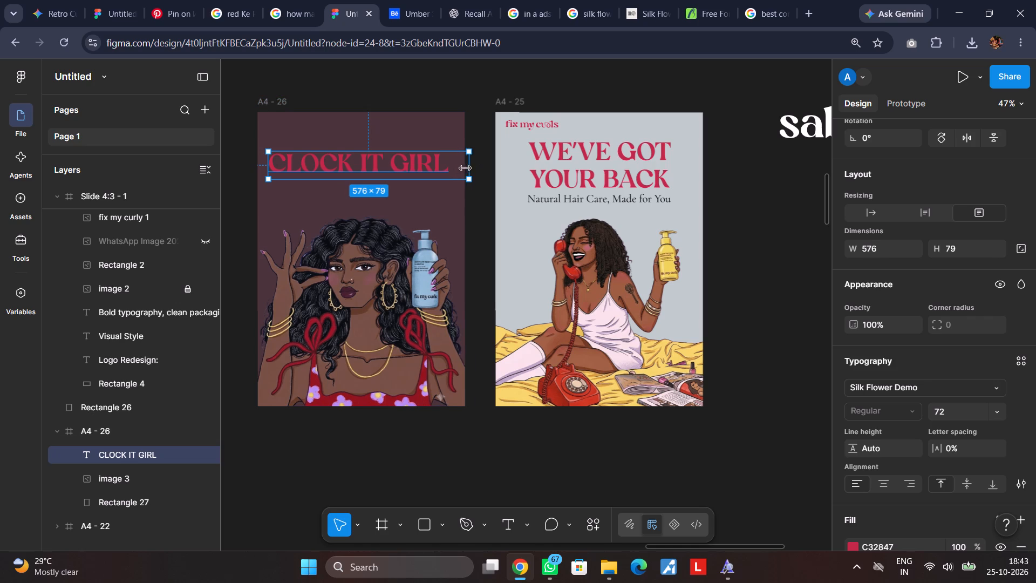
drag(465, 168, 449, 172)
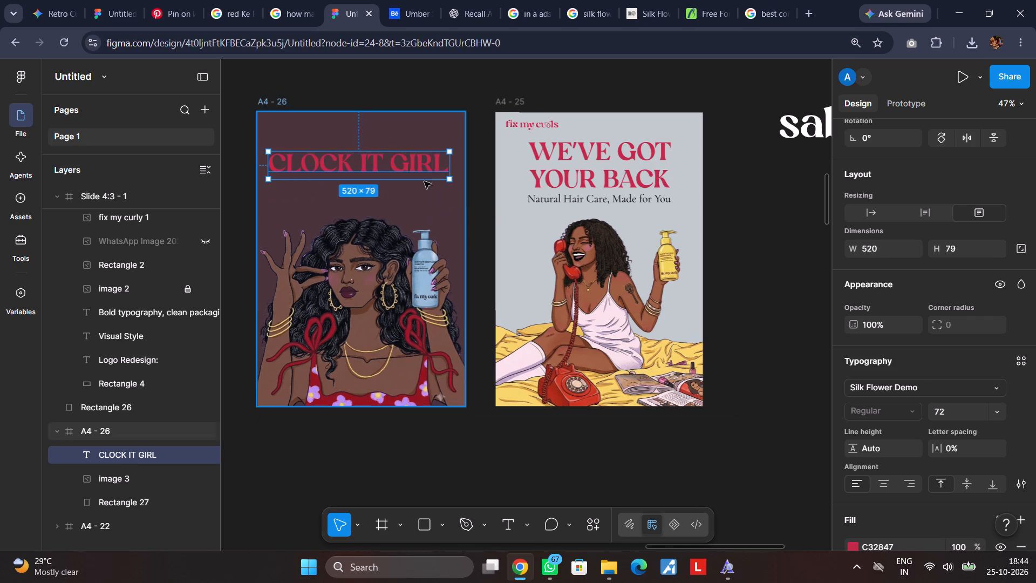
drag(400, 160, 406, 160)
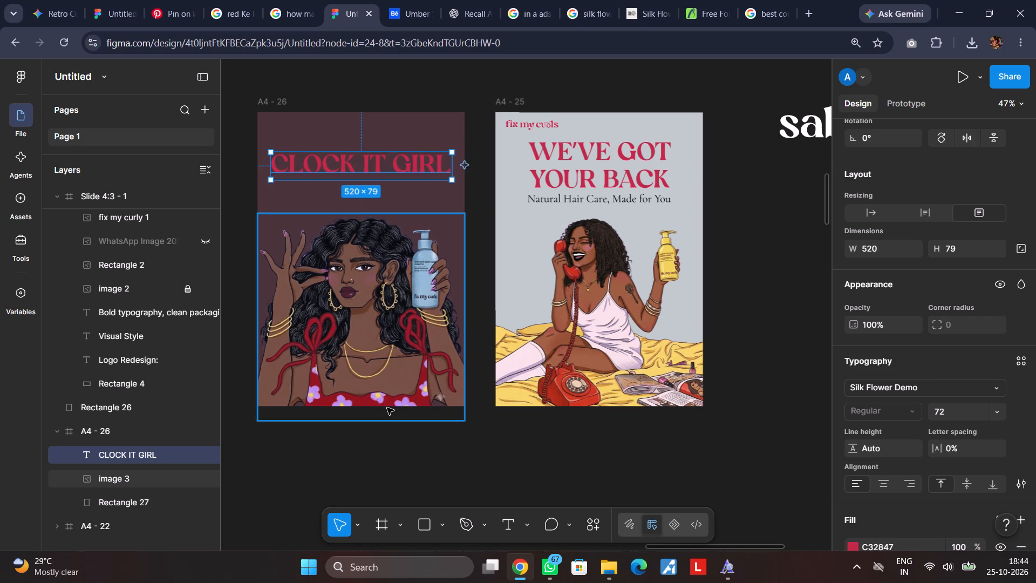
Change the fill of the A4 - 26 frame to the lighter dusty pink AF8E99.
click(278, 100)
scroll(980, 459, down, 6)
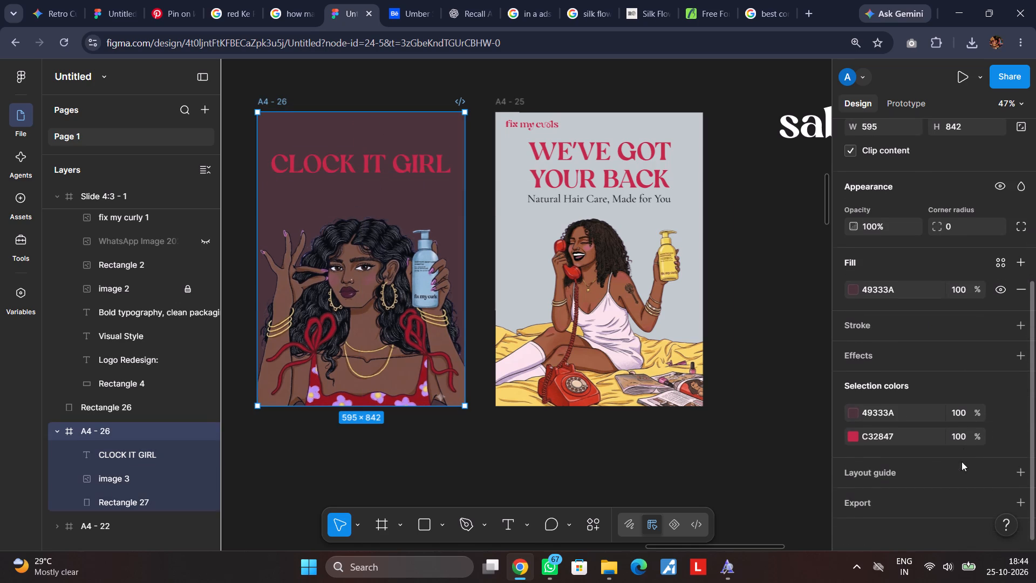
click(853, 284)
drag(718, 281, 608, 199)
drag(665, 231, 694, 279)
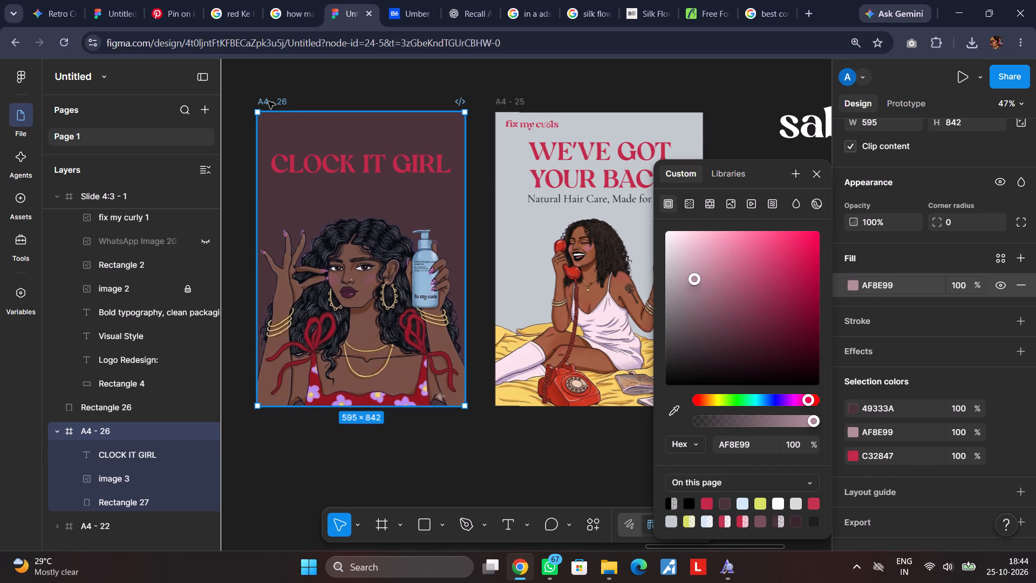
Change the fill of the A4 - 26 frame to white FFFFFF.
click(280, 106)
double_click(284, 100)
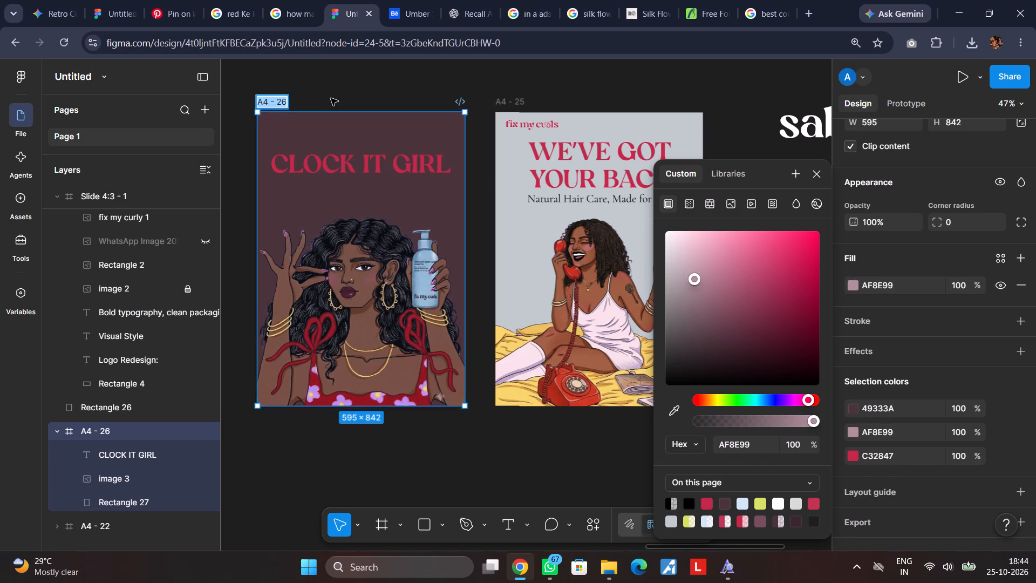
double_click(331, 98)
click(285, 105)
scroll(931, 375, down, 7)
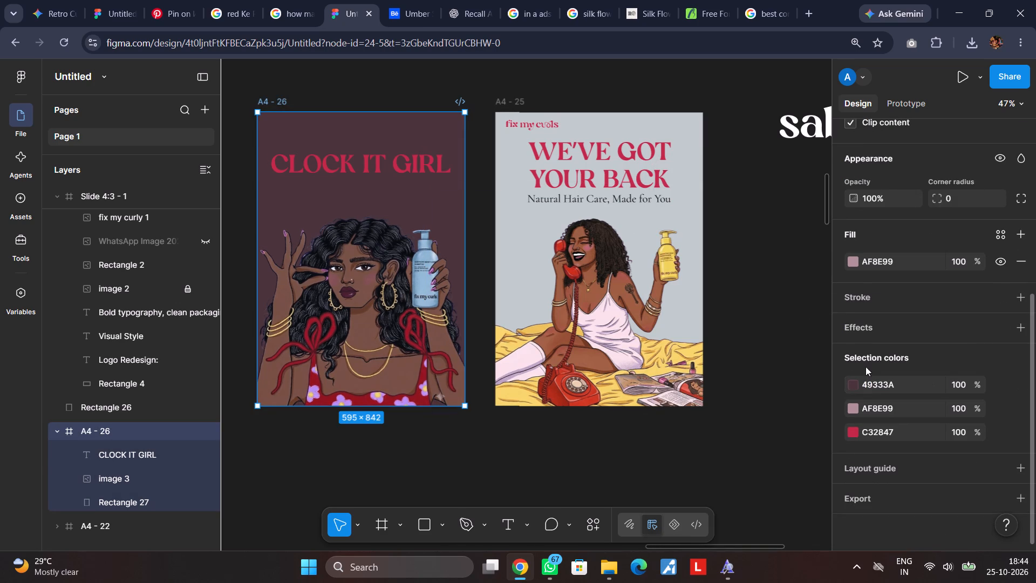
click(852, 260)
drag(685, 235, 654, 212)
click(820, 164)
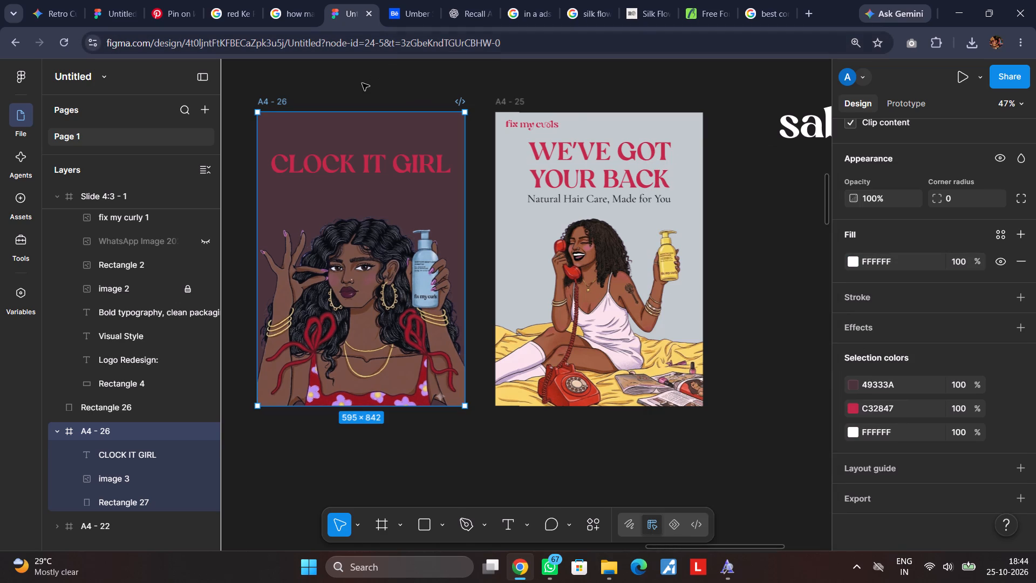
Replace the dark maroon 49333A among the A4 - 26 poster's colours with white FFFFFF.
click(850, 384)
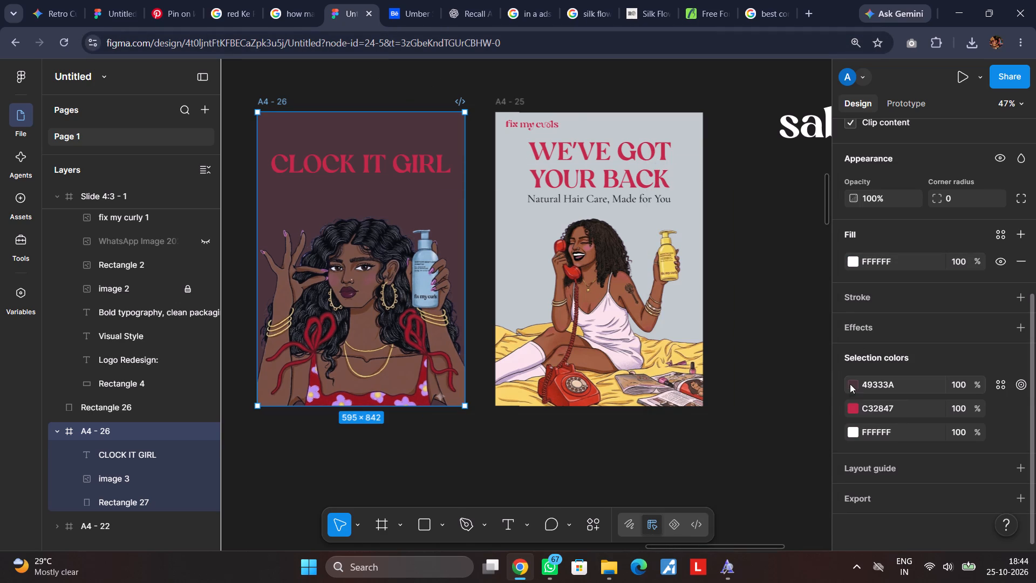
drag(771, 309, 622, 221)
scroll(149, 425, down, 2)
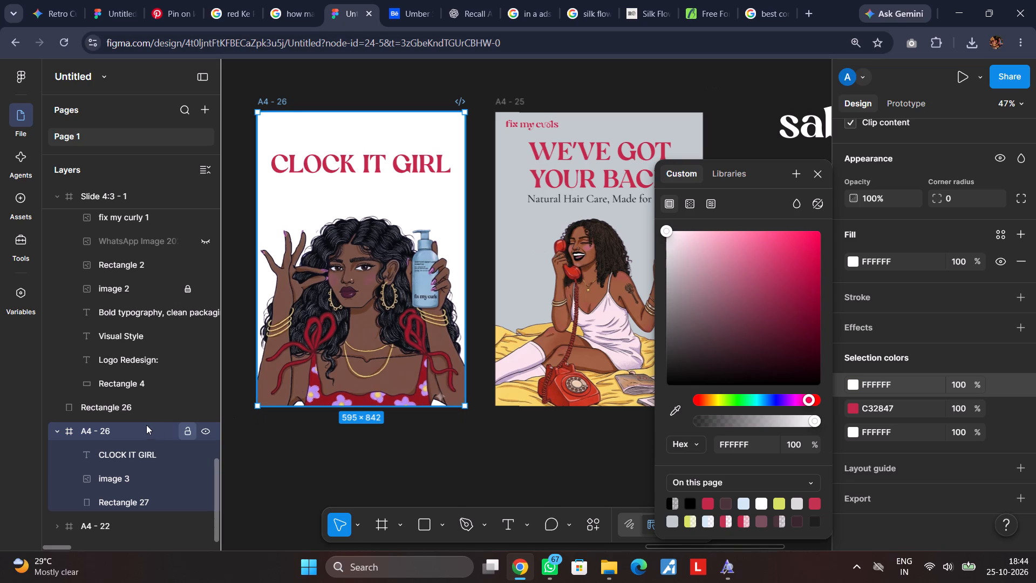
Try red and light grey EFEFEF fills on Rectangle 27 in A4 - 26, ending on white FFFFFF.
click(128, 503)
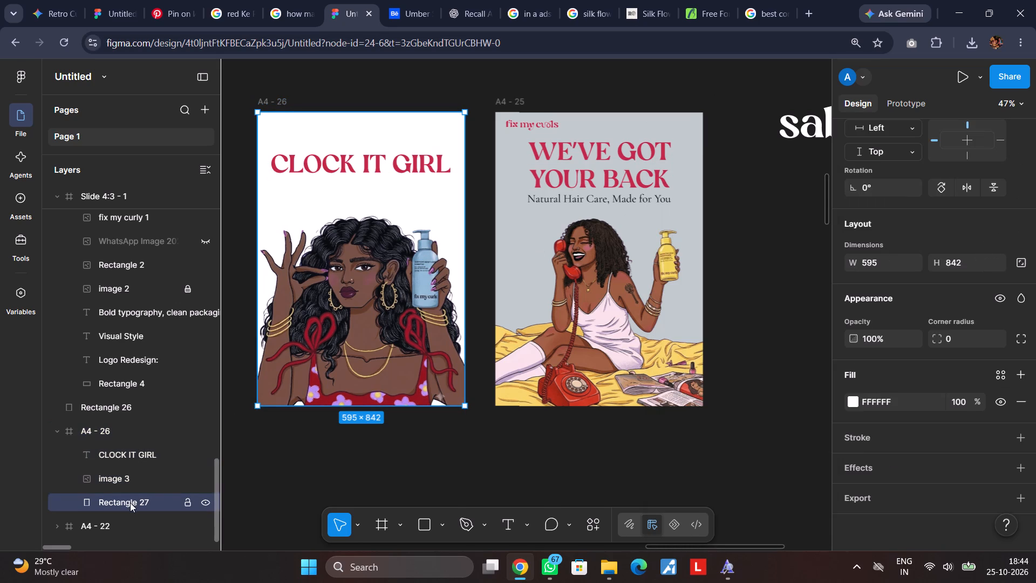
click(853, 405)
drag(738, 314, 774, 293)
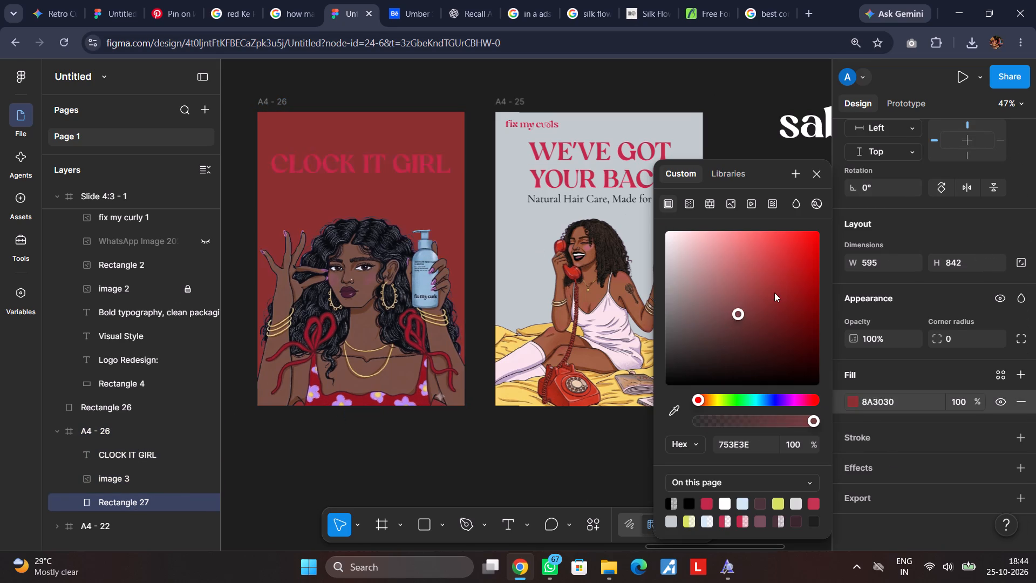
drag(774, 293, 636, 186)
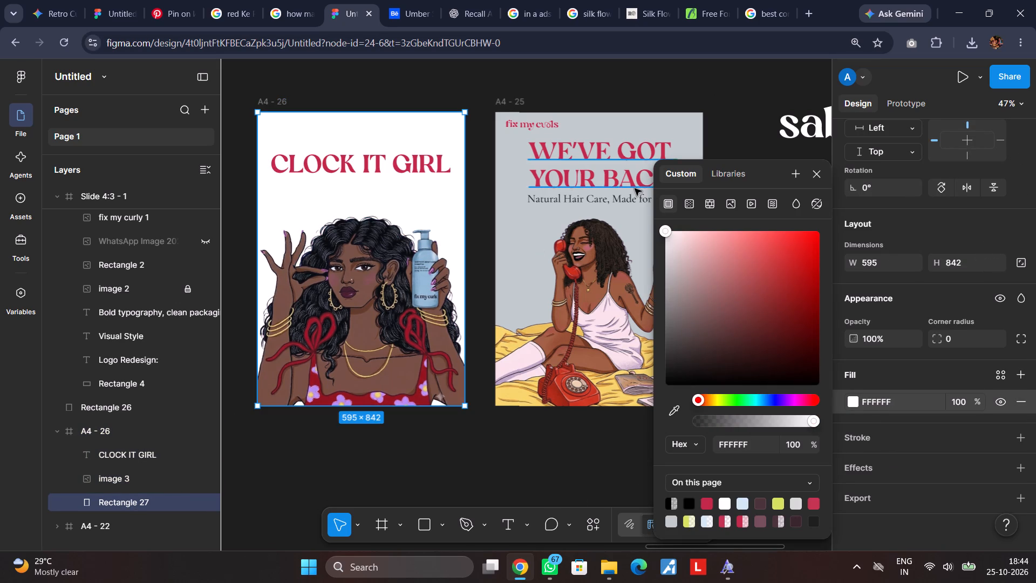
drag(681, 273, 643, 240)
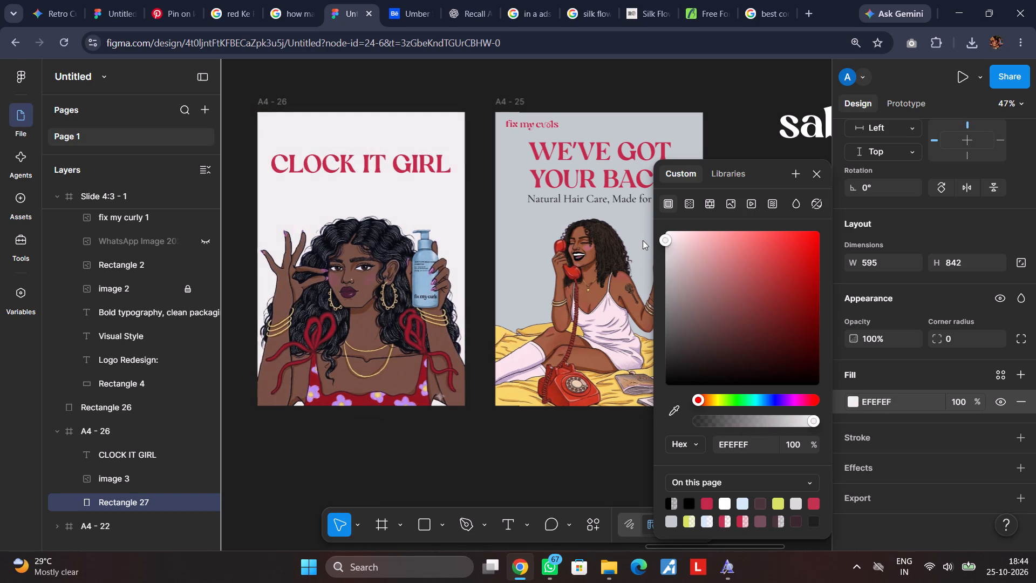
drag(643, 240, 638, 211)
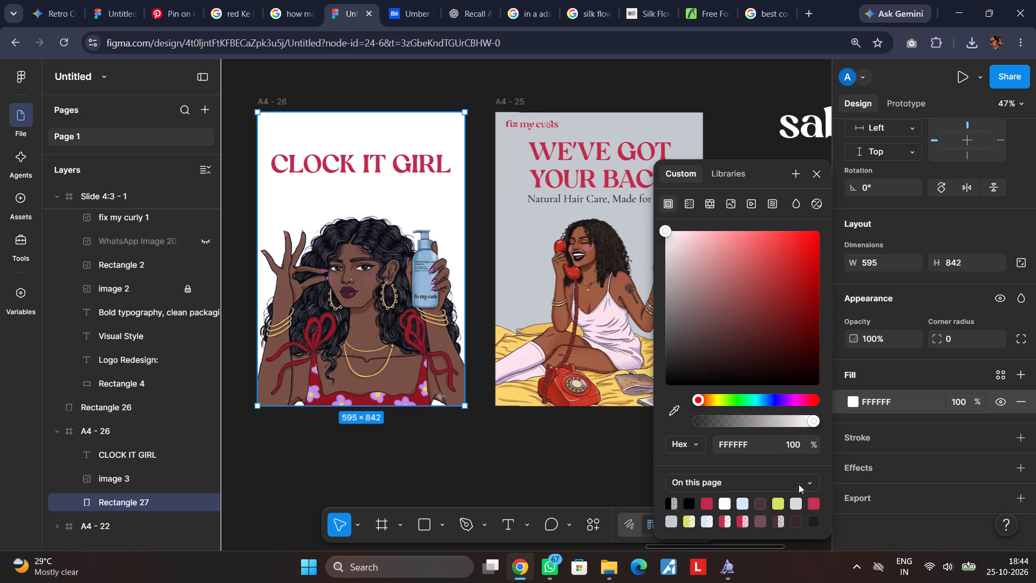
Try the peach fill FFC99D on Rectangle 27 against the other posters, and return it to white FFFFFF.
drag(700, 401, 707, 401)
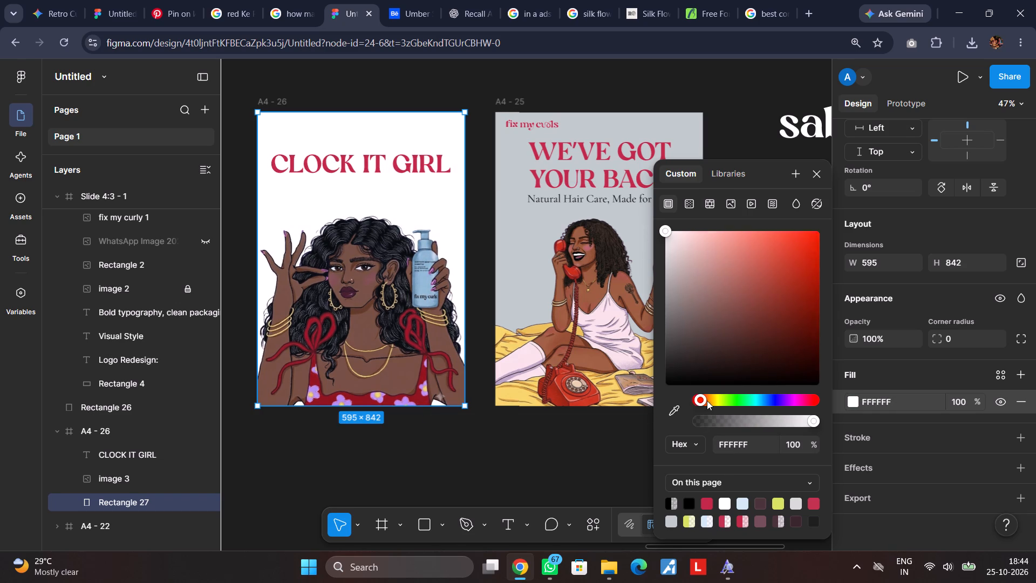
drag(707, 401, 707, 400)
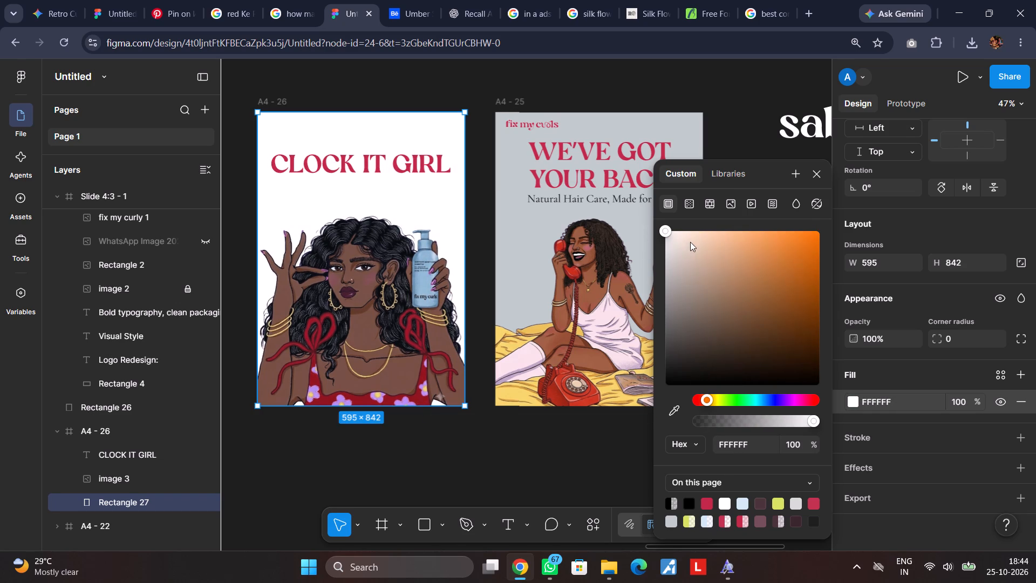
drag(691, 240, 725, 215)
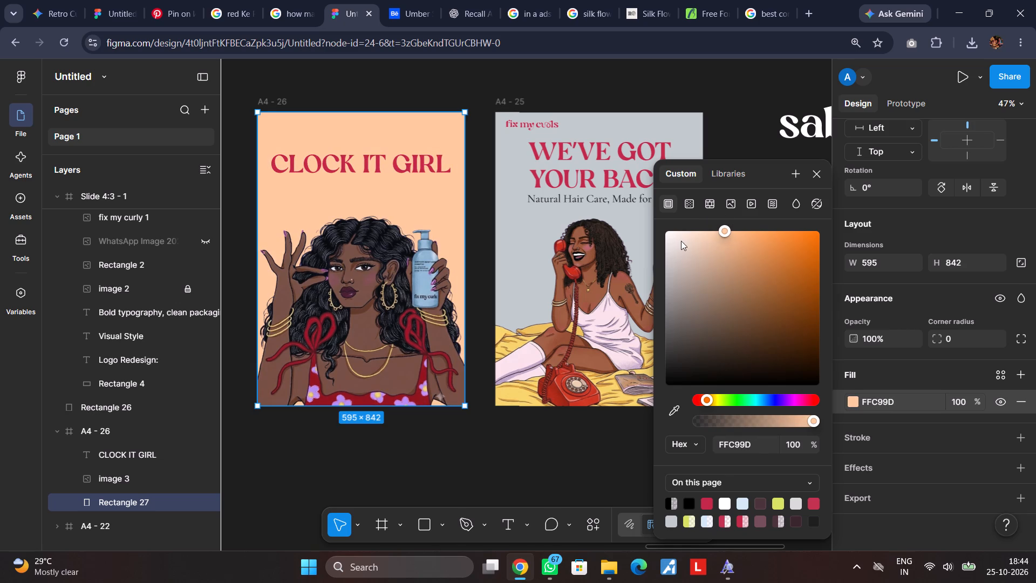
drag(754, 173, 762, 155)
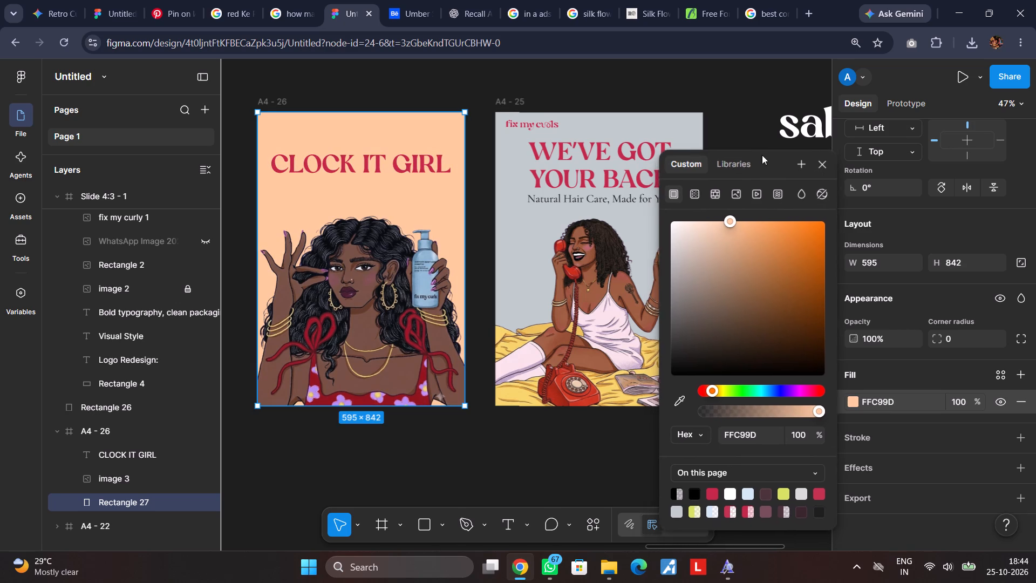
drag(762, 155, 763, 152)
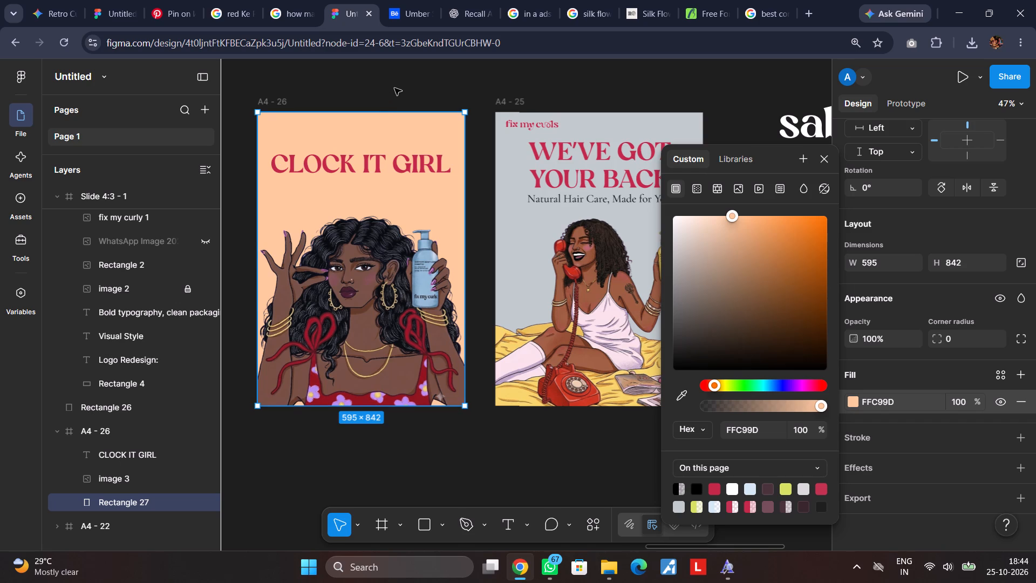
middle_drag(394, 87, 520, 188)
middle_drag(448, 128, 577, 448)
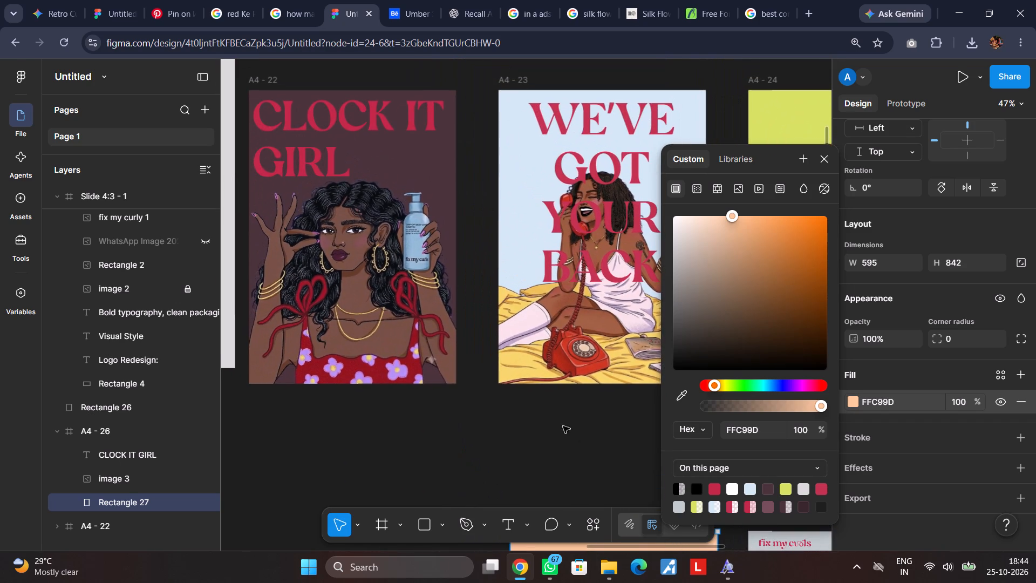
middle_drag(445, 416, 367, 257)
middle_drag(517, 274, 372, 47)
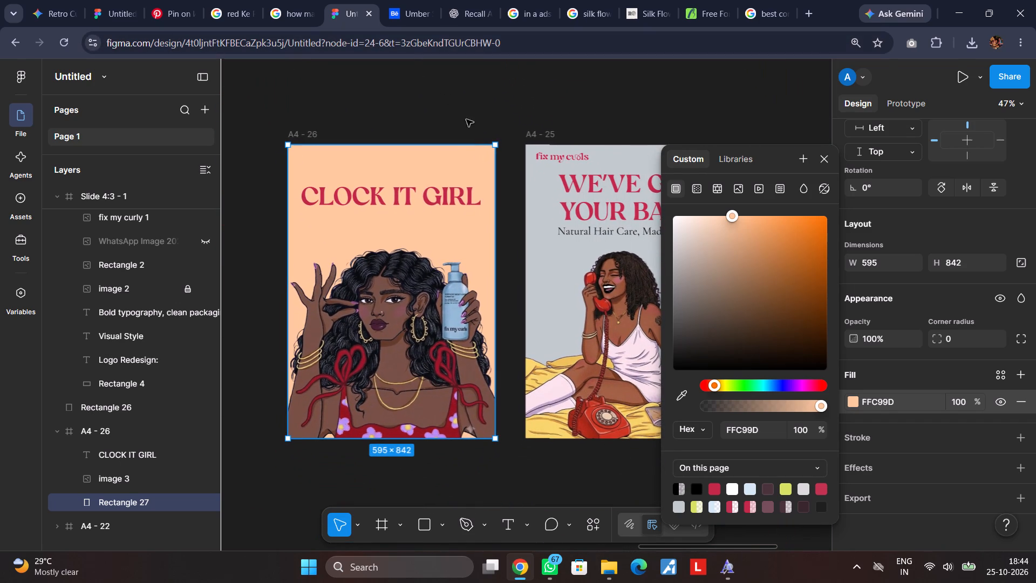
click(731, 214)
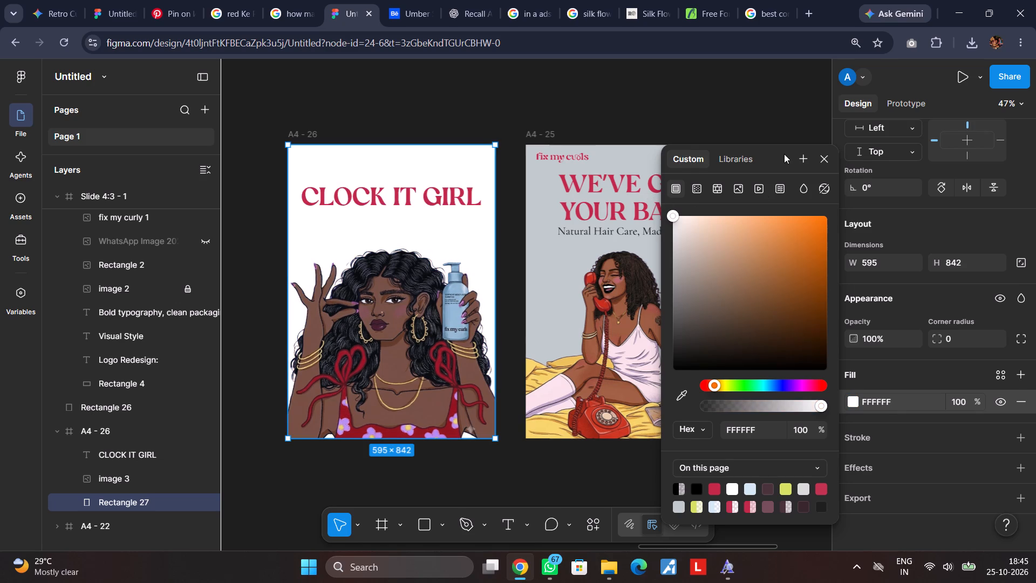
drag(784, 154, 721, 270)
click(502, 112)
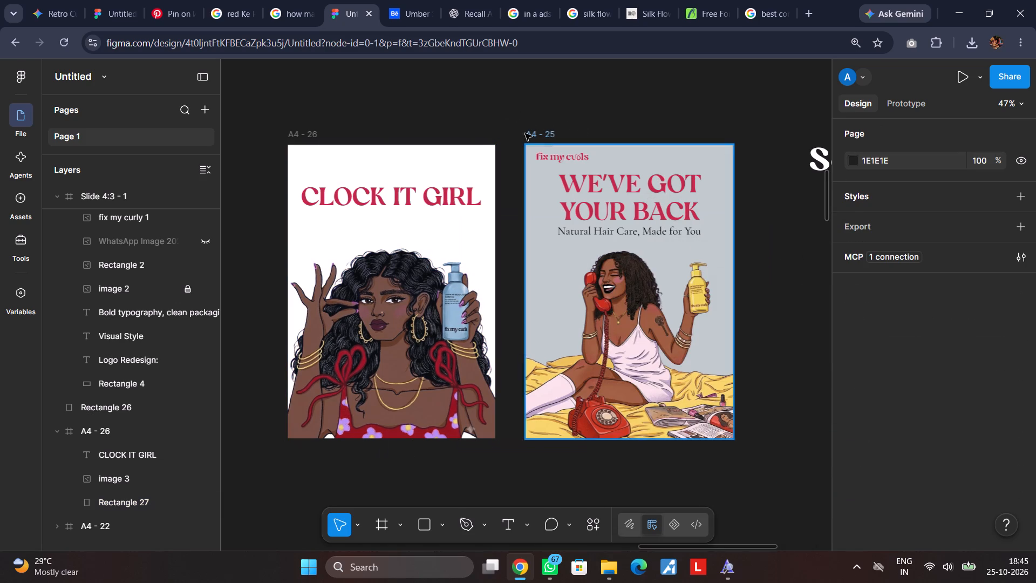
Move the CLOCK IT GIRL headline in A4 - 26 up to Y 98, keeping it at X 38.
scroll(564, 226, right, 1)
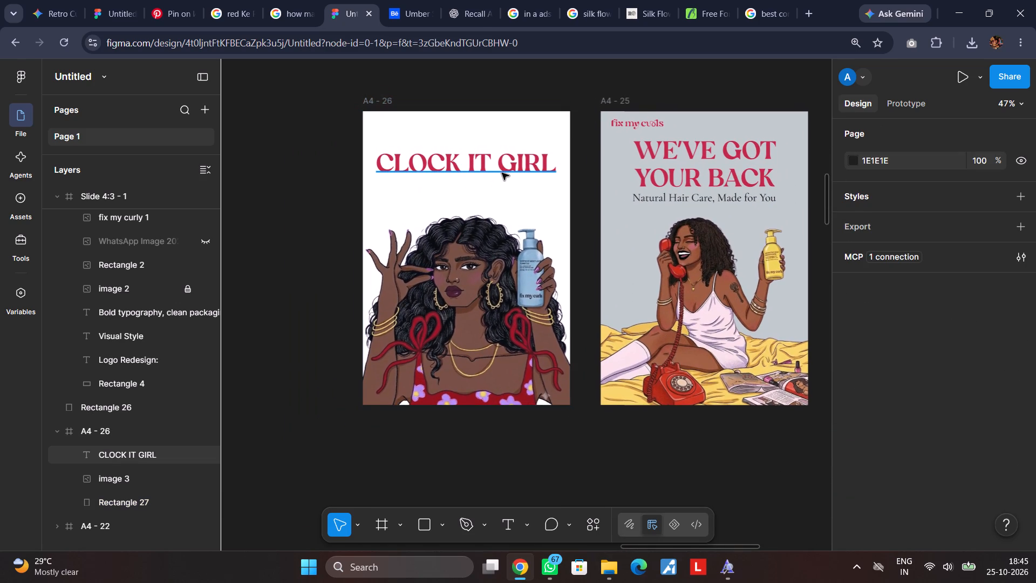
drag(504, 171, 503, 165)
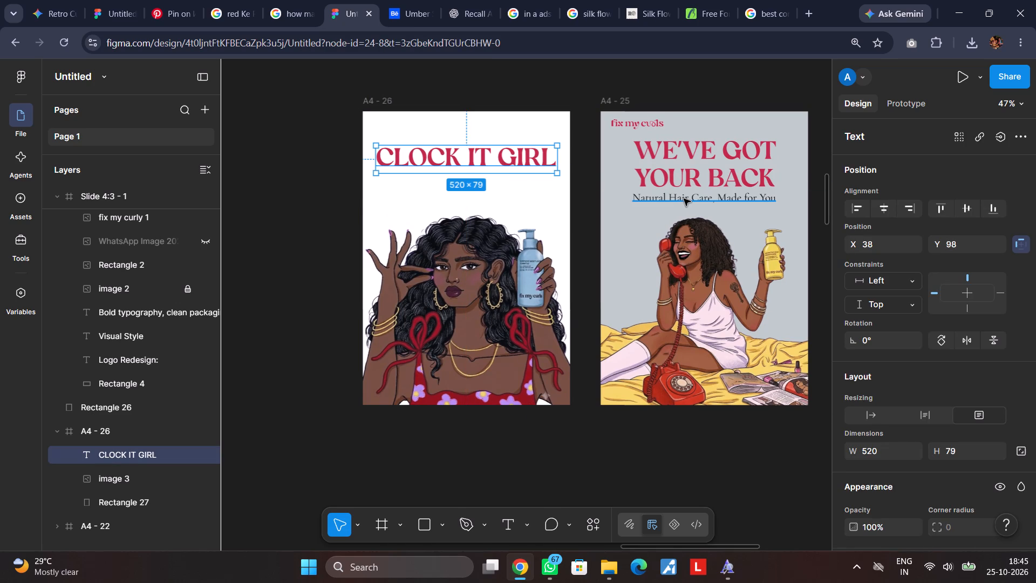
Copy the tagline Natural Hair Care, Made for You from A4 - 25 to just below the CLOCK IT GIRL headline, centred.
alt+drag(684, 199, 443, 178)
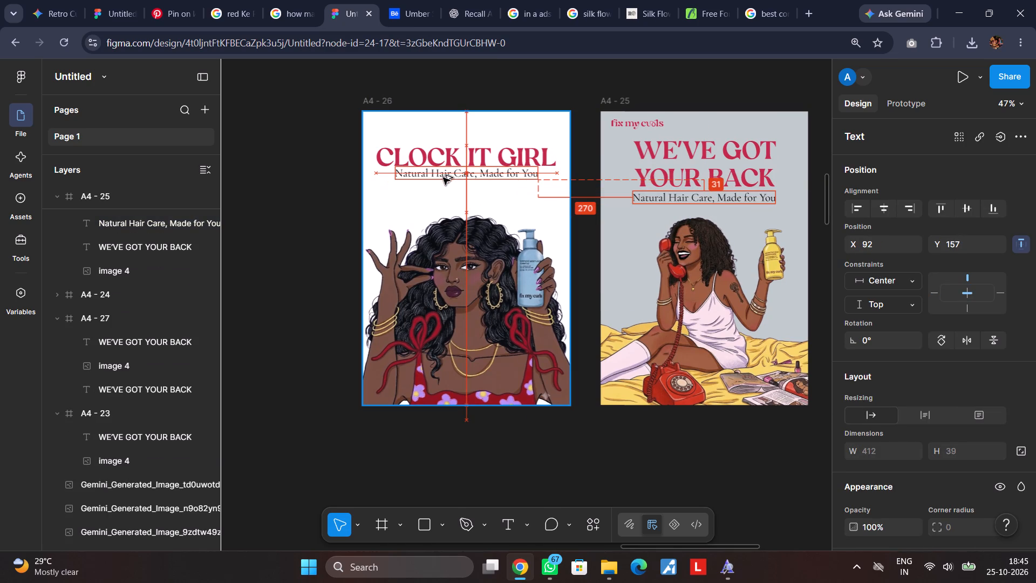
alt+drag(443, 178, 443, 178)
click(490, 90)
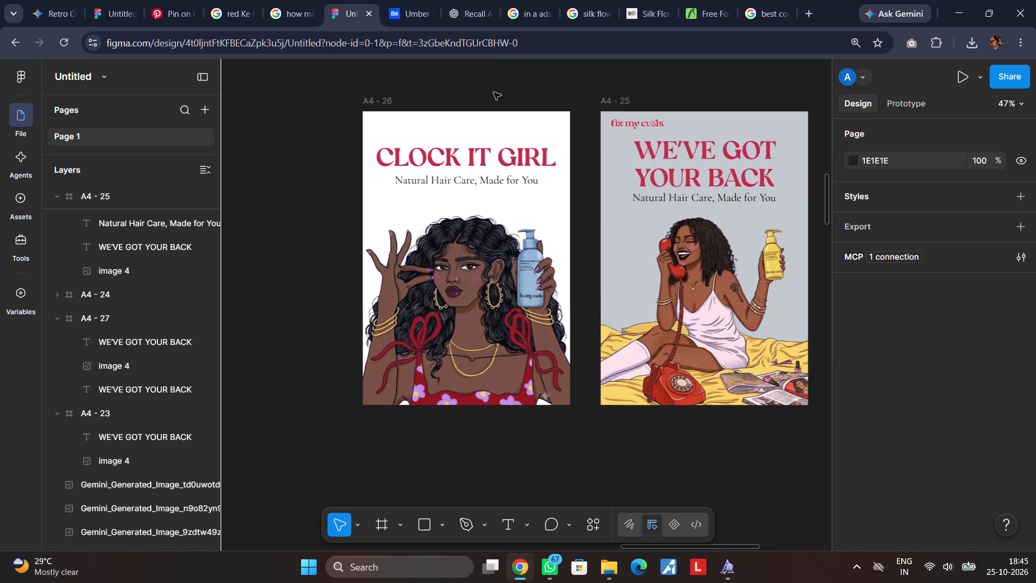
Nudge the CLOCK IT GIRL headline down to Y 104, closer to the tagline.
click(504, 152)
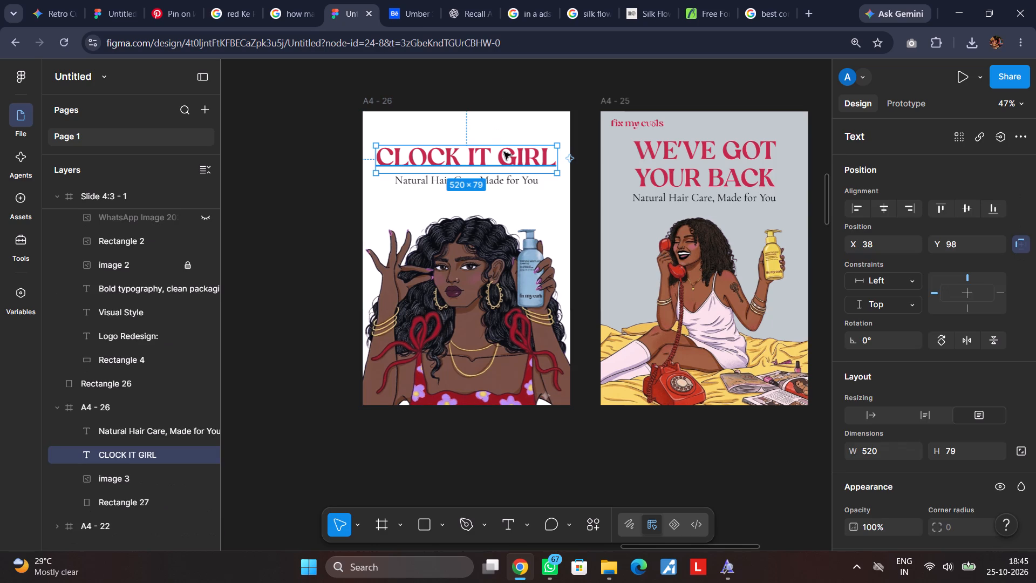
key(Down)
key(Down)
key(Down)
key(Down)
key(Down)
key(Down)
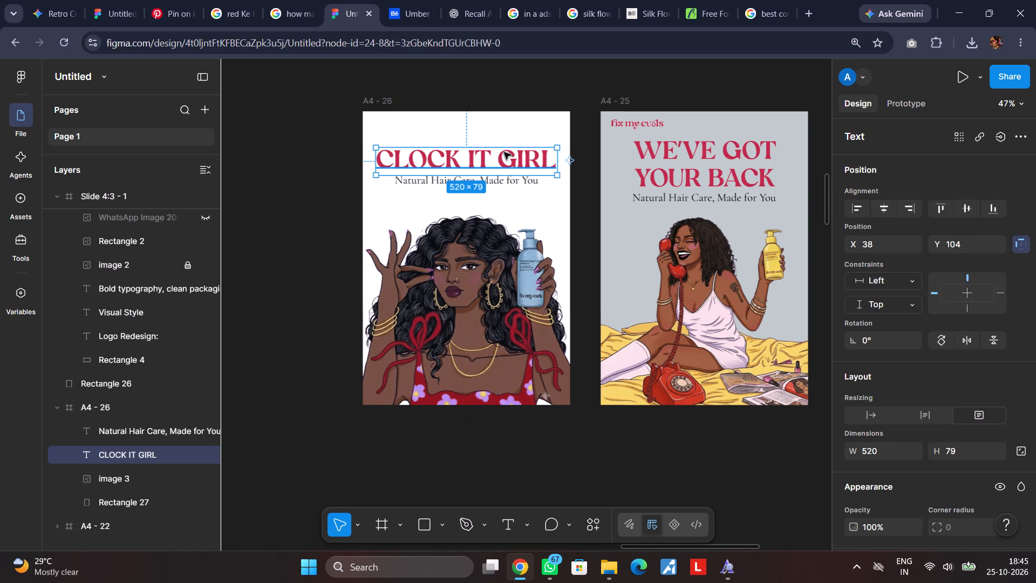
click(532, 83)
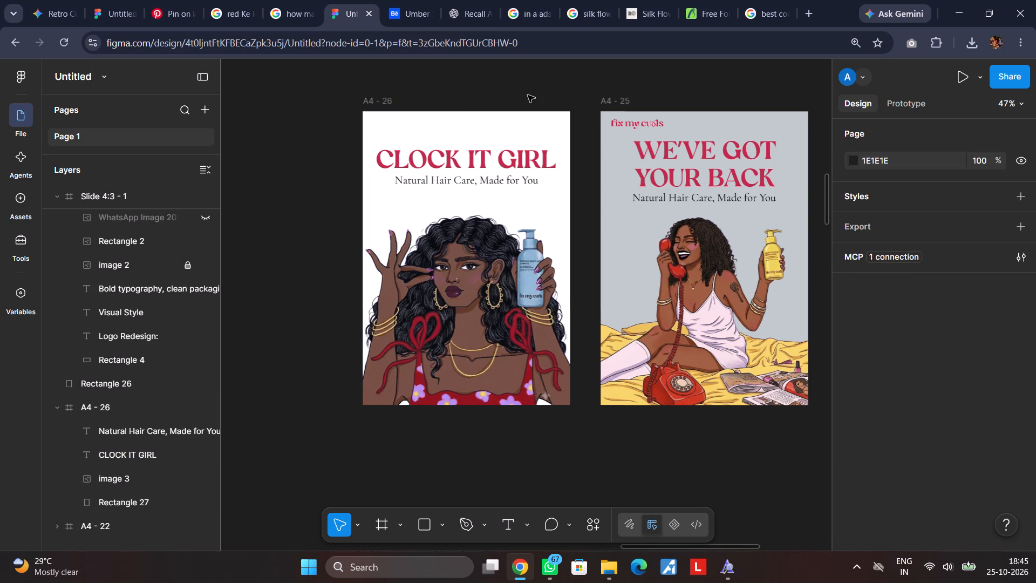
Copy the fix my curls logo from A4 - 25 to the upper-left corner of the A4 - 26 poster.
alt+drag(635, 123, 478, 125)
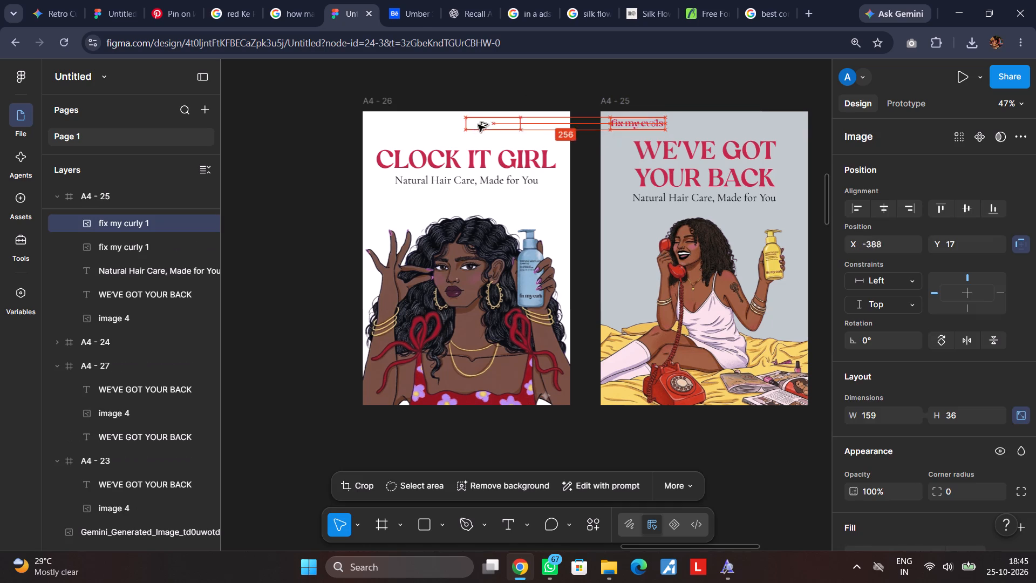
alt+drag(478, 125, 393, 123)
click(483, 75)
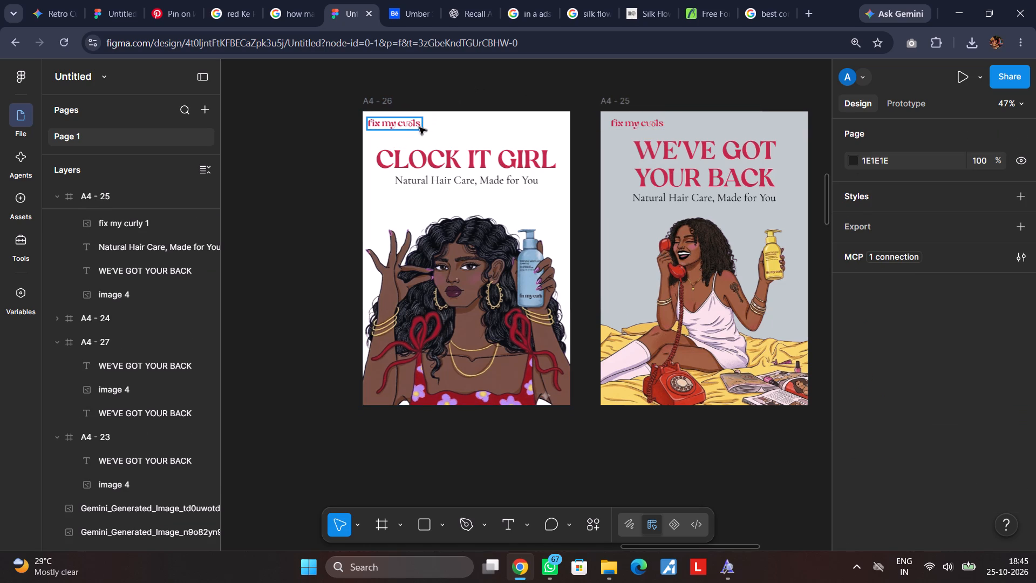
Nudge the copied fix my curls logo in A4 - 26 to the right, to X 27.
click(419, 127)
key(Right)
key(Right)
key(Right)
key(Right)
key(Right)
key(Right)
key(Right)
key(Right)
key(Right)
key(Right)
key(Right)
key(Right)
key(Right)
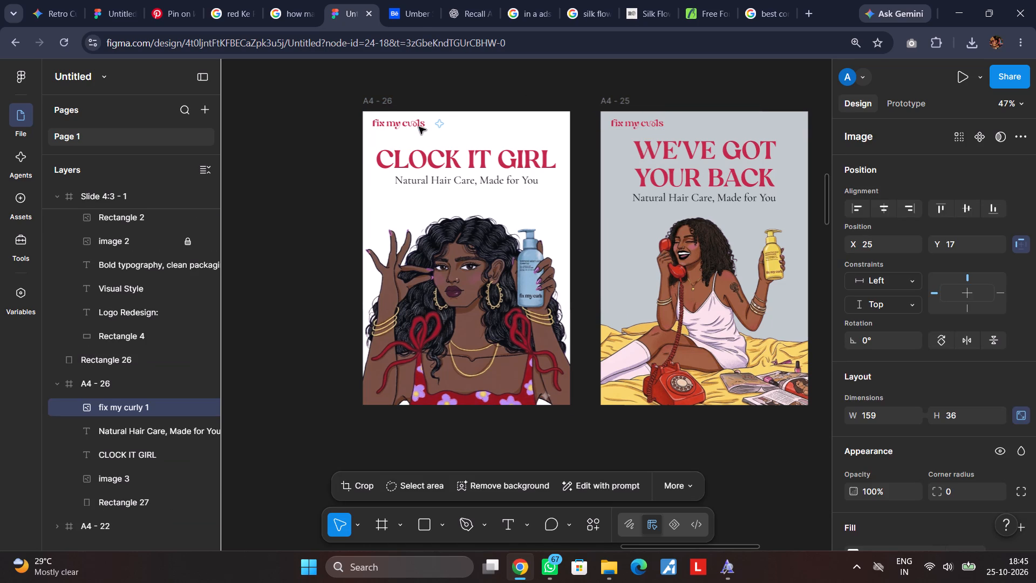
key(Right)
key(Right)
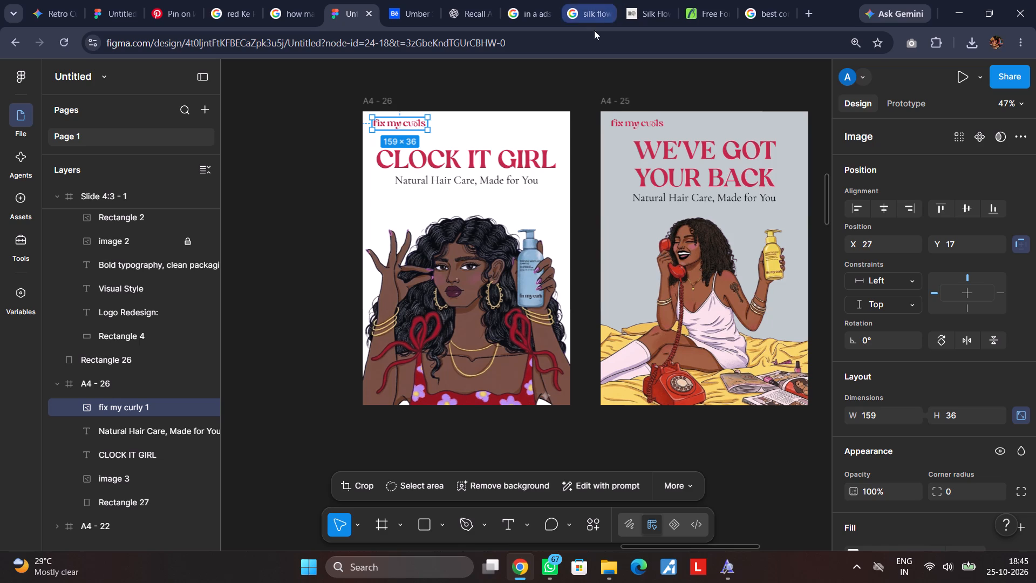
click(529, 79)
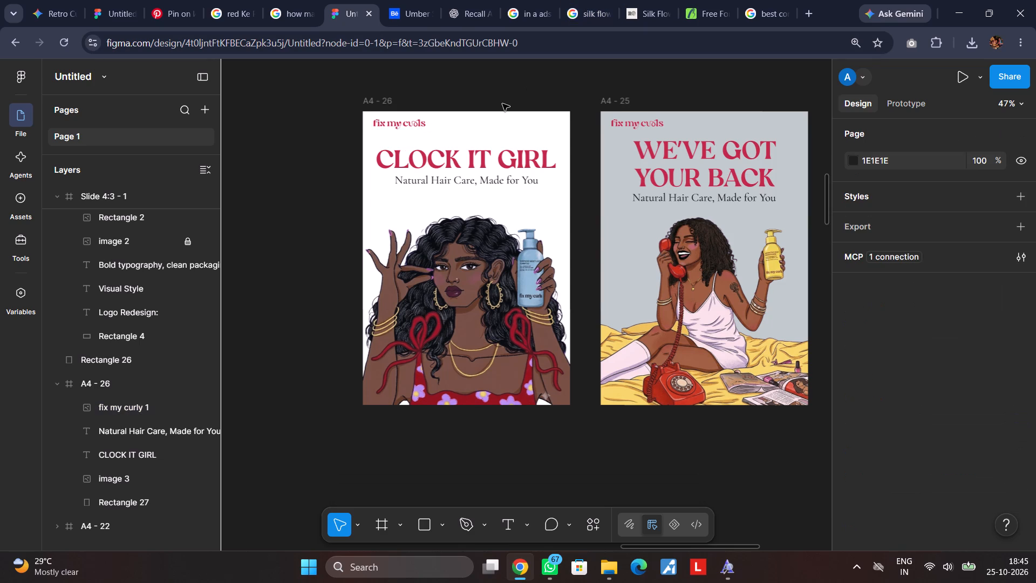
Delete the white sabpe text beside the A4 - 25 poster.
scroll(502, 104, left, 1)
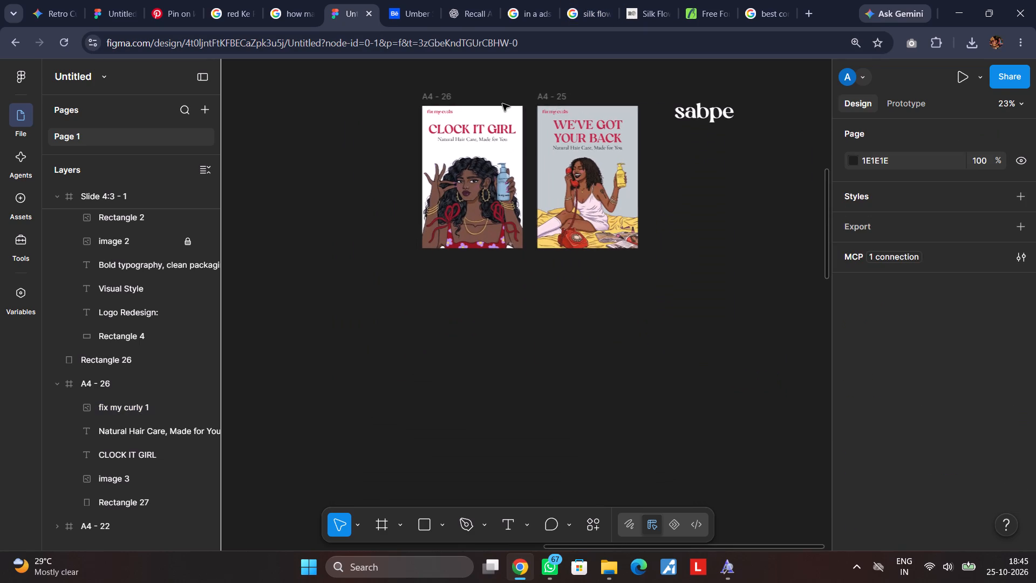
scroll(502, 104, up, 1)
scroll(502, 104, left, 1)
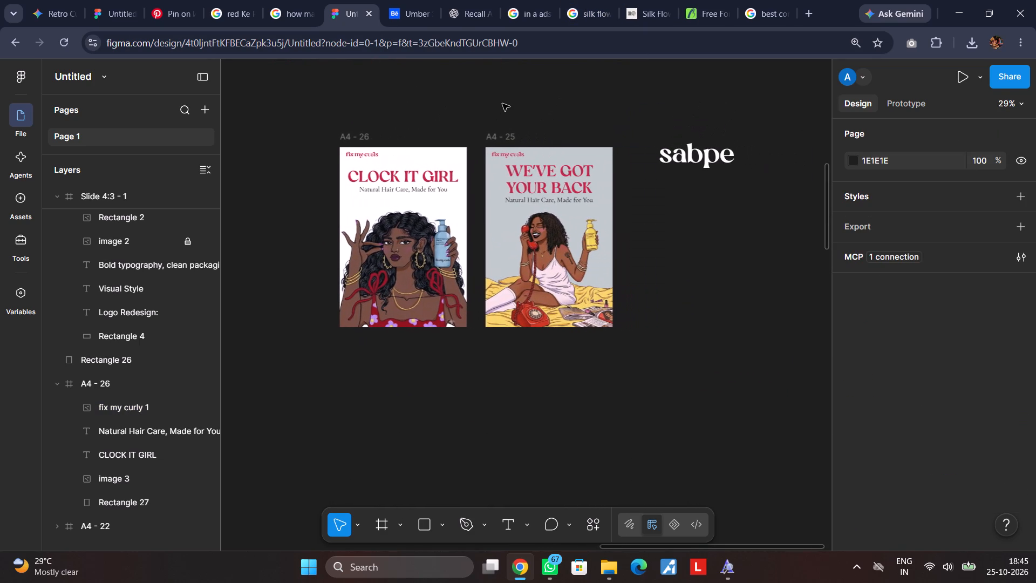
scroll(502, 104, left, 1)
click(683, 156)
key(BackSpace)
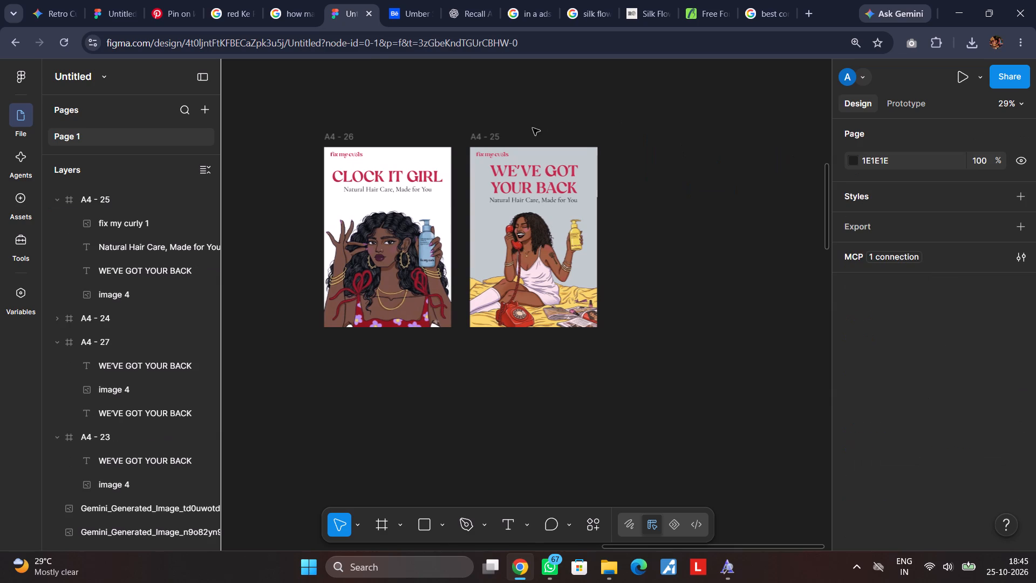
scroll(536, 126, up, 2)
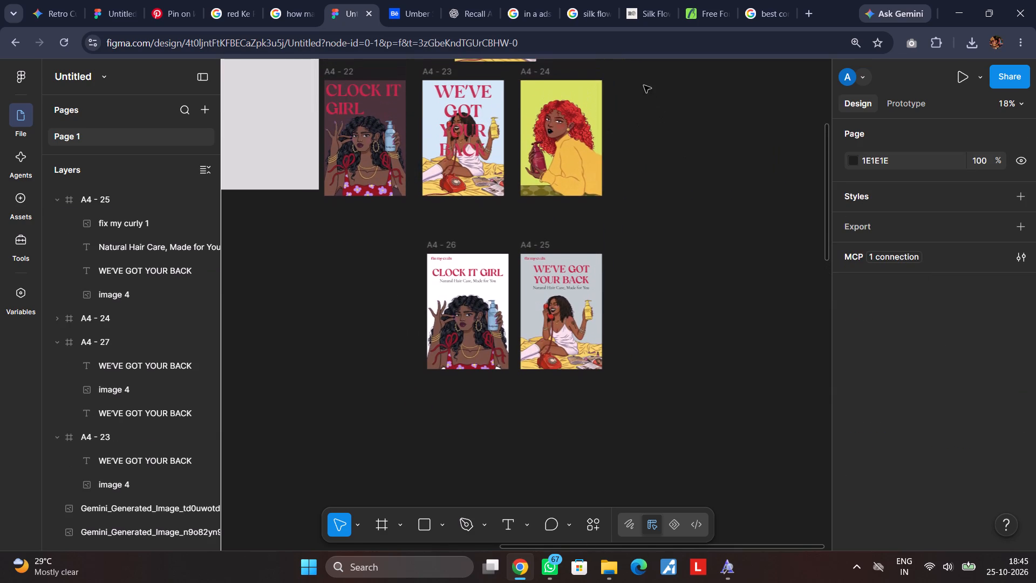
Duplicate the A4 - 24 red-haired woman poster and place the copy to the right of A4 - 25, in line with that row.
alt+drag(538, 74, 653, 274)
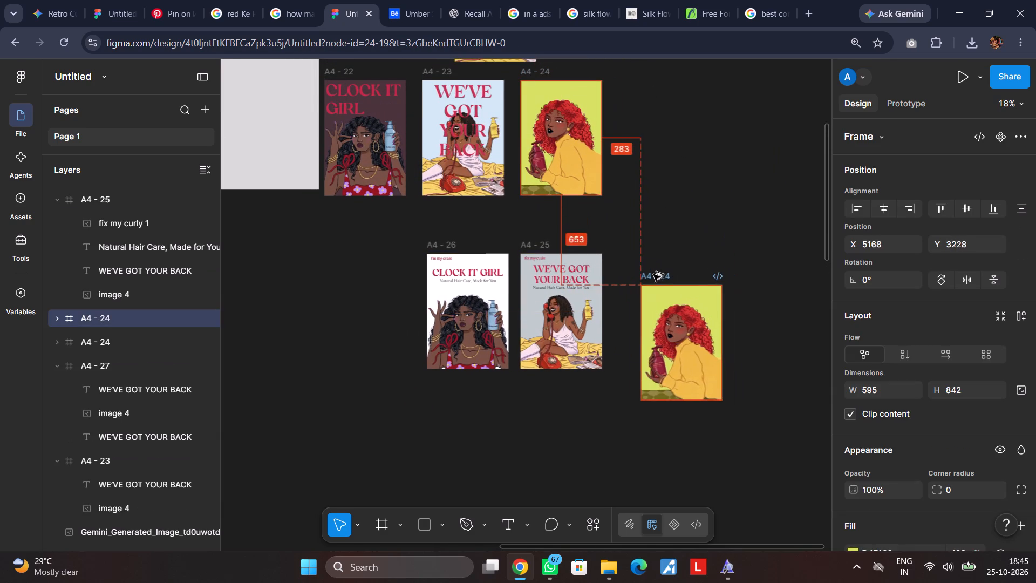
alt+drag(653, 274, 644, 251)
click(674, 206)
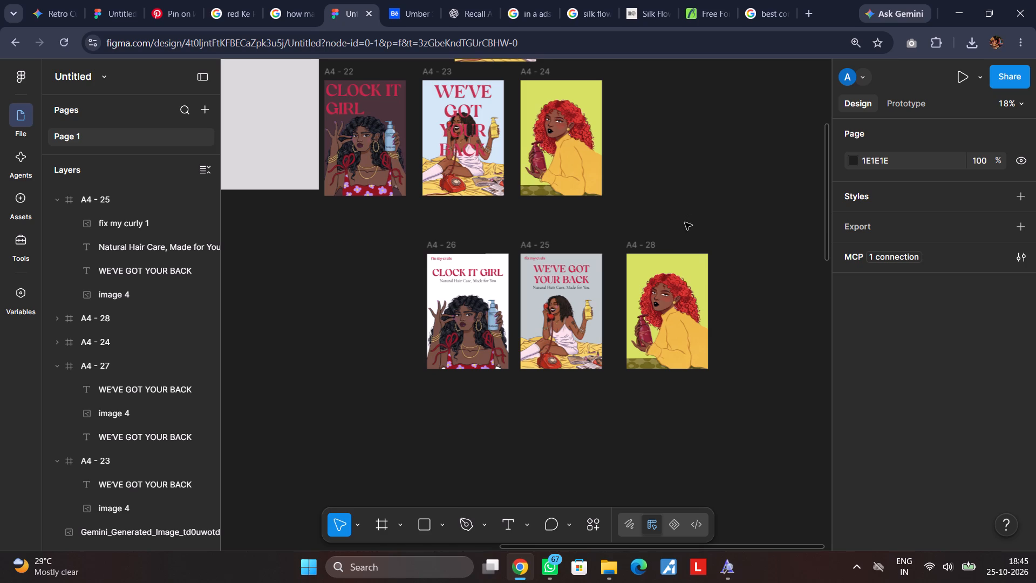
Examine the typography settings of the WE'VE GOT YOUR BACK headline in A4 - 25 and the tagline in A4 - 26.
scroll(651, 232, down, 2)
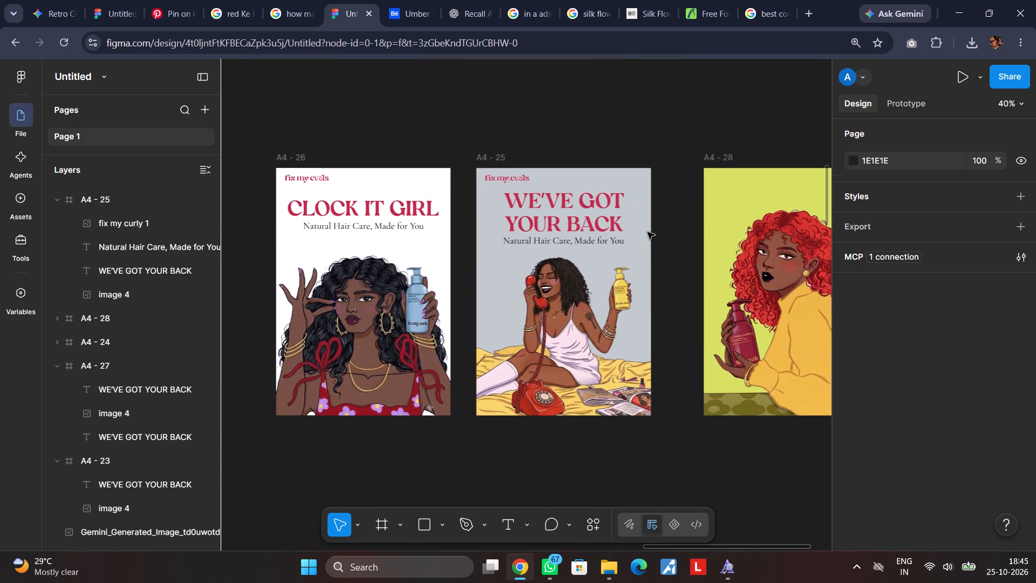
scroll(647, 232, down, 1)
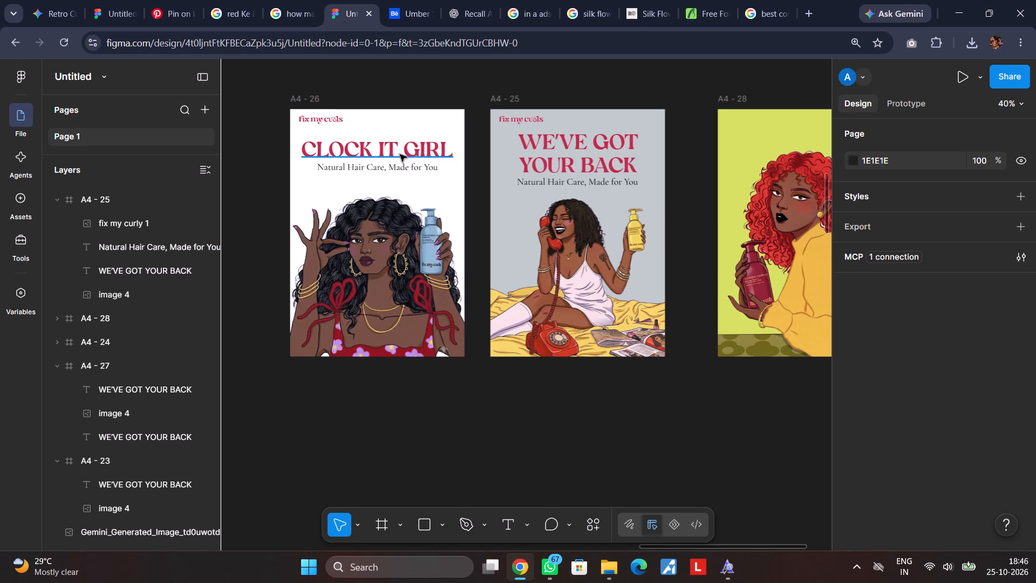
click(577, 159)
scroll(1008, 379, down, 5)
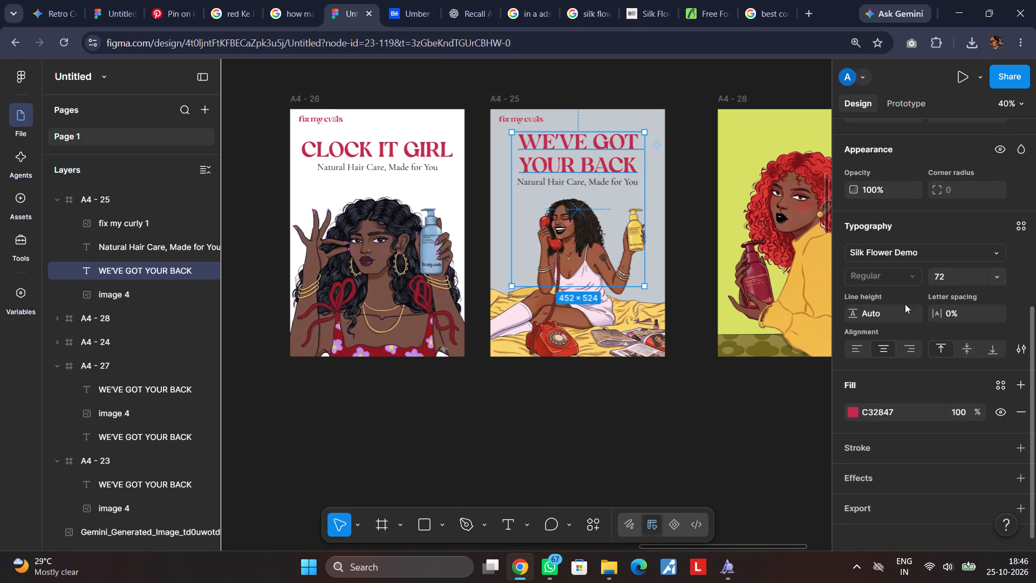
click(565, 401)
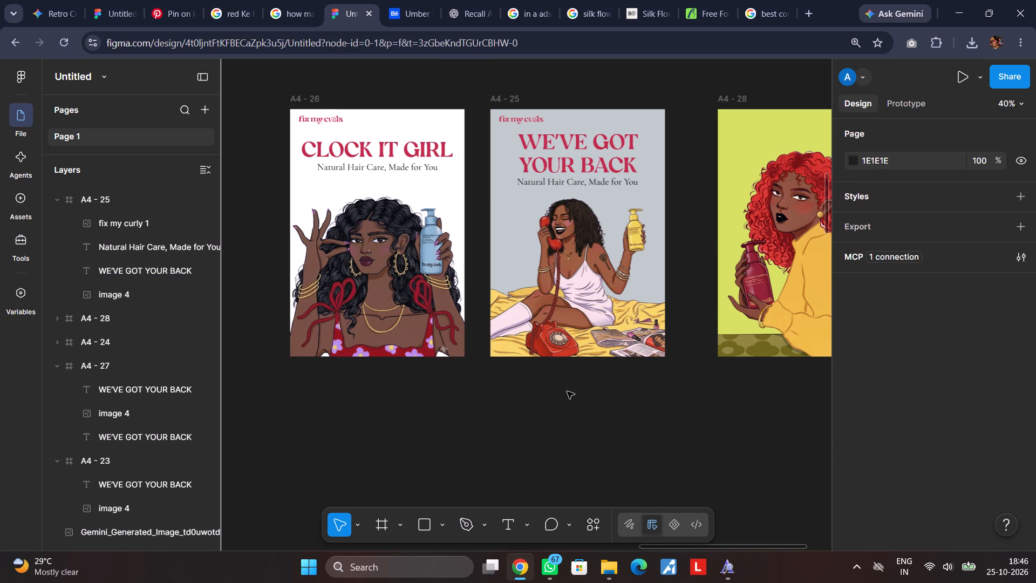
click(382, 172)
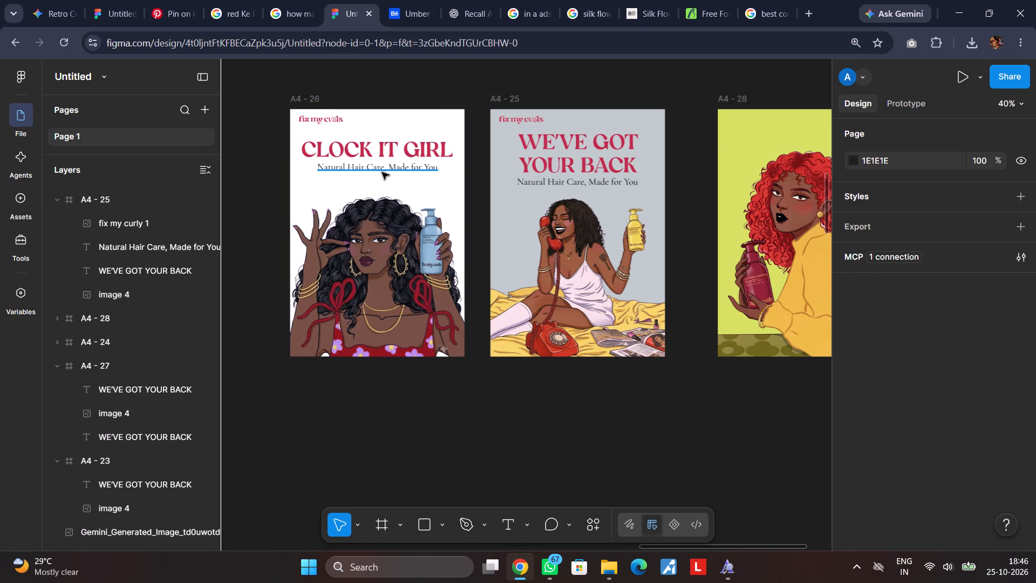
scroll(869, 303, down, 6)
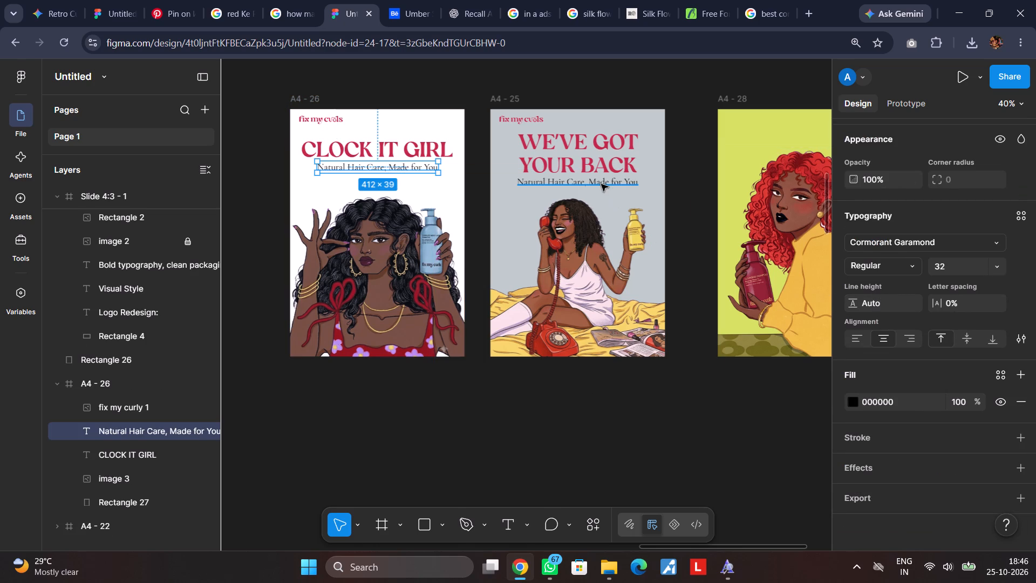
click(494, 410)
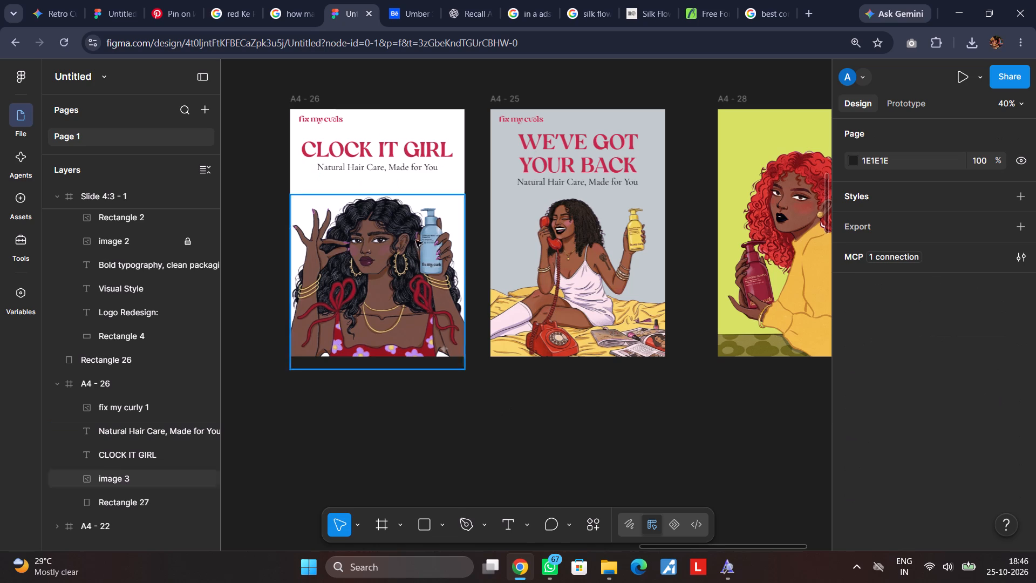
Centre the tagline and the CLOCK IT GIRL headline horizontally within the A4 - 26 poster.
click(387, 172)
click(876, 215)
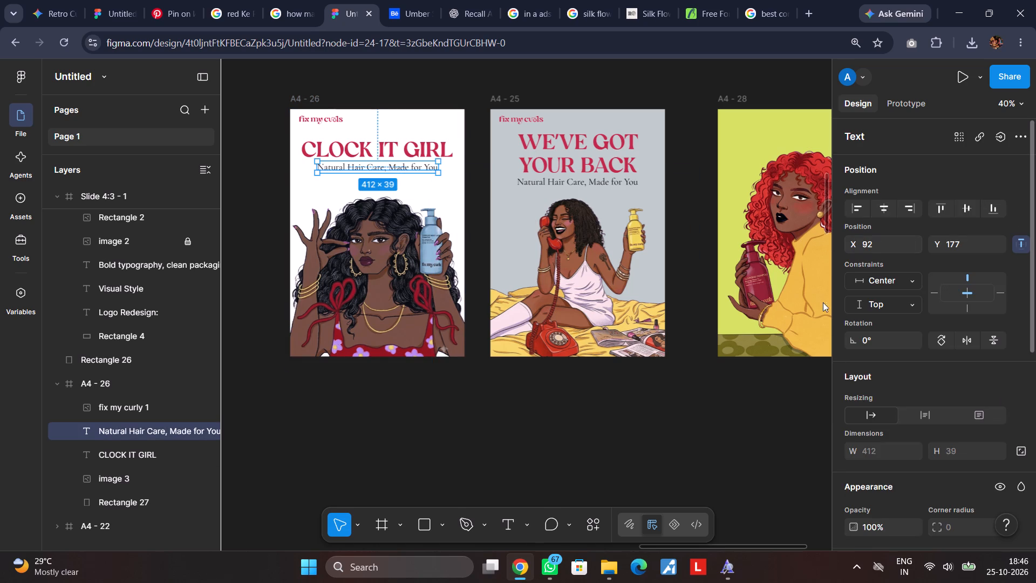
click(489, 375)
click(435, 147)
click(888, 213)
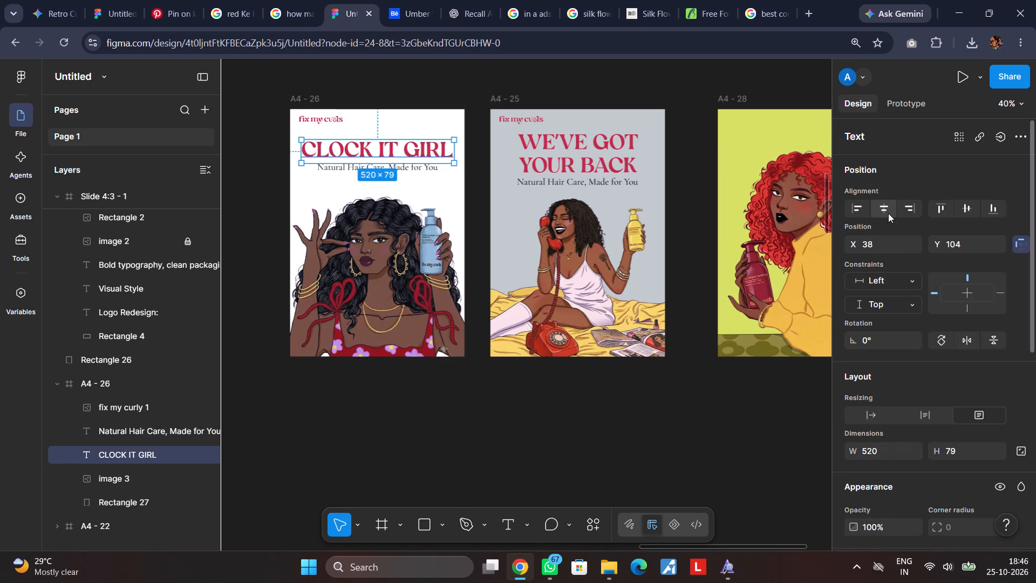
click(613, 416)
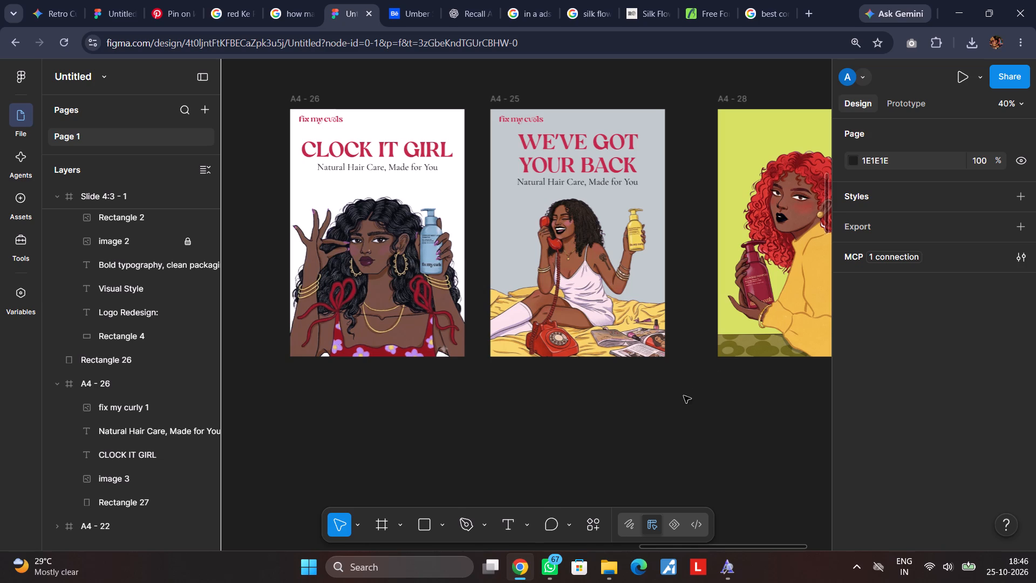
Shift the A4 - 28 poster slightly closer to A4 - 25.
scroll(679, 398, left, 3)
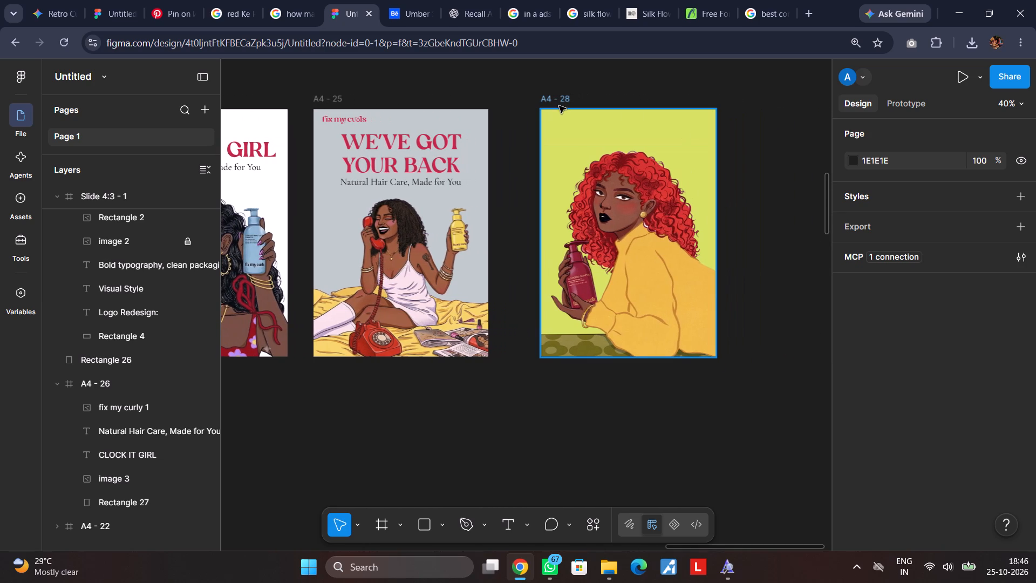
click(561, 108)
scroll(921, 366, down, 6)
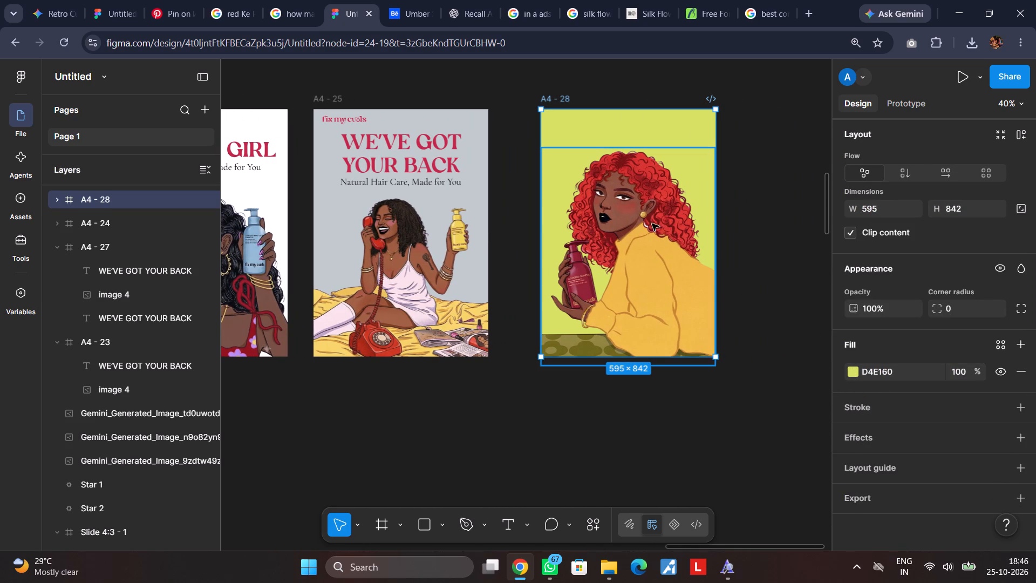
drag(644, 216, 633, 220)
Move the red-haired woman illustration down inside A4 - 28 to Y 183.
click(630, 254)
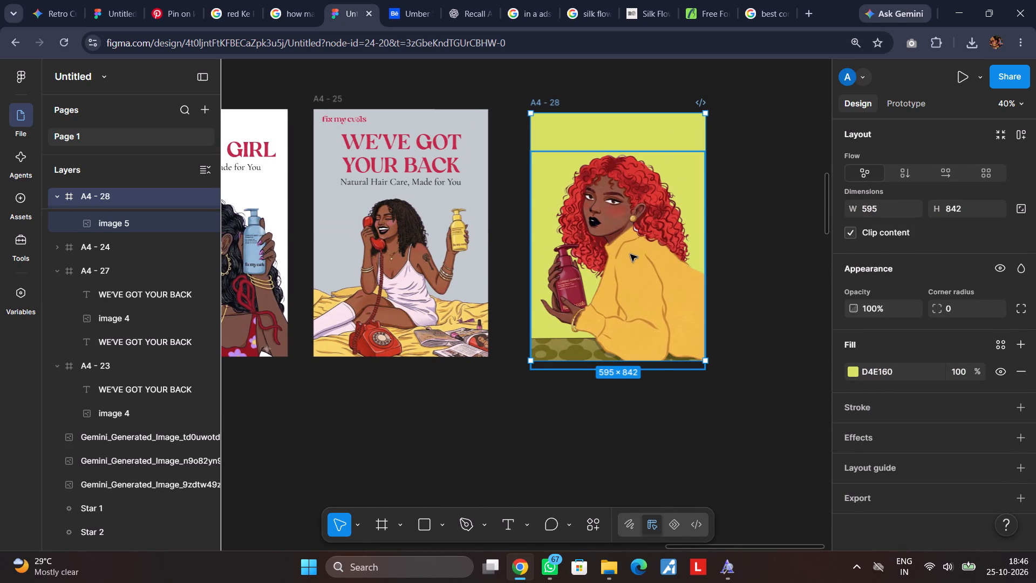
drag(636, 244, 635, 273)
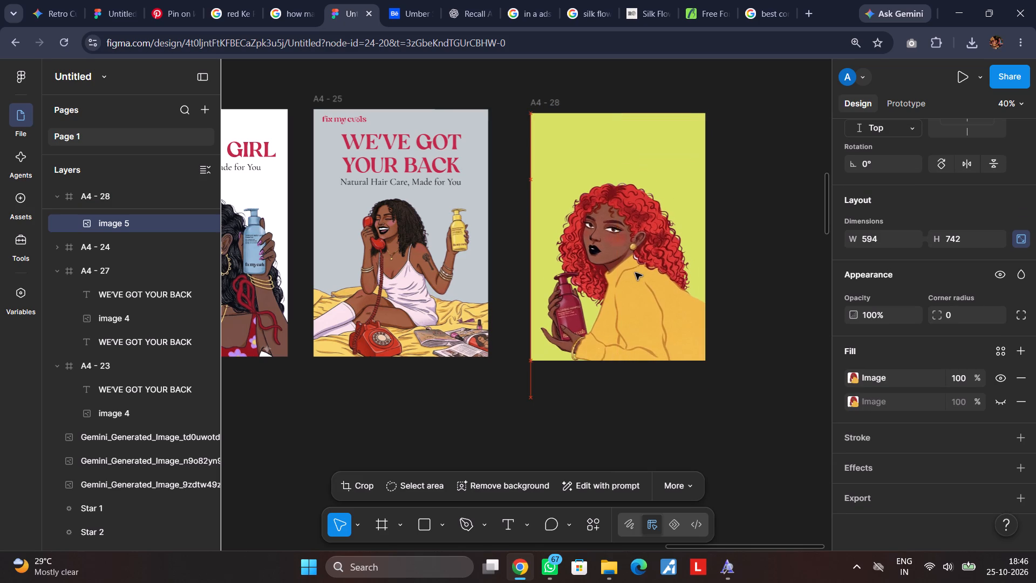
drag(635, 273, 635, 263)
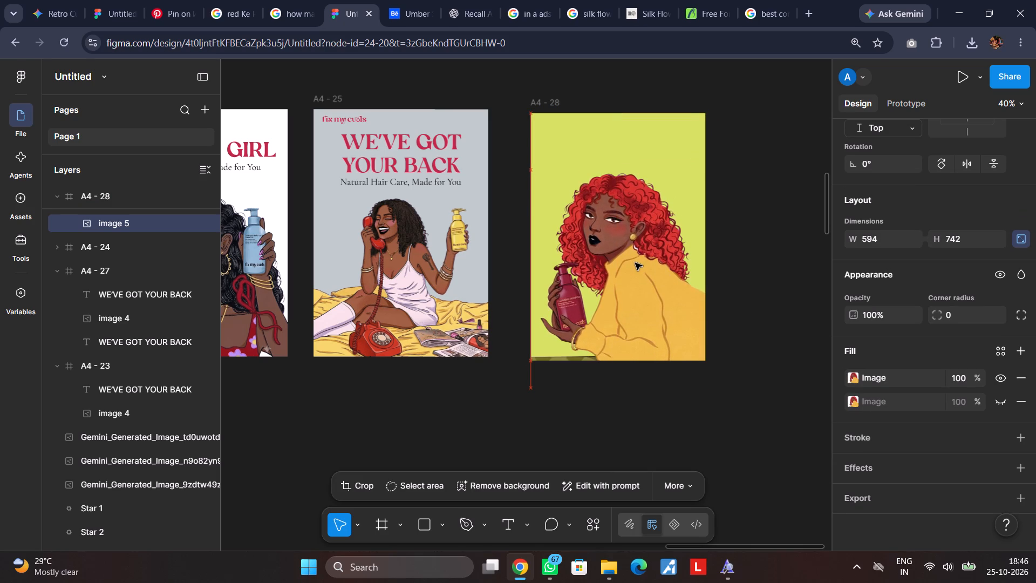
drag(635, 263, 635, 260)
click(761, 278)
Rotate the A4 - 28 illustration to about -7.15° and reposition it at X 0, Y 164.
click(651, 282)
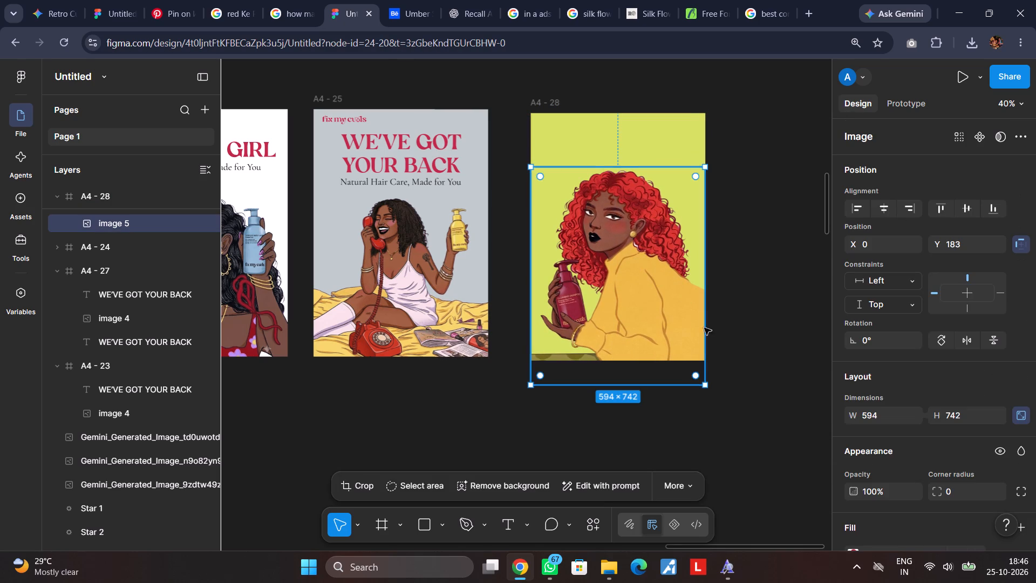
drag(708, 394, 691, 401)
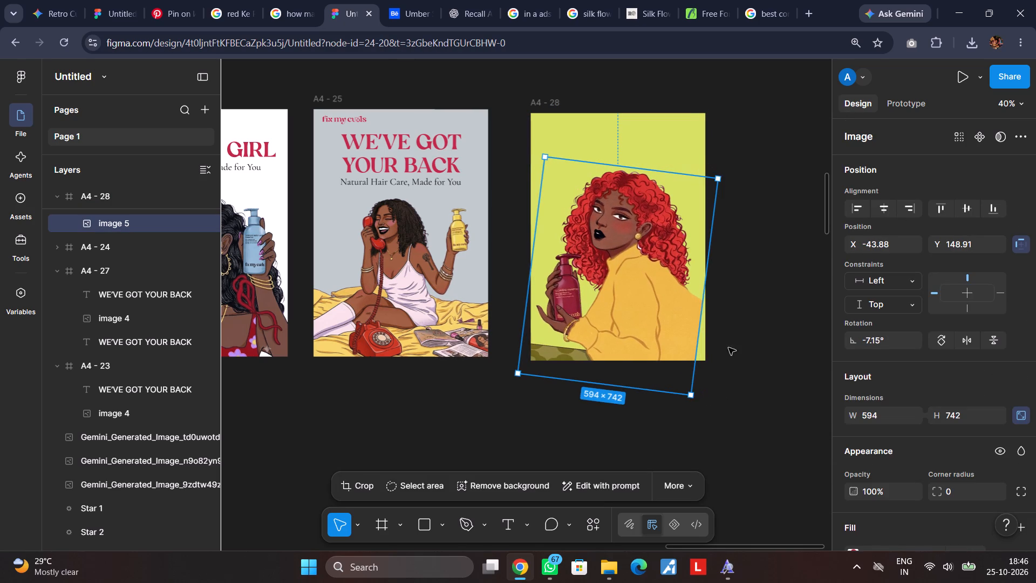
click(746, 318)
drag(671, 310, 680, 315)
click(756, 319)
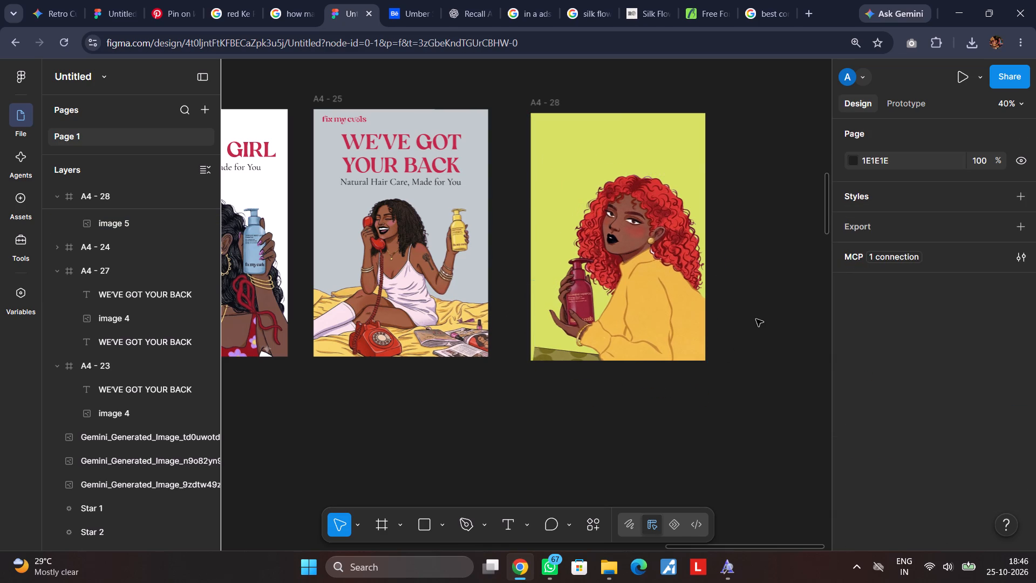
Enlarge the tilted A4 - 28 illustration proportionally to about 605 × 756.
click(660, 313)
drag(540, 283, 537, 282)
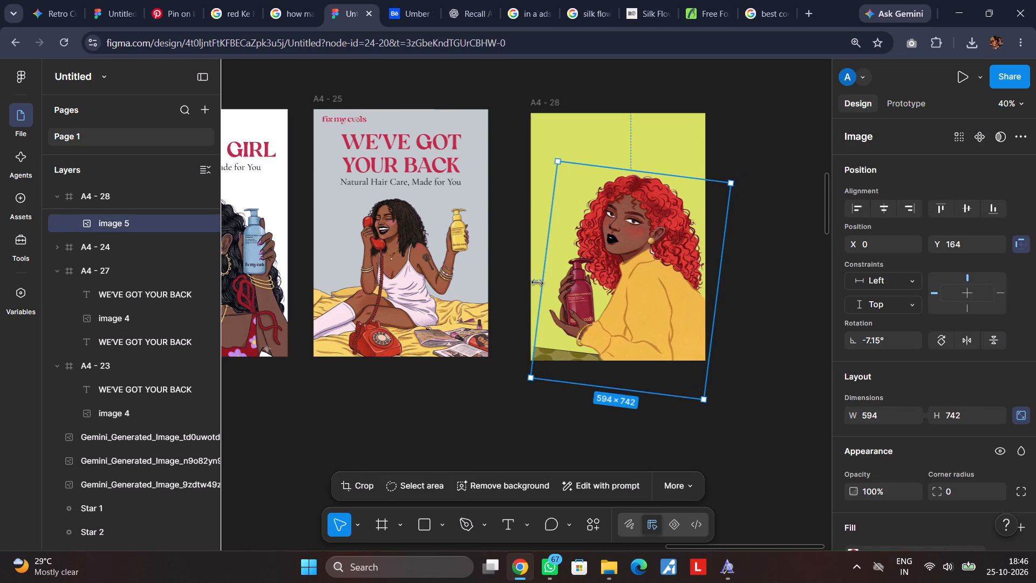
drag(537, 282, 531, 280)
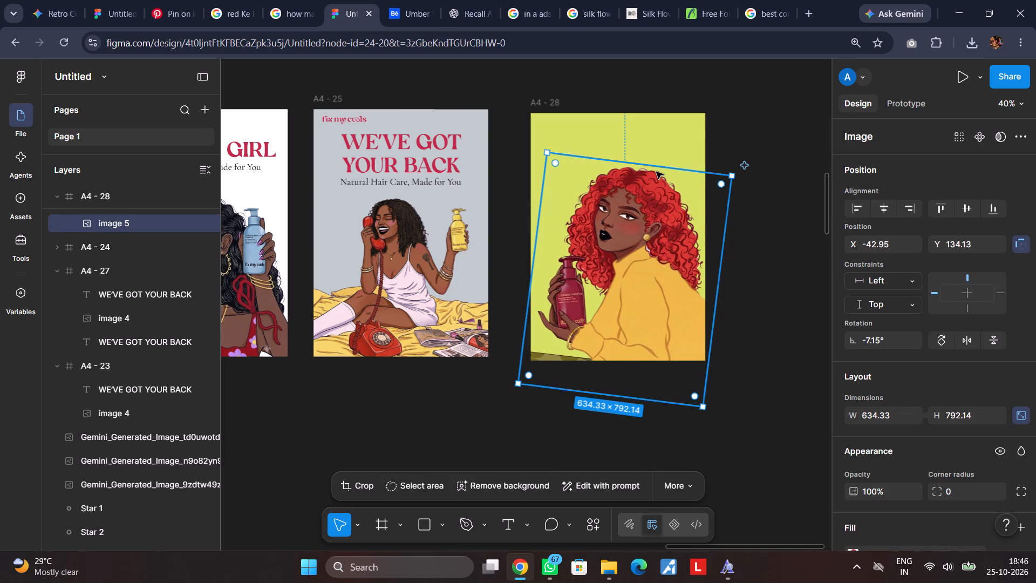
drag(656, 166, 656, 177)
click(742, 265)
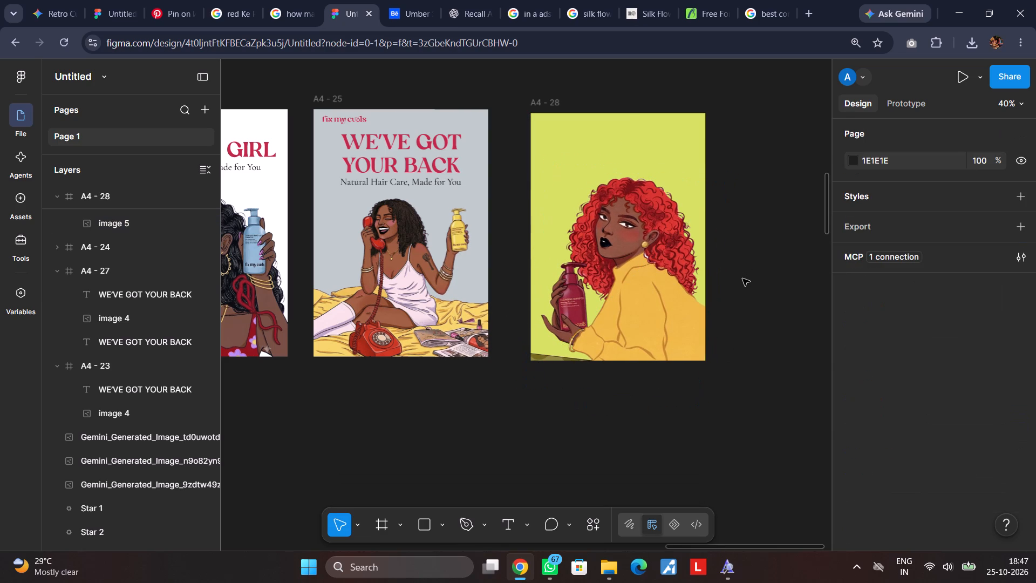
Move the A4 - 28 illustration down to X -29, Y 205.
scroll(742, 279, up, 1)
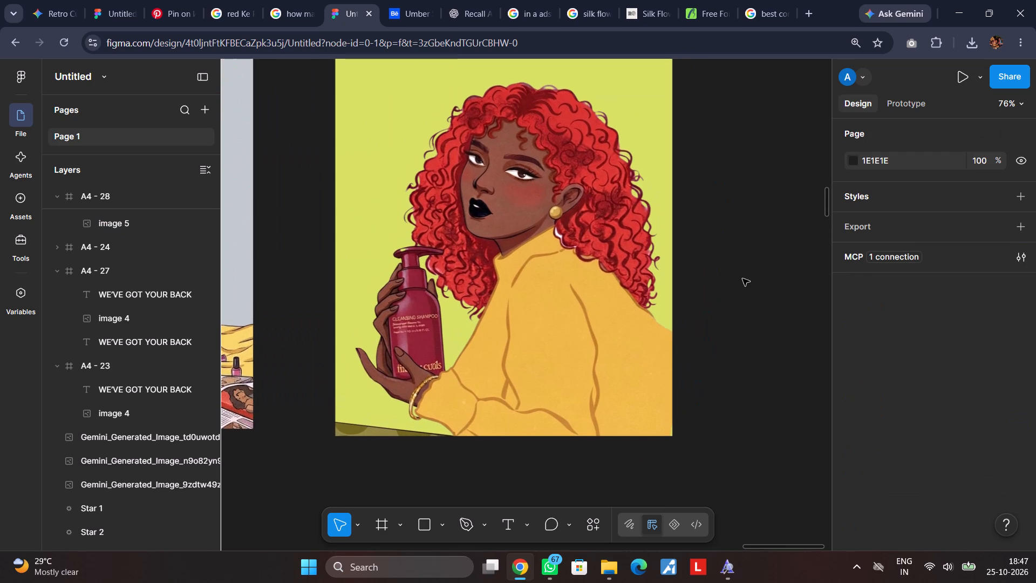
scroll(742, 279, up, 1)
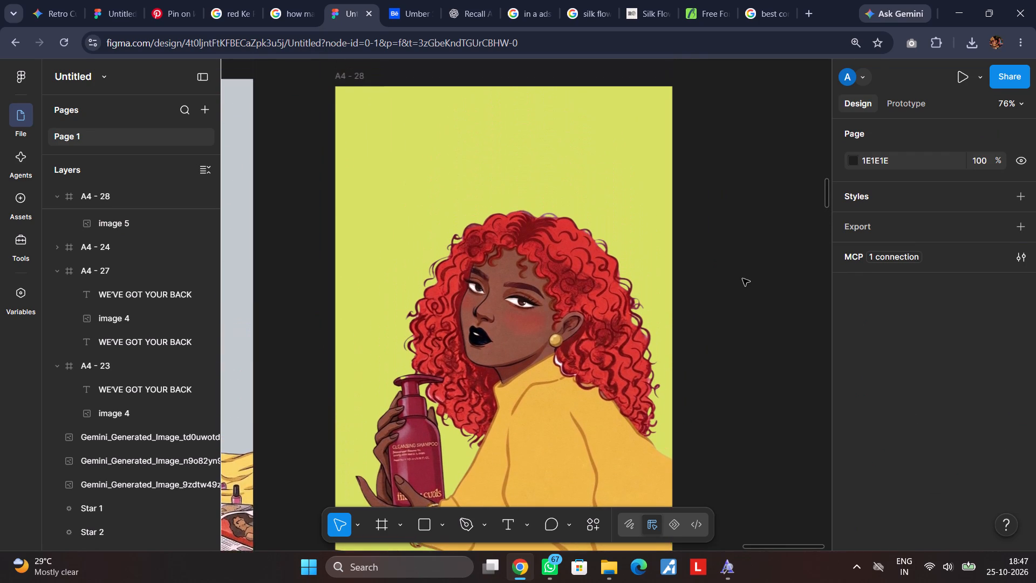
scroll(742, 279, right, 1)
scroll(742, 279, left, 1)
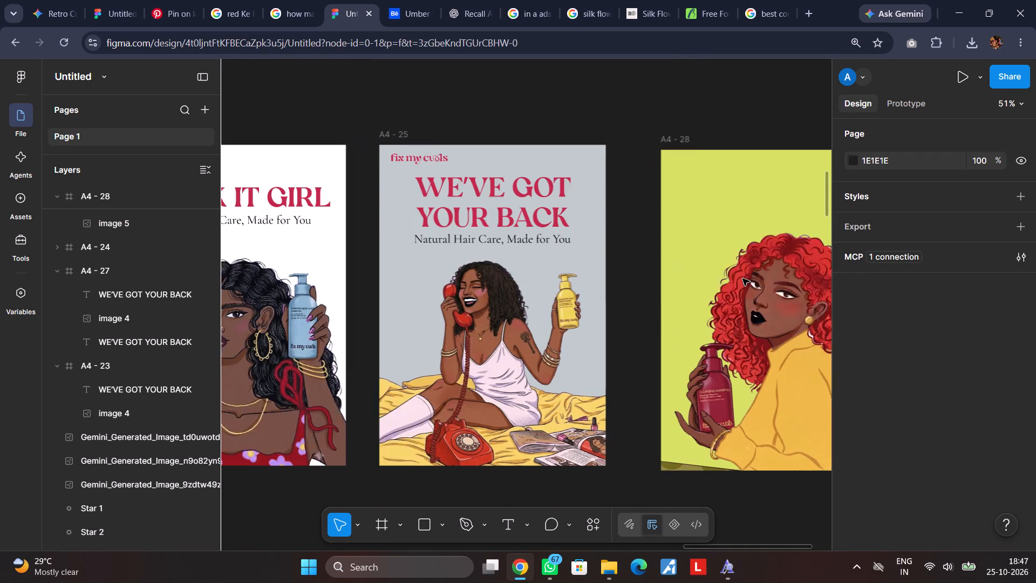
scroll(742, 279, left, 1)
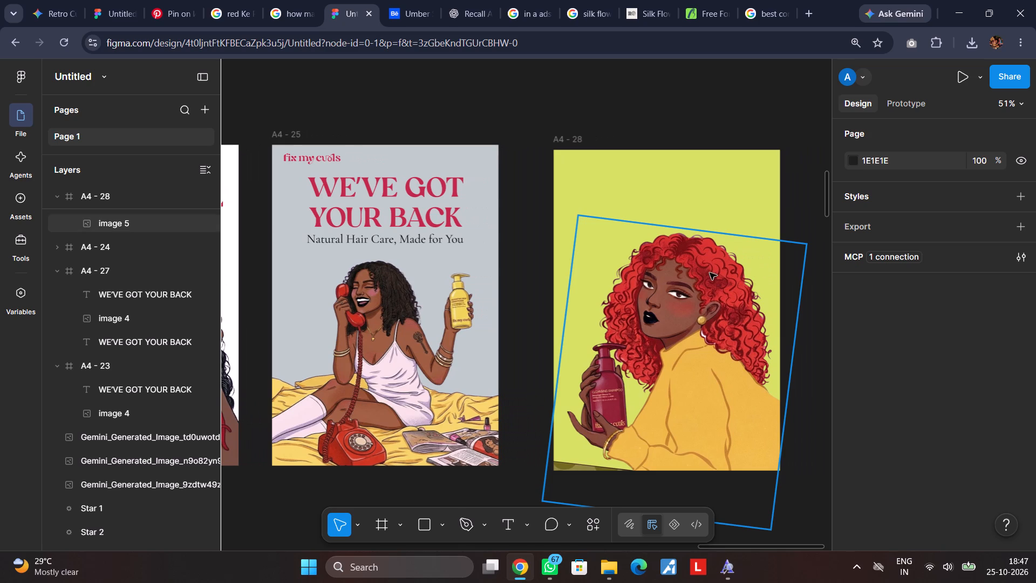
drag(713, 281, 713, 293)
click(725, 125)
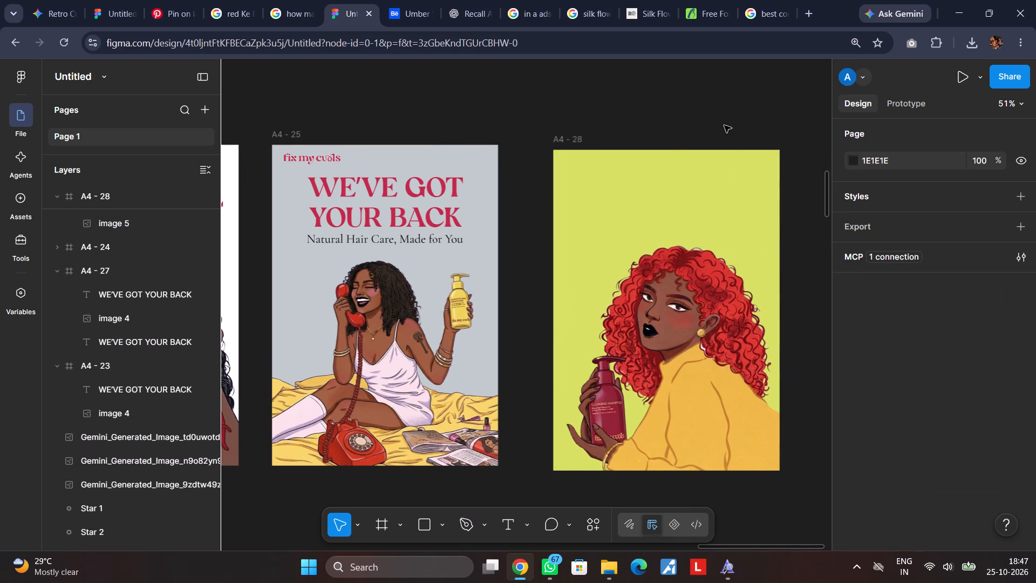
Scale the A4 - 28 illustration down to about 588 × 734 and move it up slightly in the poster.
click(698, 317)
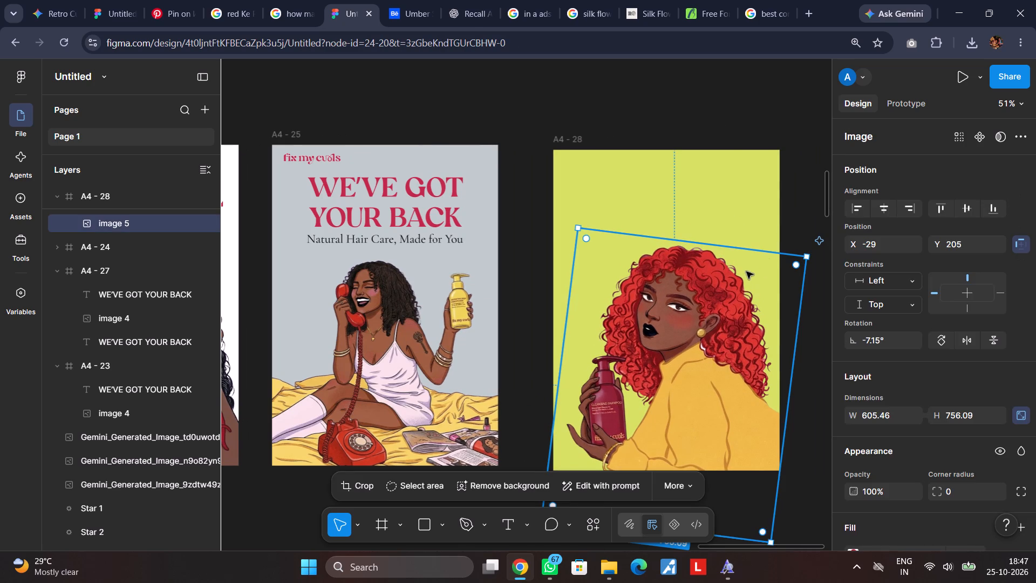
drag(808, 261, 799, 266)
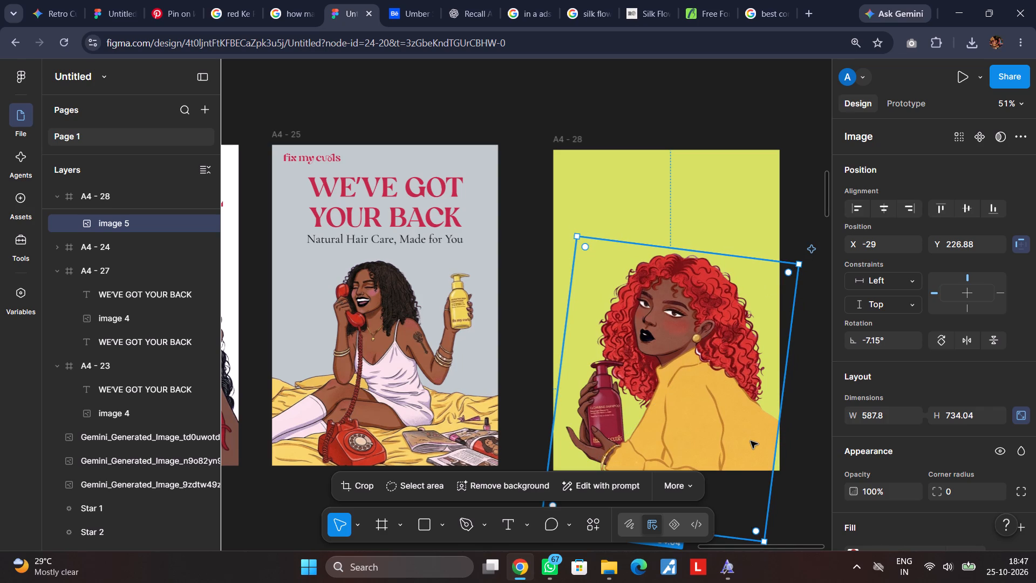
click(788, 442)
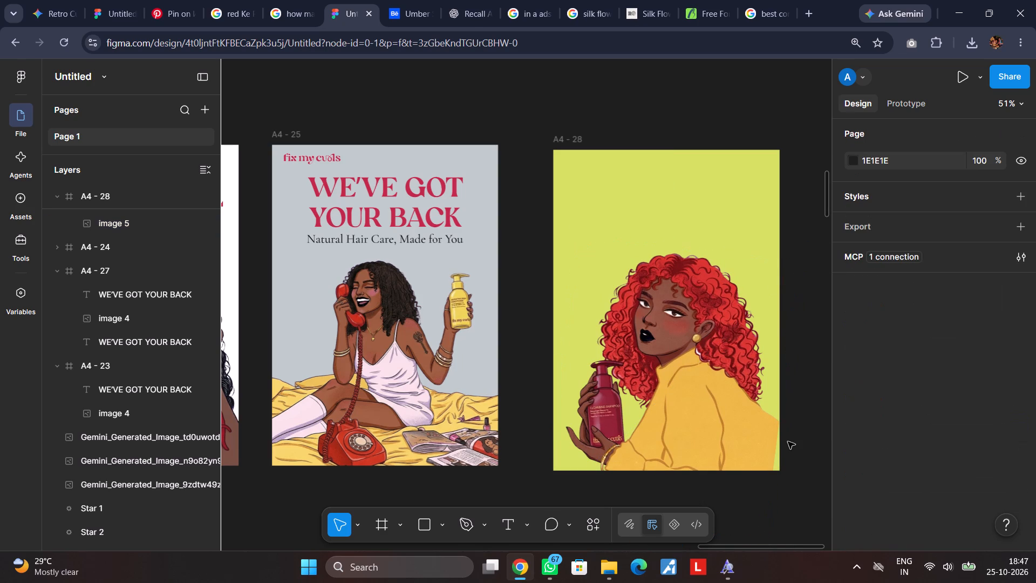
drag(716, 446, 716, 435)
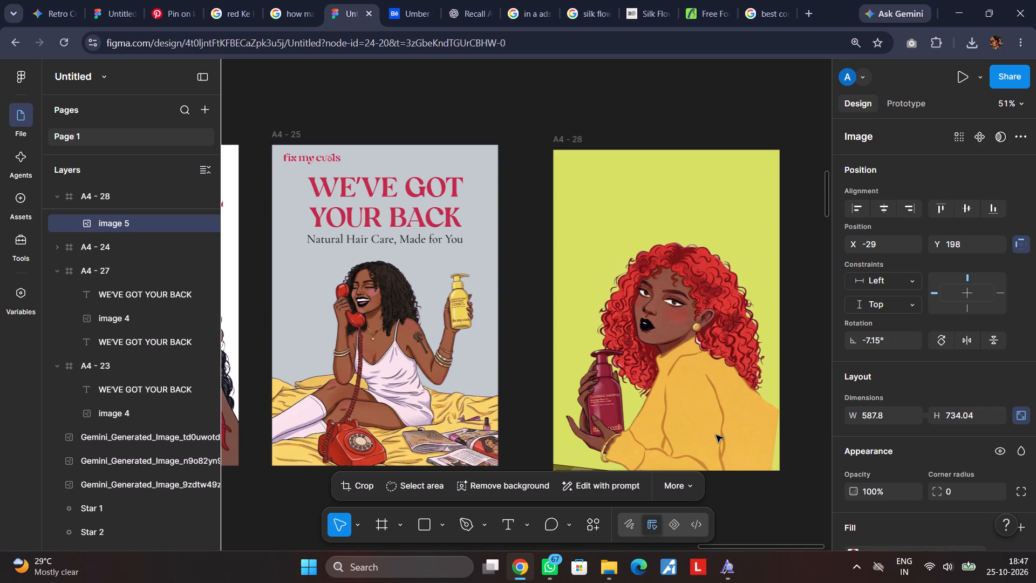
drag(716, 435, 716, 433)
click(805, 432)
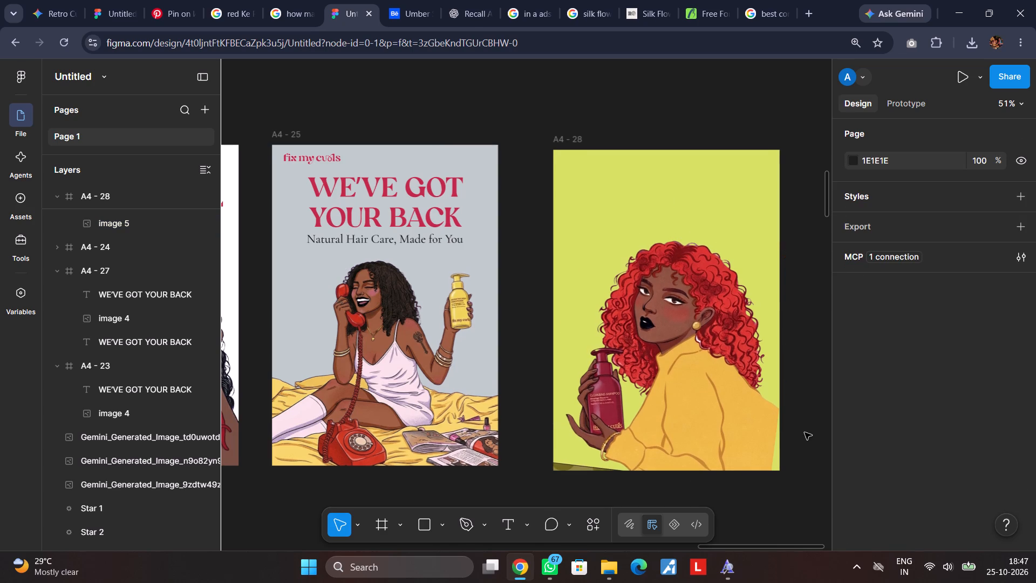
Reduce the A4 - 28 illustration's tilt to about -4.33° and reposition it at X -12, Y 193.
scroll(804, 432, down, 1)
scroll(759, 419, down, 1)
scroll(703, 400, down, 1)
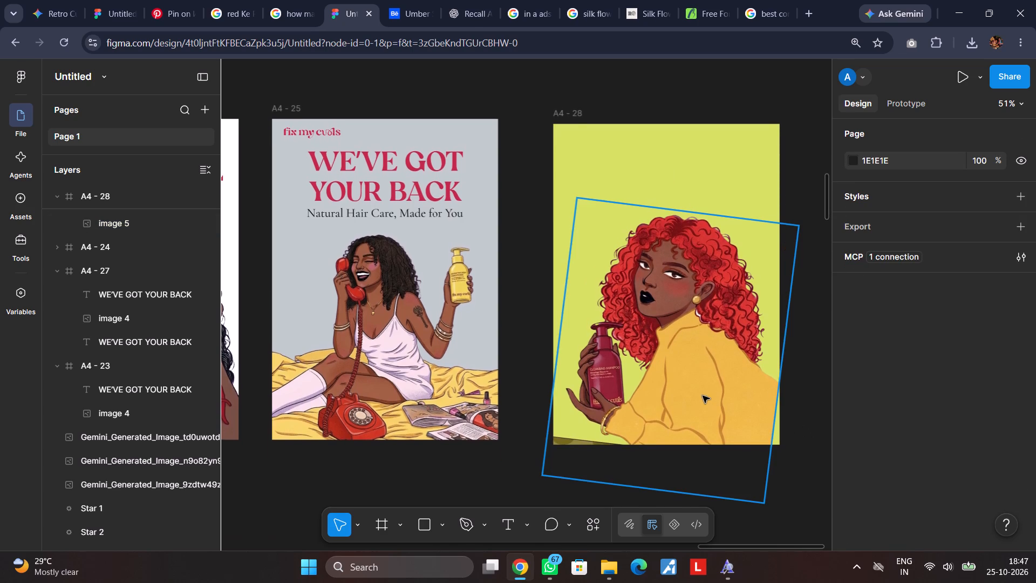
click(703, 387)
drag(770, 512, 775, 503)
drag(745, 421, 745, 416)
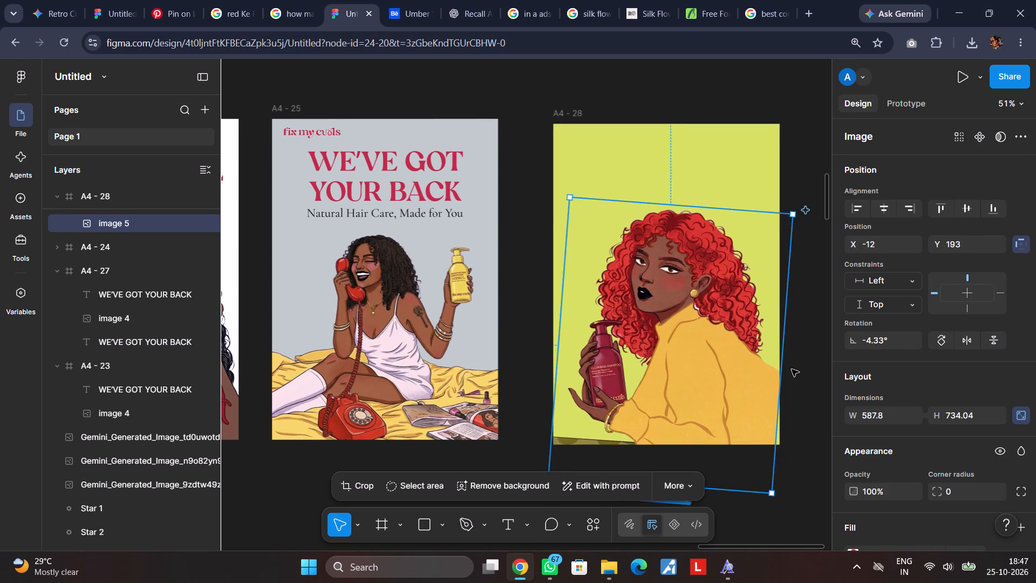
Reduce the A4 - 28 illustration's tilt to about -0.73° and reposition it at X 7, Y 189.
click(799, 368)
click(722, 379)
drag(774, 504, 780, 491)
drag(716, 376, 718, 369)
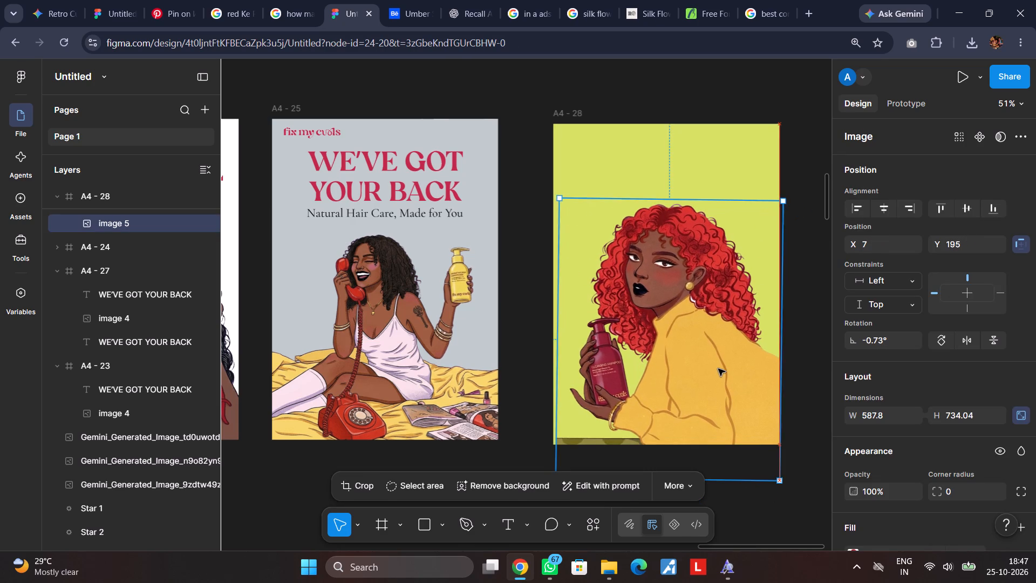
drag(718, 369, 718, 368)
click(808, 382)
Draw a rectangle about 237 × 33 in A4 - 28's bottom-left corner, covering the dark green patterned strip.
scroll(614, 430, down, 1)
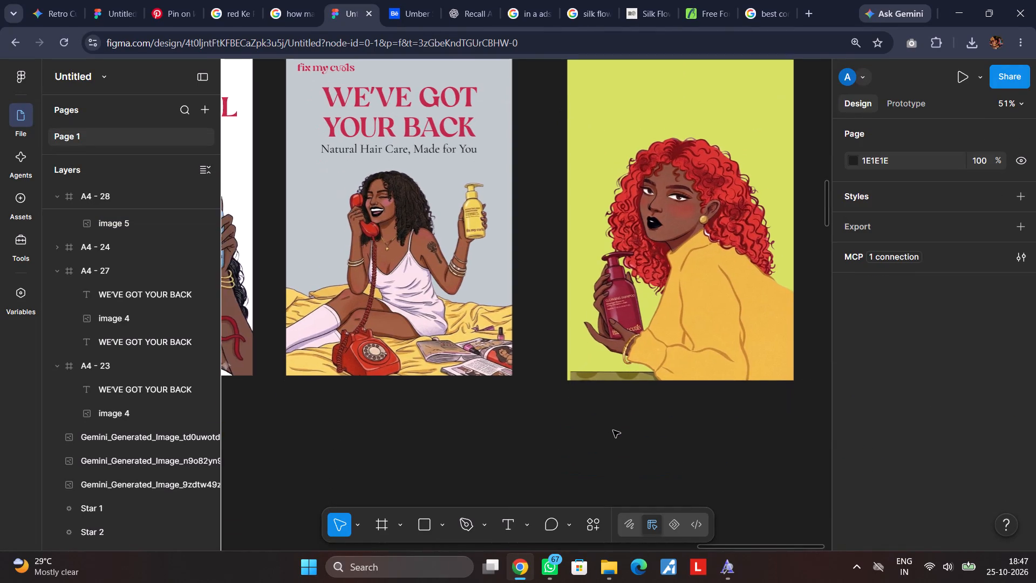
scroll(613, 430, down, 1)
scroll(613, 430, up, 1)
click(611, 418)
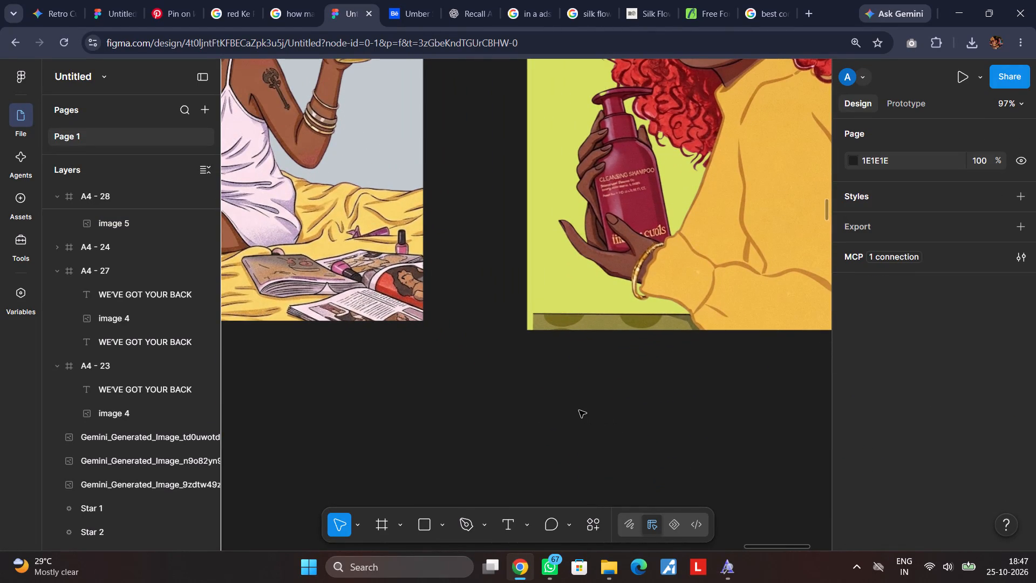
key(r)
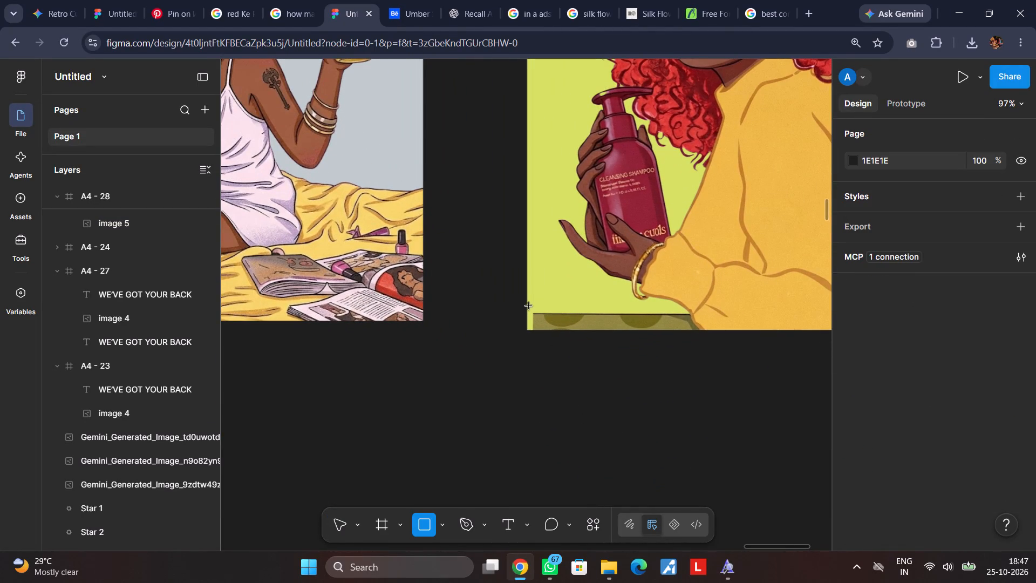
drag(529, 306, 687, 332)
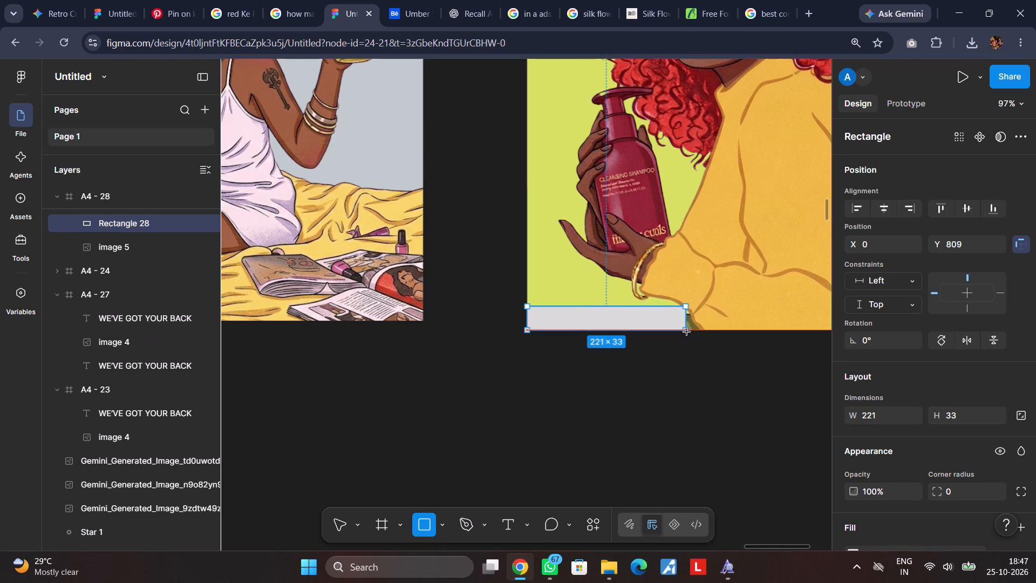
drag(687, 332, 698, 332)
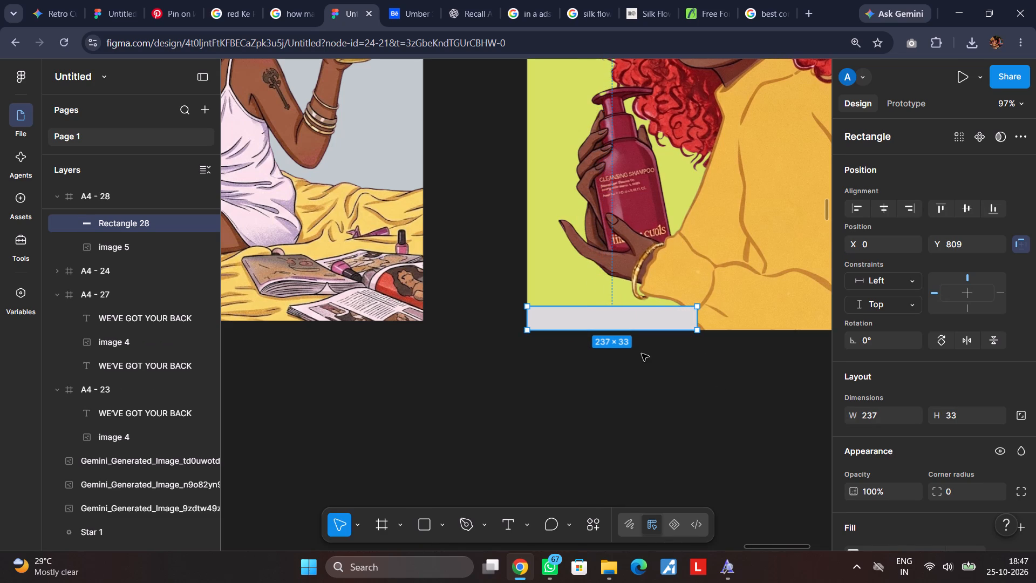
Lower the cover rectangle's fill opacity to 52% and reshape its right edge with added points following the yellow sleeve's outline.
scroll(643, 349, left, 1)
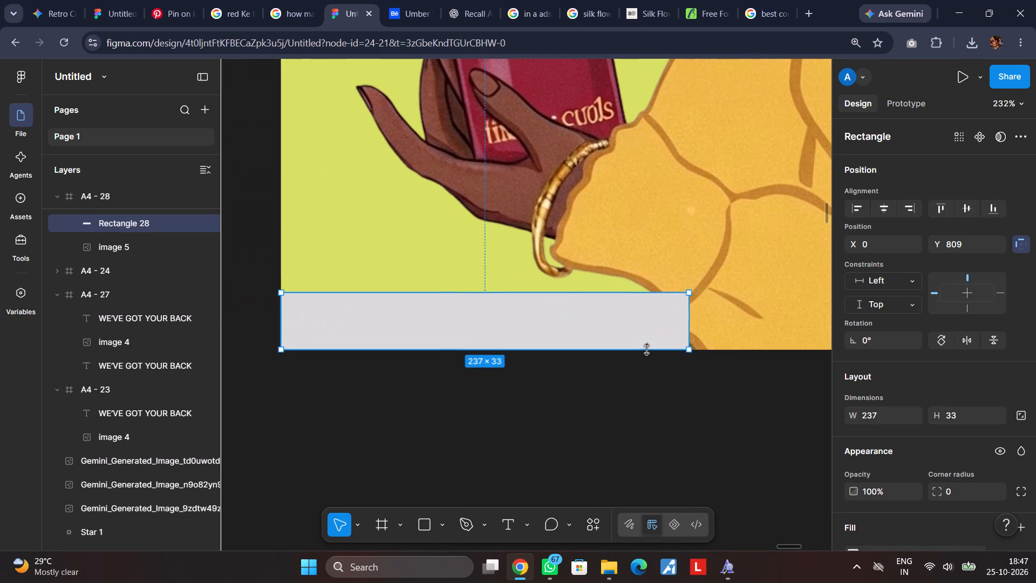
scroll(646, 349, left, 1)
double_click(646, 331)
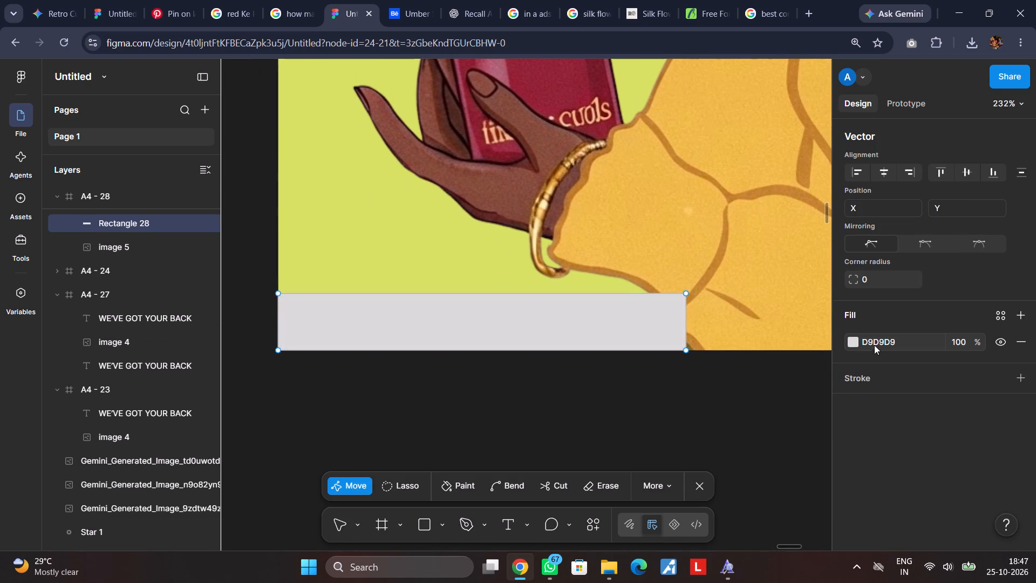
drag(980, 342, 438, 308)
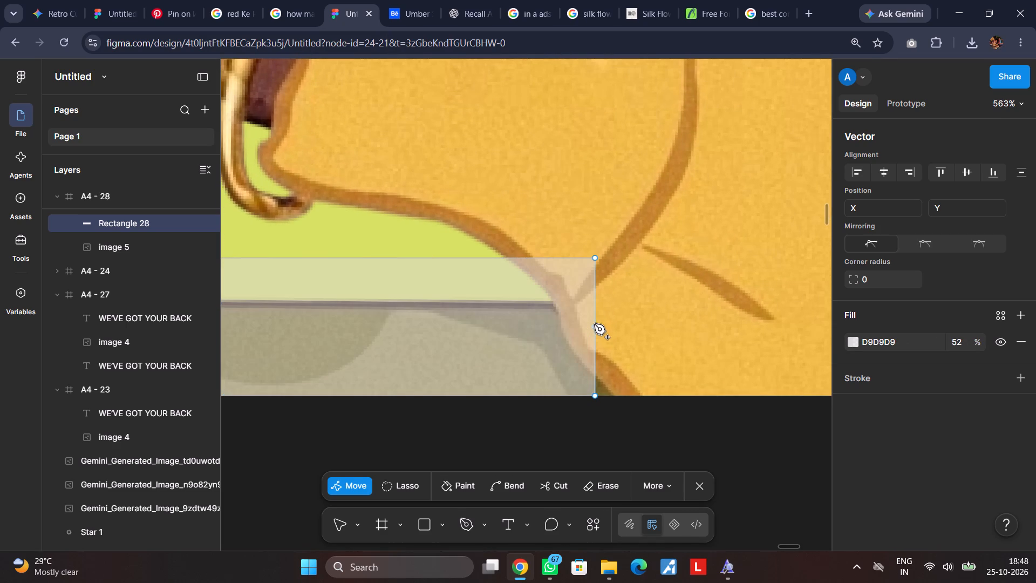
drag(594, 325, 583, 362)
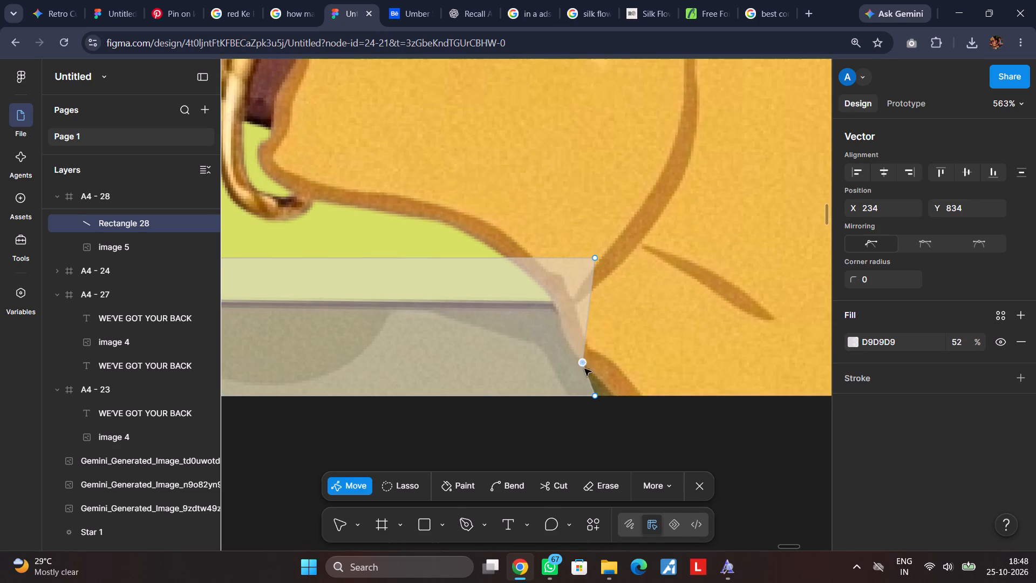
drag(596, 396, 608, 396)
drag(596, 257, 554, 305)
drag(569, 335, 563, 340)
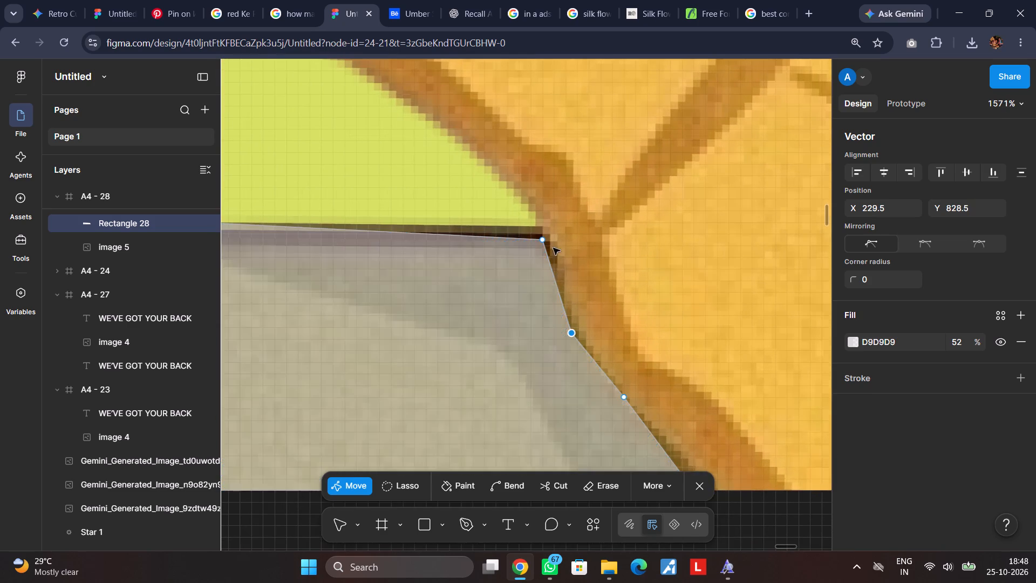
drag(543, 242, 542, 229)
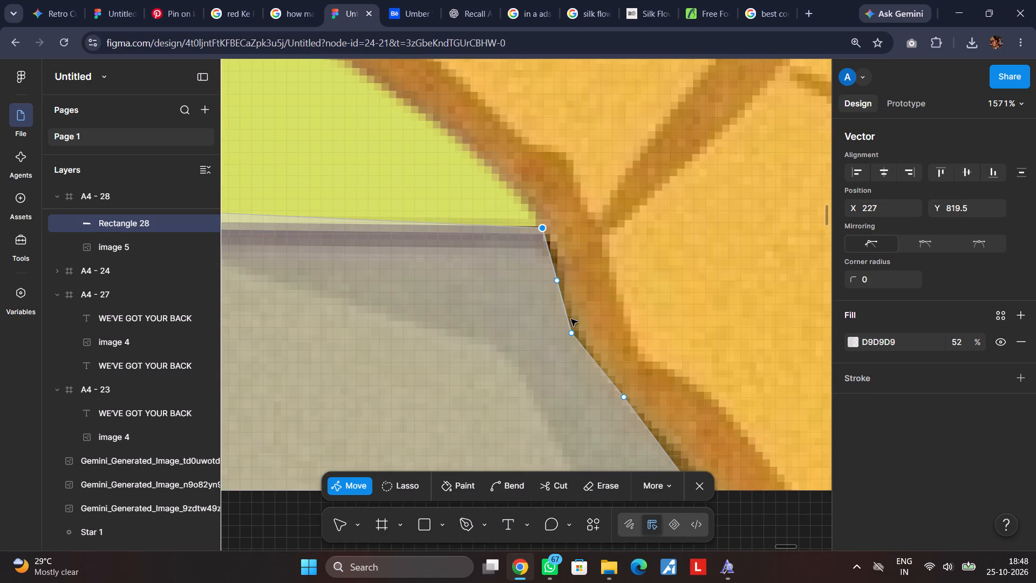
drag(557, 279, 552, 285)
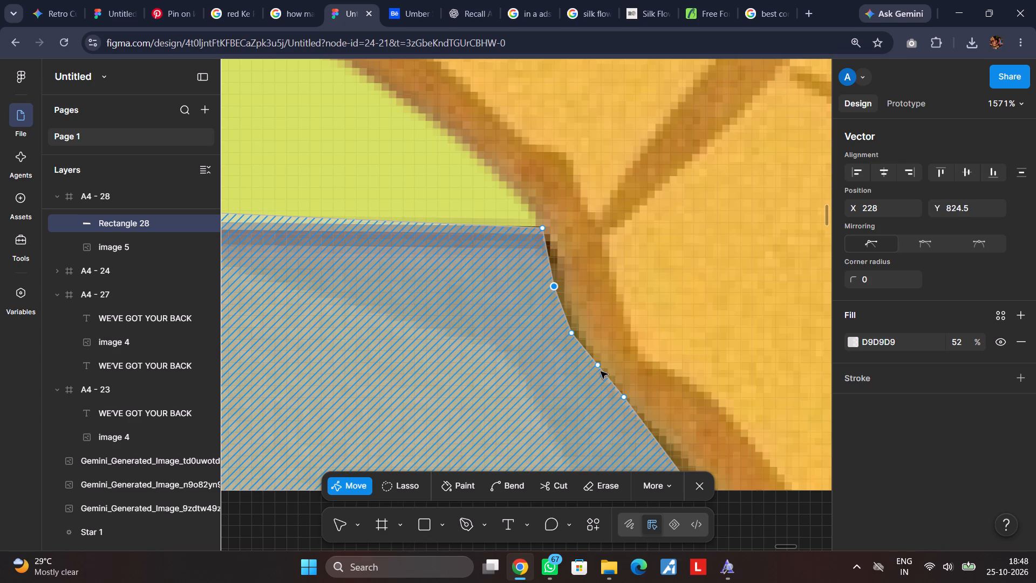
drag(597, 364, 596, 370)
scroll(628, 401, down, 1)
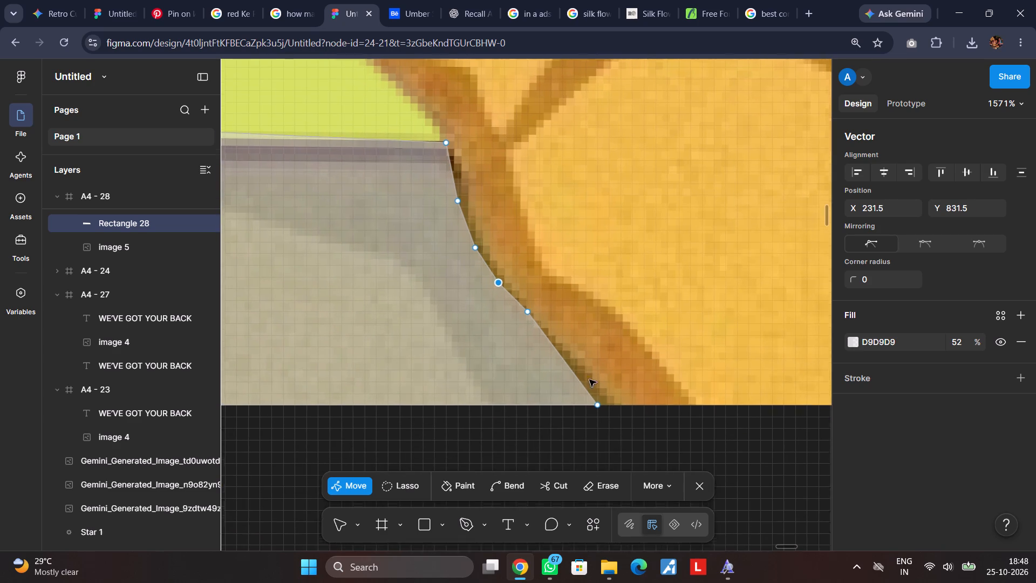
scroll(589, 379, down, 1)
drag(561, 352, 571, 358)
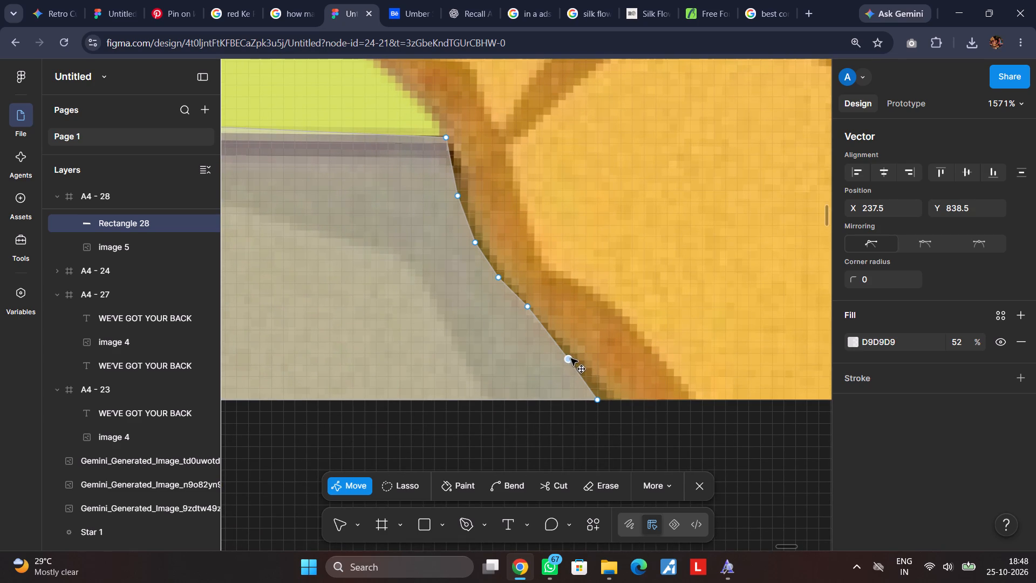
drag(571, 358, 573, 359)
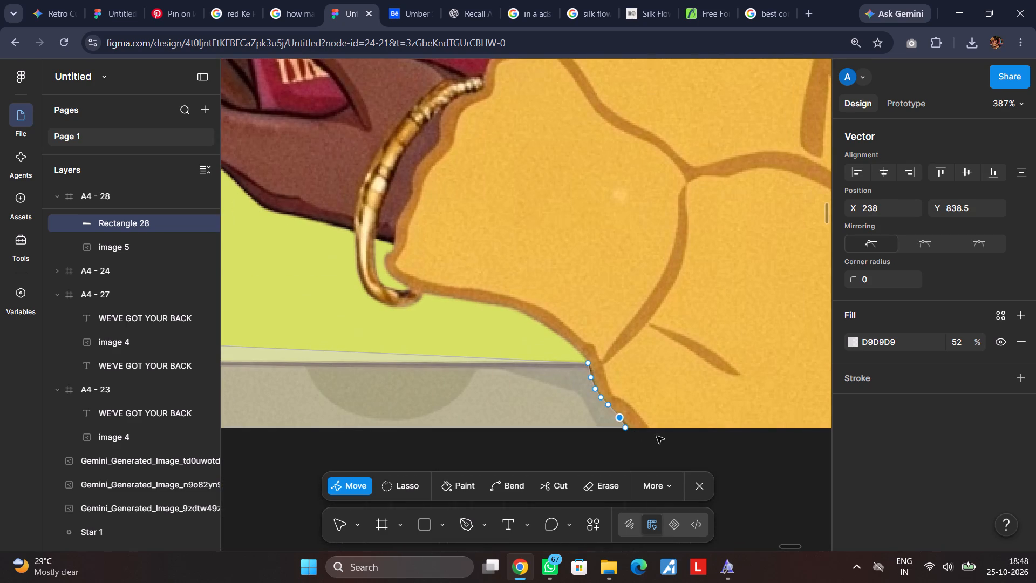
click(665, 444)
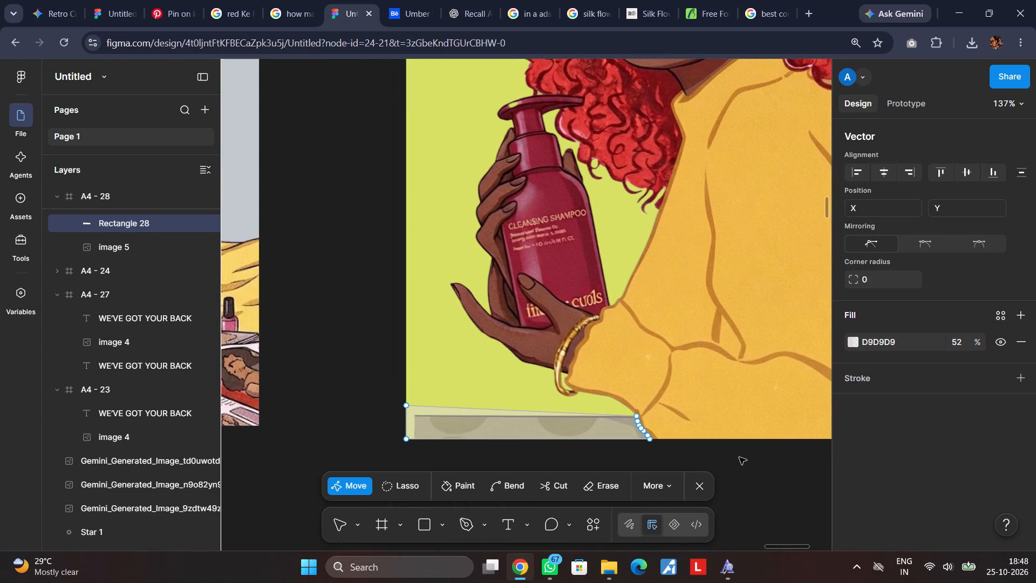
click(739, 457)
double_click(724, 461)
click(724, 461)
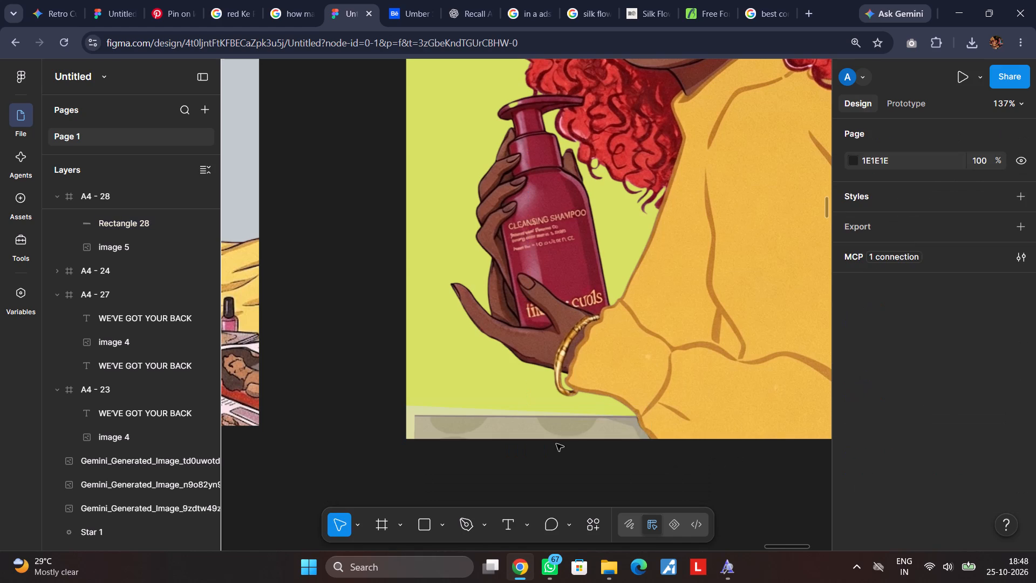
Recolour the cover shape by sampling the poster's lime background, D4E160 at 100% opacity.
click(553, 432)
scroll(972, 460, down, 7)
click(853, 403)
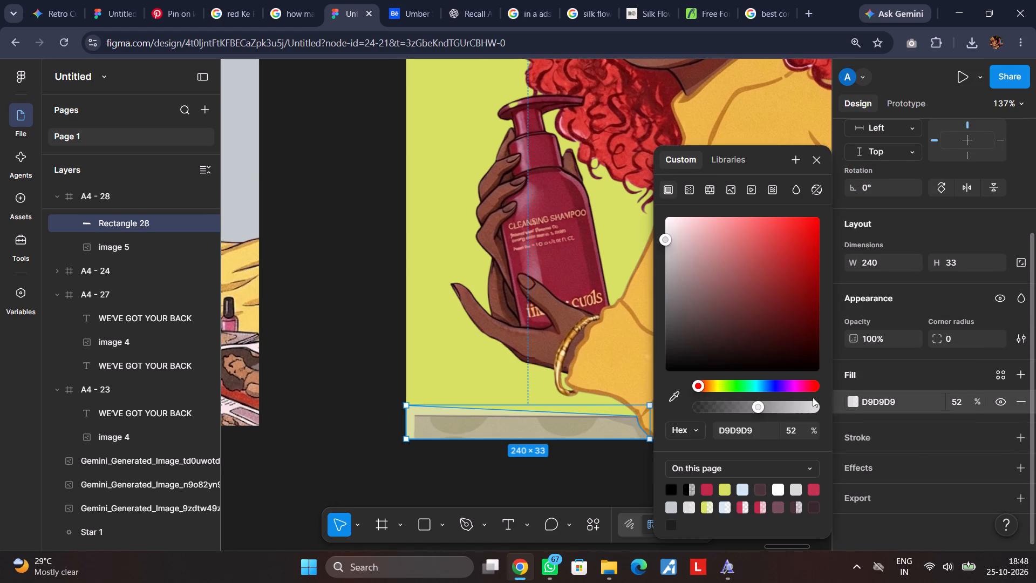
click(674, 397)
click(444, 371)
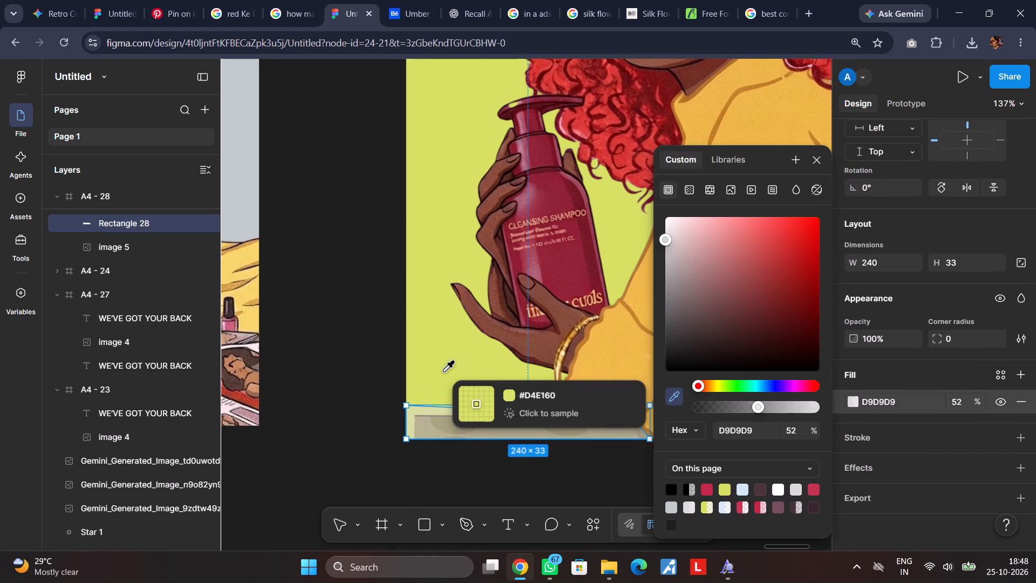
click(819, 158)
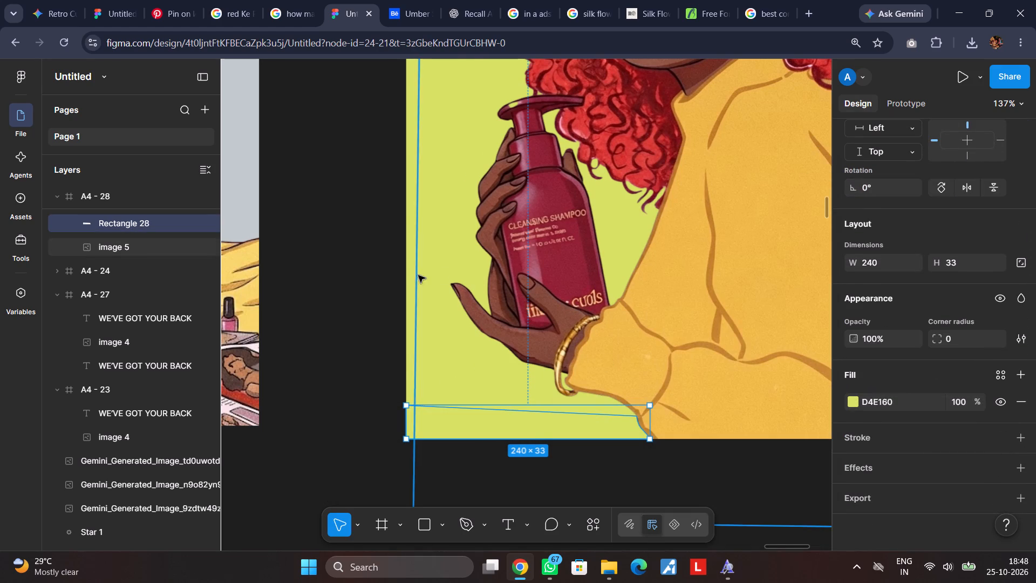
click(370, 276)
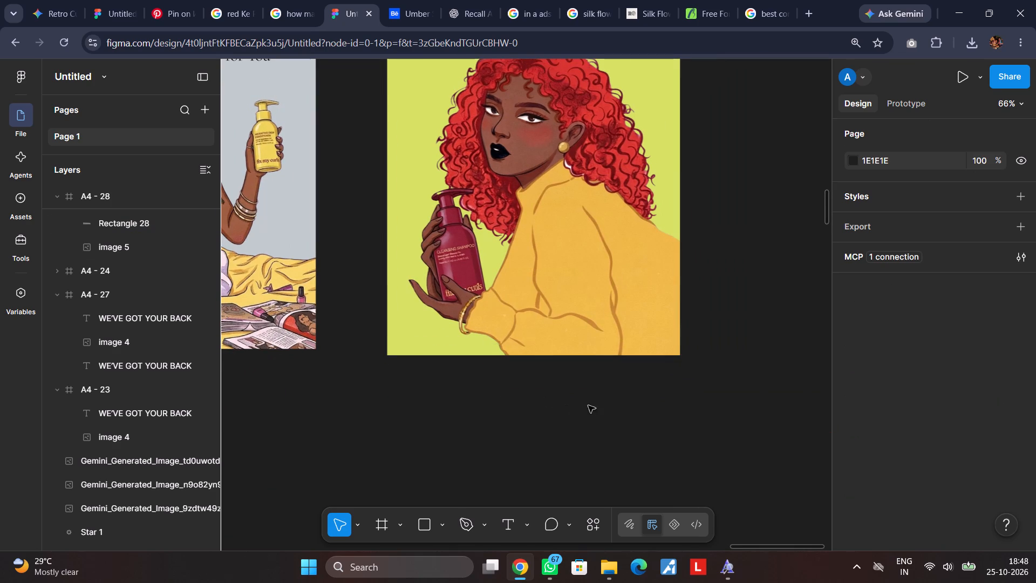
Nudge the A4 - 28 illustration straight down to Y 207, keeping X at 7.
scroll(721, 330, up, 1)
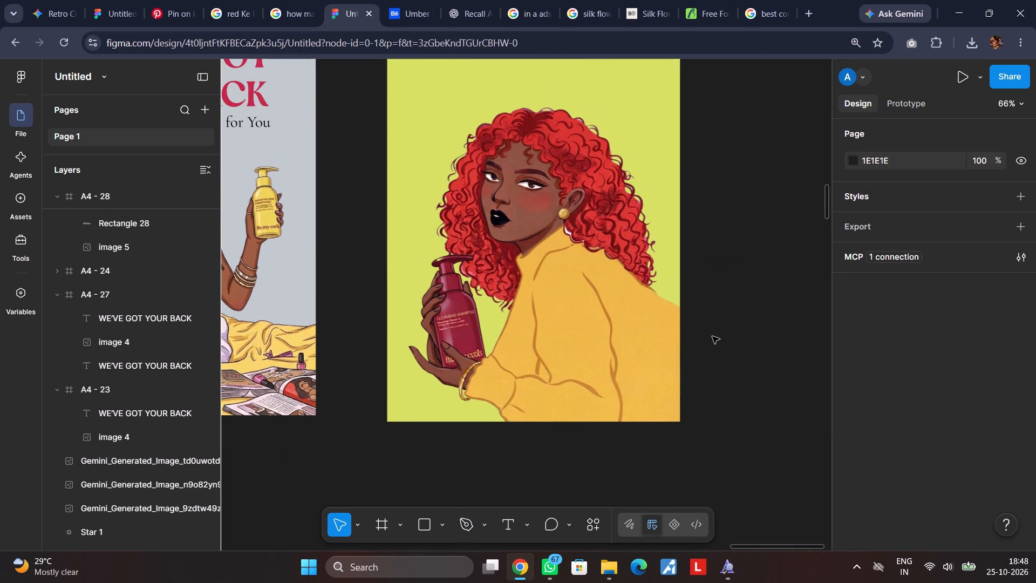
scroll(712, 336, up, 1)
click(600, 318)
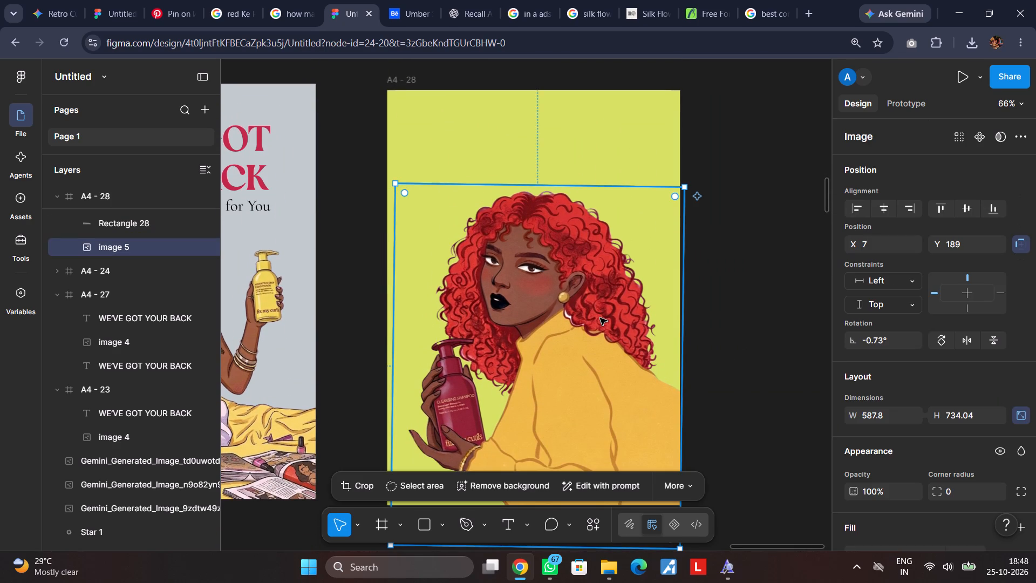
key(Down)
key(Down)
key(Down)
key(Down)
key(Down)
key(Down)
key(Down)
key(Down)
key(Down)
key(Down)
key(Down)
key(Down)
key(Down)
key(Down)
key(Down)
key(Down)
key(Down)
key(Down)
scroll(707, 356, down, 2)
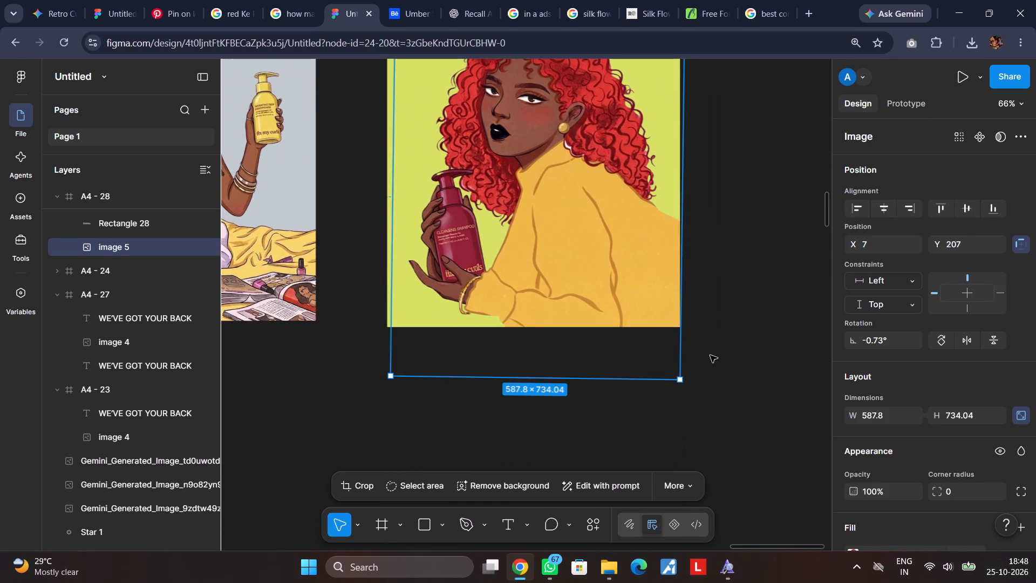
scroll(719, 273, up, 1)
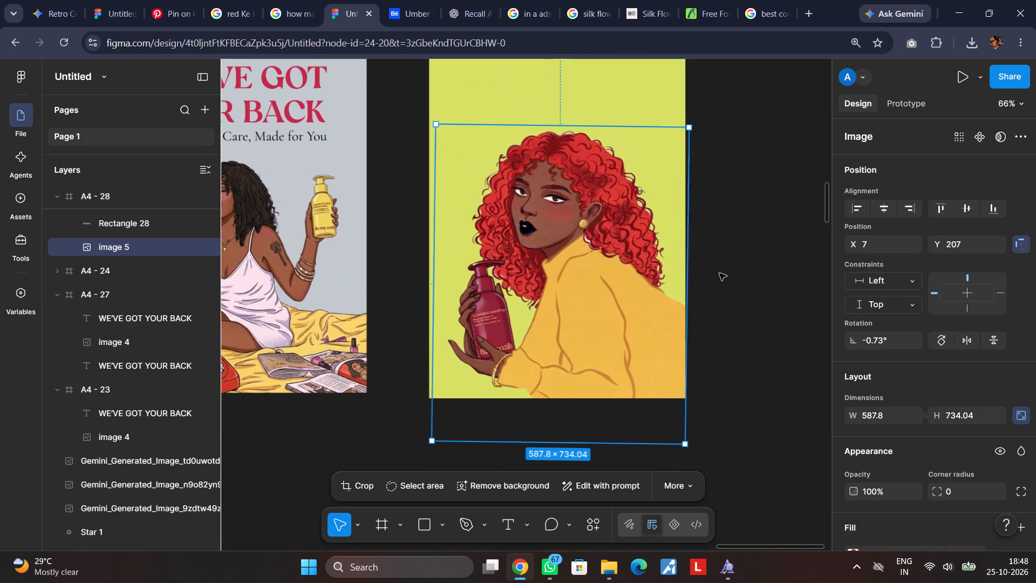
scroll(723, 275, up, 1)
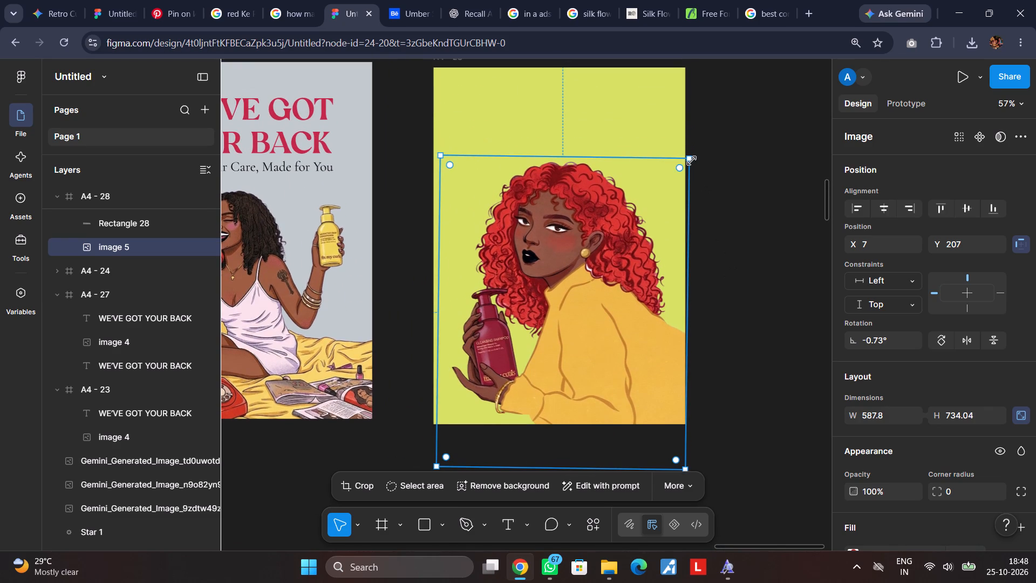
click(724, 237)
Nudge the woman illustration in the CLOCK IT GIRL poster A4 - 26 straight up to about Y 261.
scroll(724, 237, right, 3)
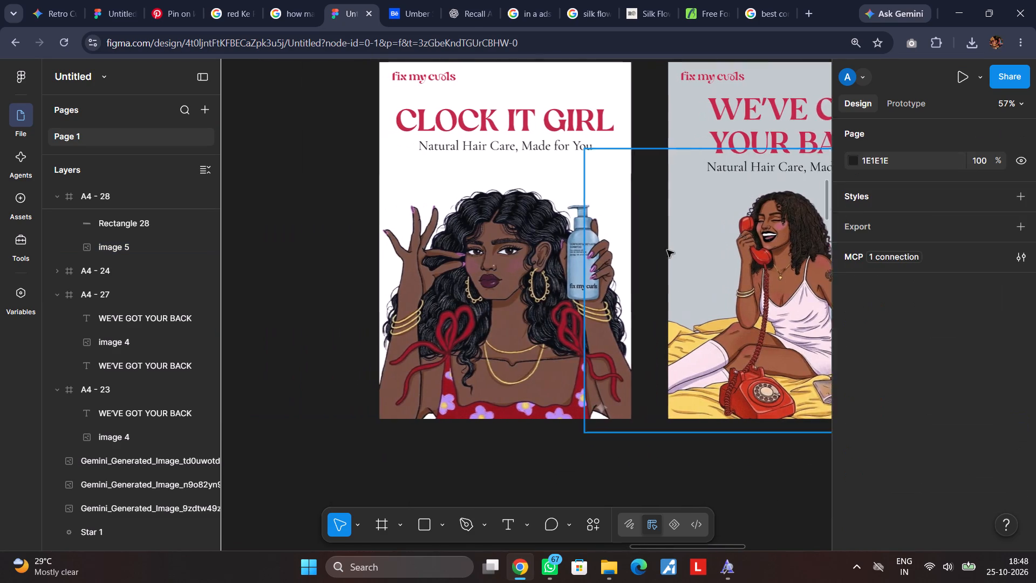
scroll(667, 250, right, 2)
click(594, 270)
key(Up)
key(Up)
key(Up)
key(Up)
key(Up)
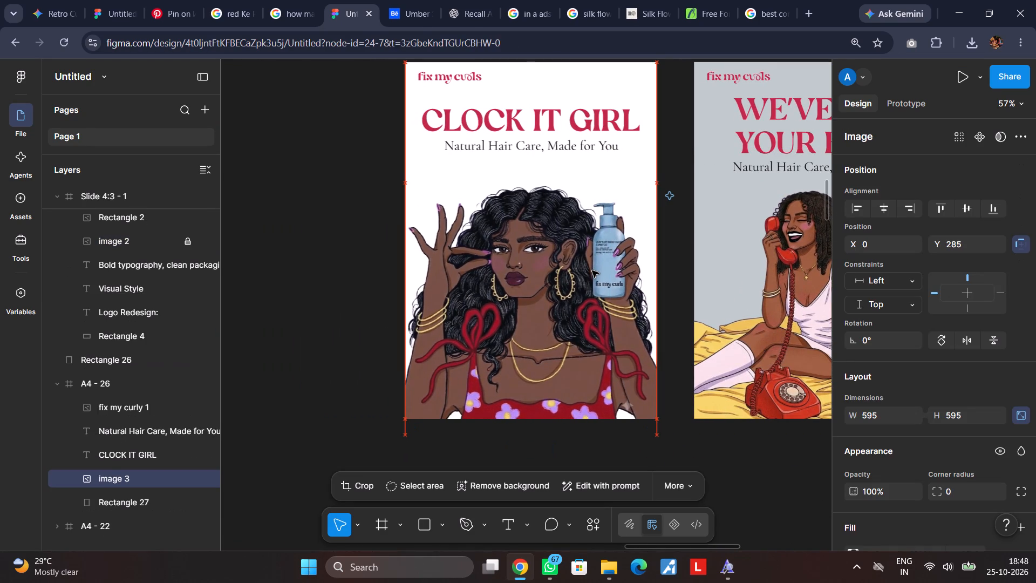
key(Up)
key(Up)
key(Up)
key(Up)
key(Up)
key(Up)
key(Up)
key(Up)
key(Up)
key(Up)
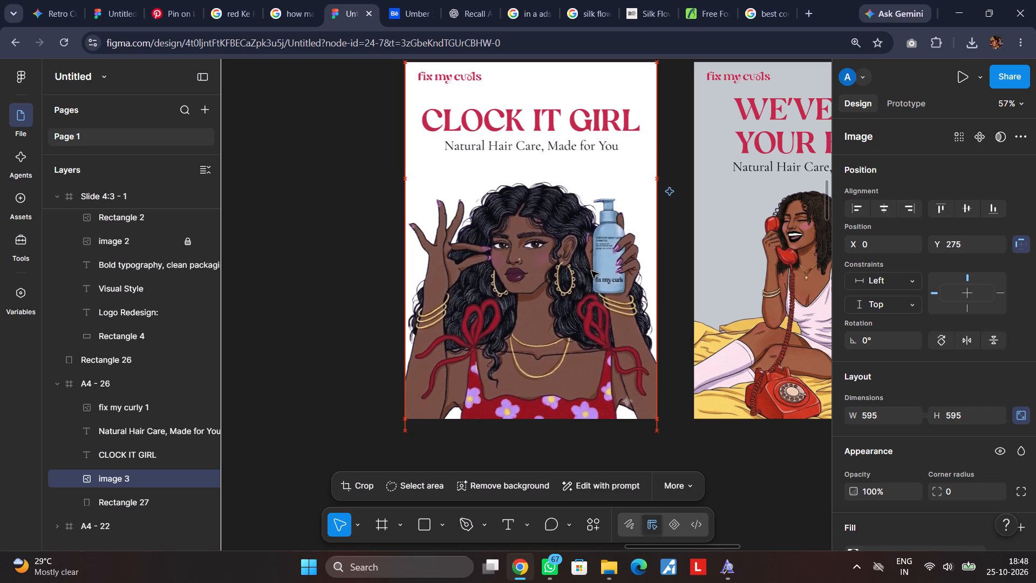
key(Up)
key(Up)
key(Up)
key(Up)
key(Up)
key(Up)
key(Up)
key(Up)
key(Up)
key(Up)
key(Up)
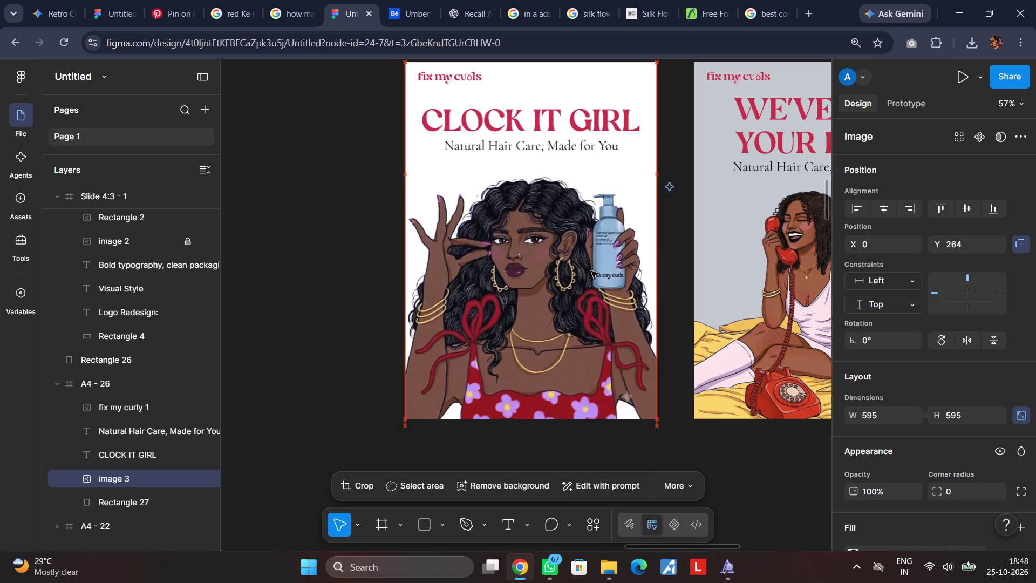
key(Up)
key(Up)
key(Up)
click(370, 309)
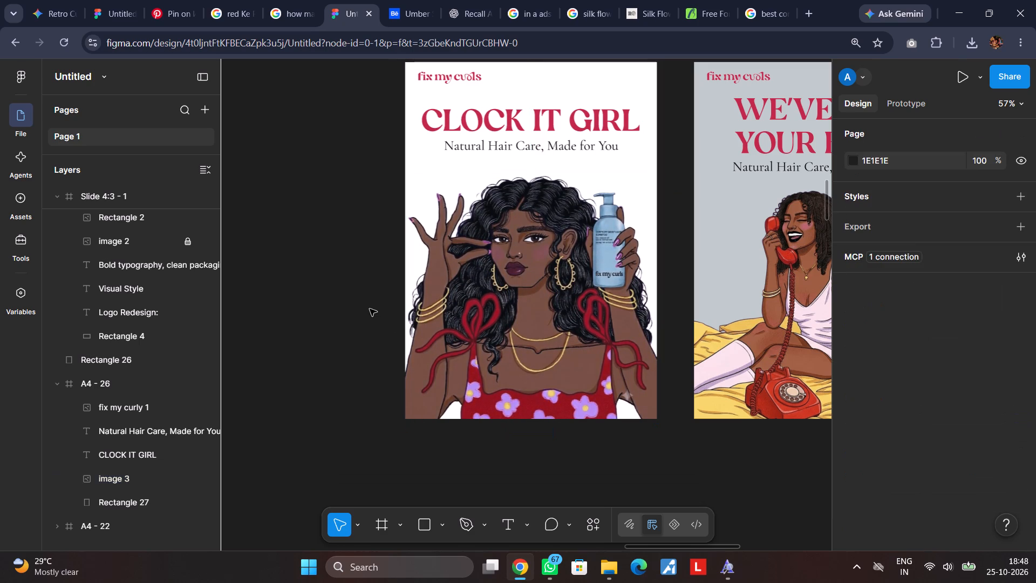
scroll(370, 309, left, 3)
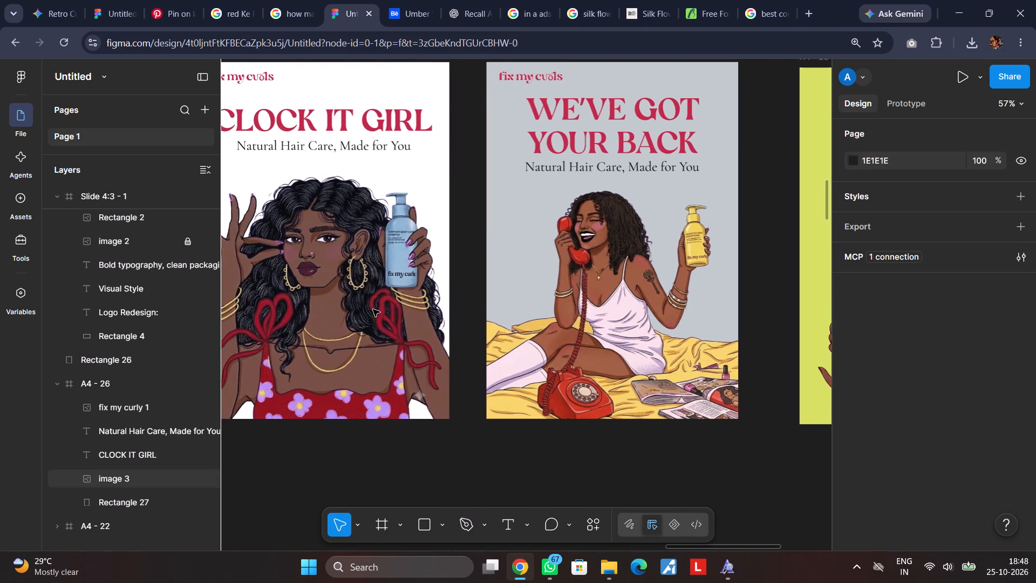
Nudge the phone-woman illustration in the WE'VE GOT YOUR BACK poster A4 - 25 straight up to Y 198.
scroll(373, 309, left, 1)
scroll(600, 328, left, 1)
click(584, 321)
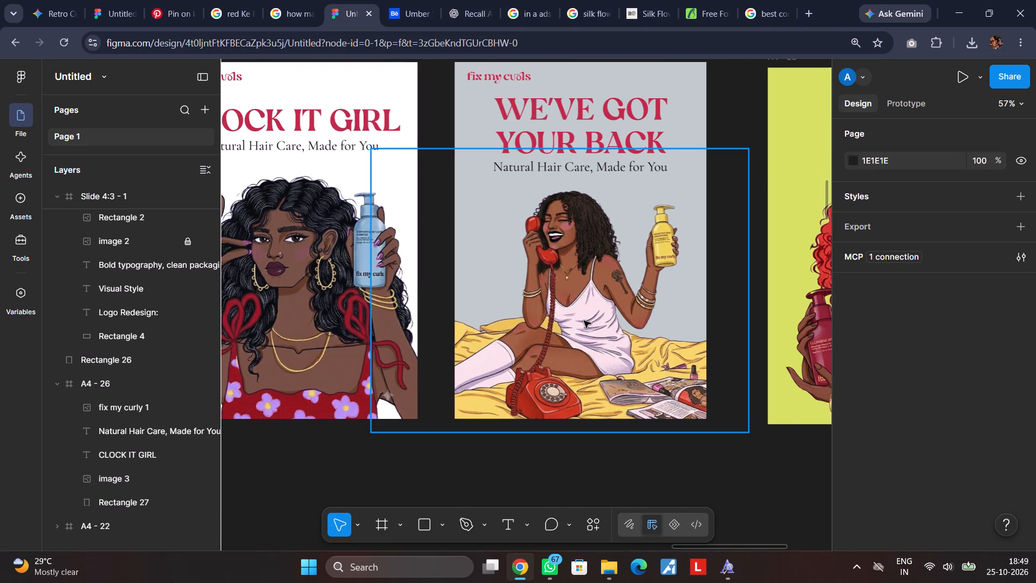
key(Up)
key(Up)
key(Up)
key(Up)
key(Up)
key(Up)
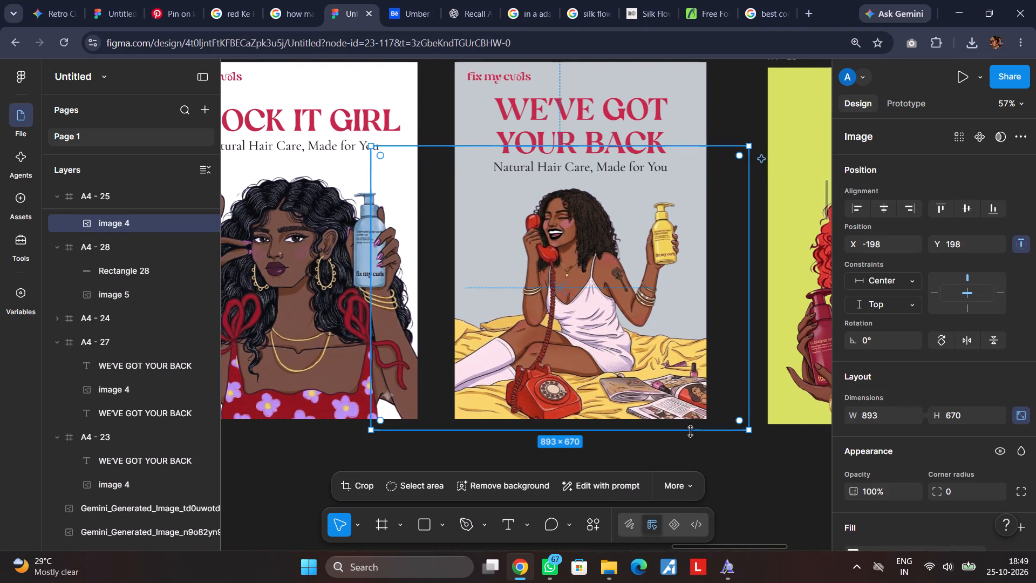
click(751, 470)
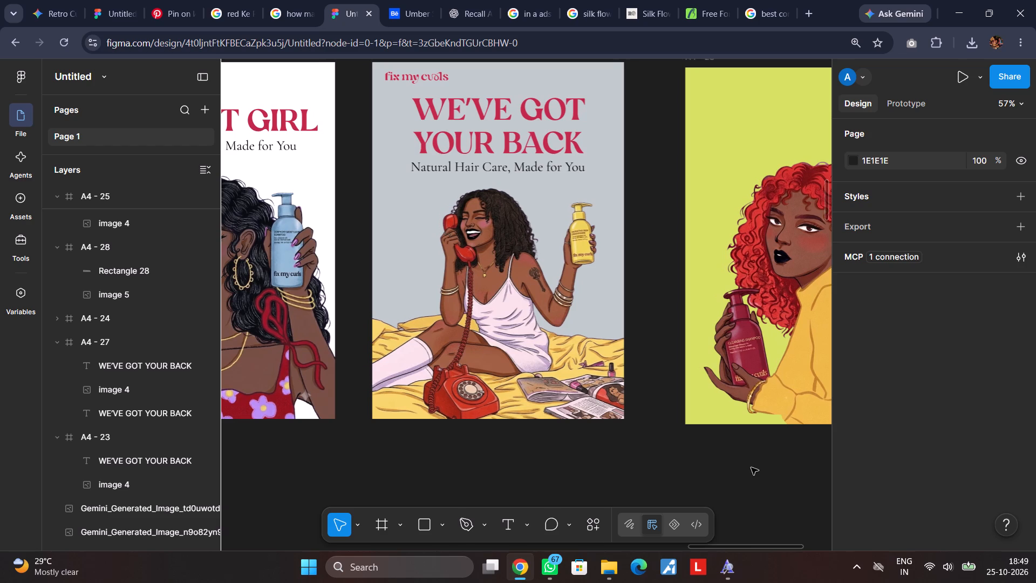
Nudge the red-haired woman illustration in A4 - 28 straight down to about Y 213, keeping X at 7.
scroll(689, 408, left, 1)
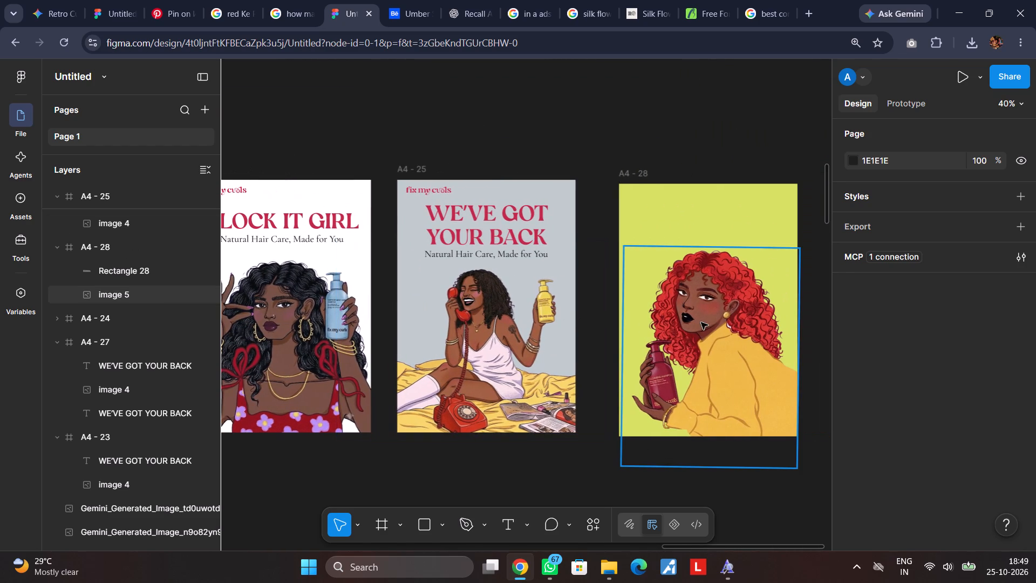
click(703, 322)
key(Down)
key(Down)
key(Down)
key(Down)
key(Down)
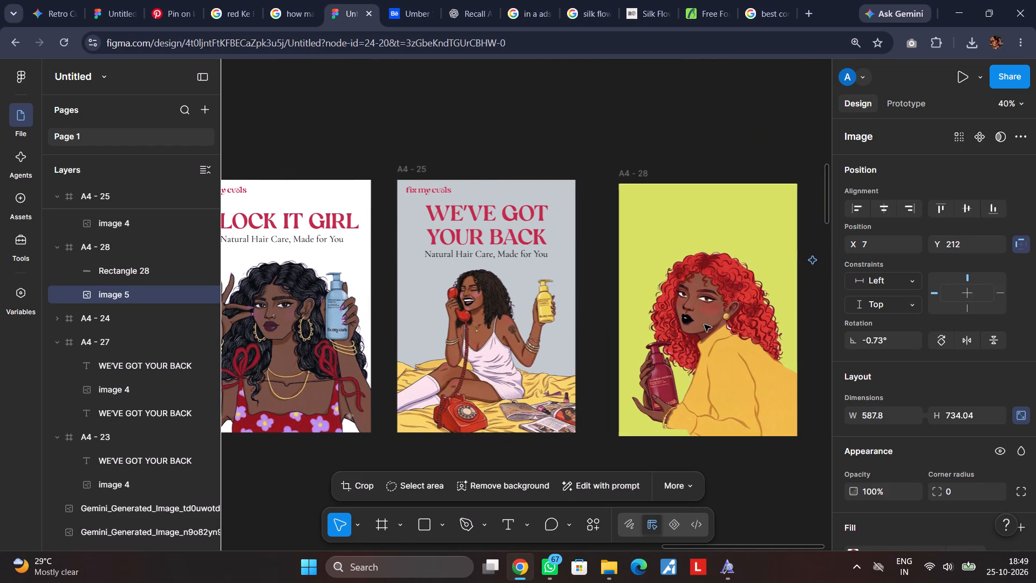
key(Down)
click(723, 132)
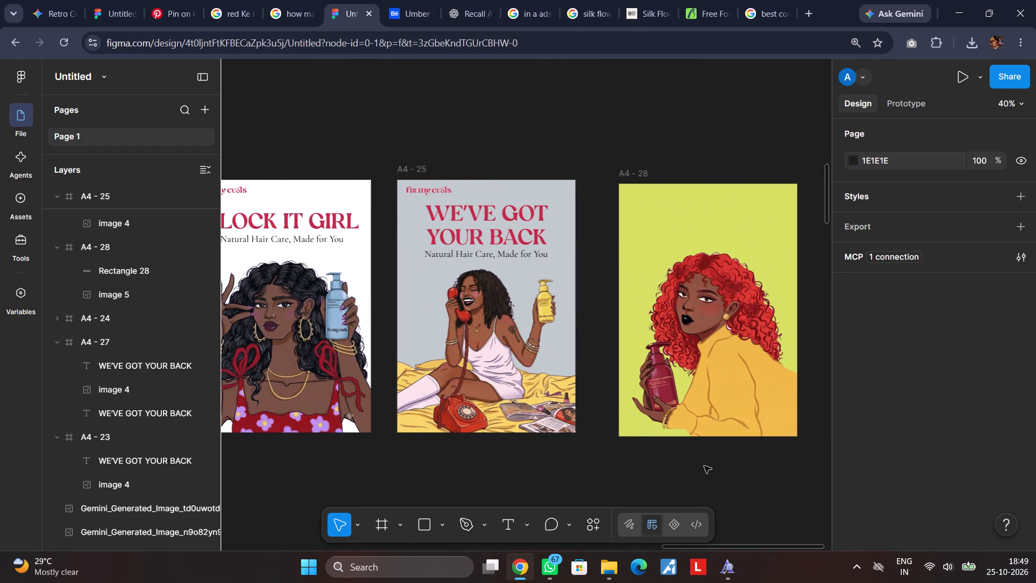
Lower the lime cover shape's fill opacity to 59% and move its right-edge points onto the yellow sleeve's lower outline.
scroll(701, 464, up, 1)
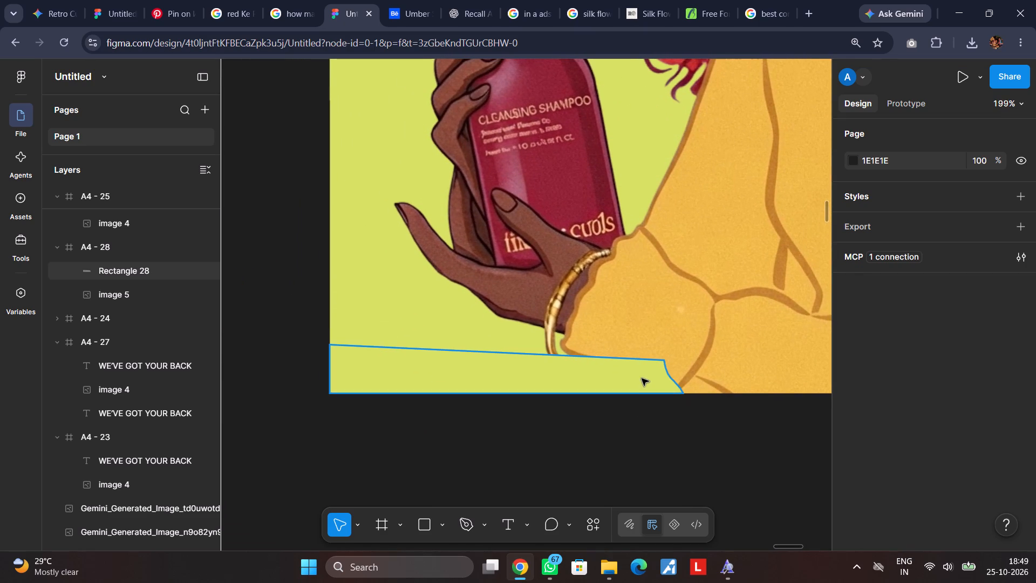
click(642, 378)
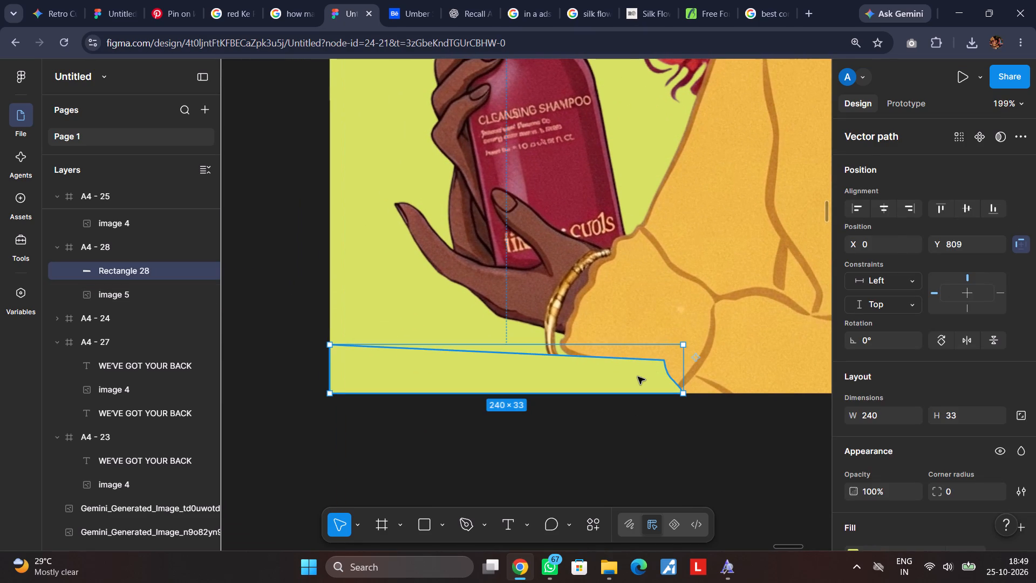
double_click(638, 377)
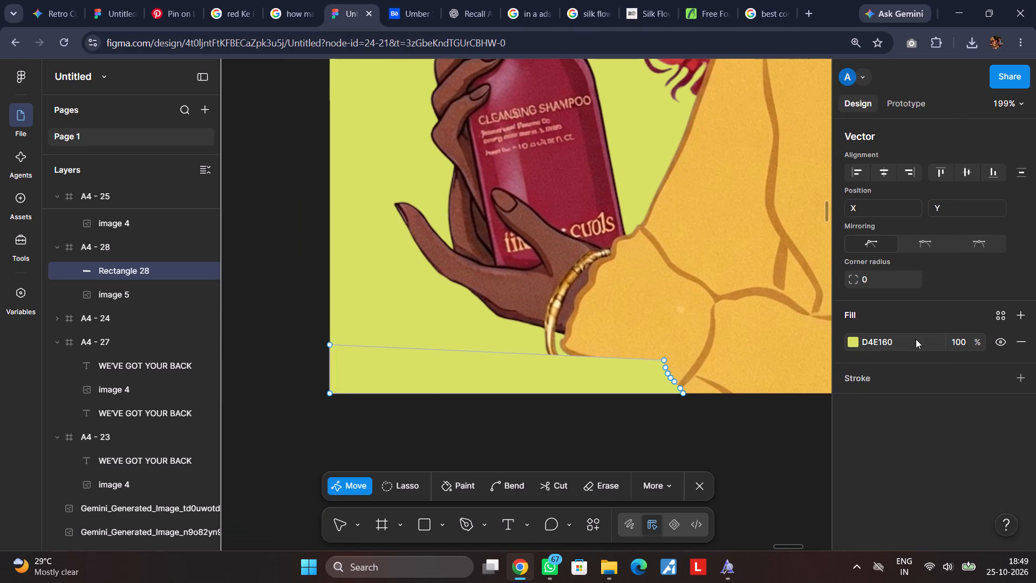
drag(983, 340, 449, 304)
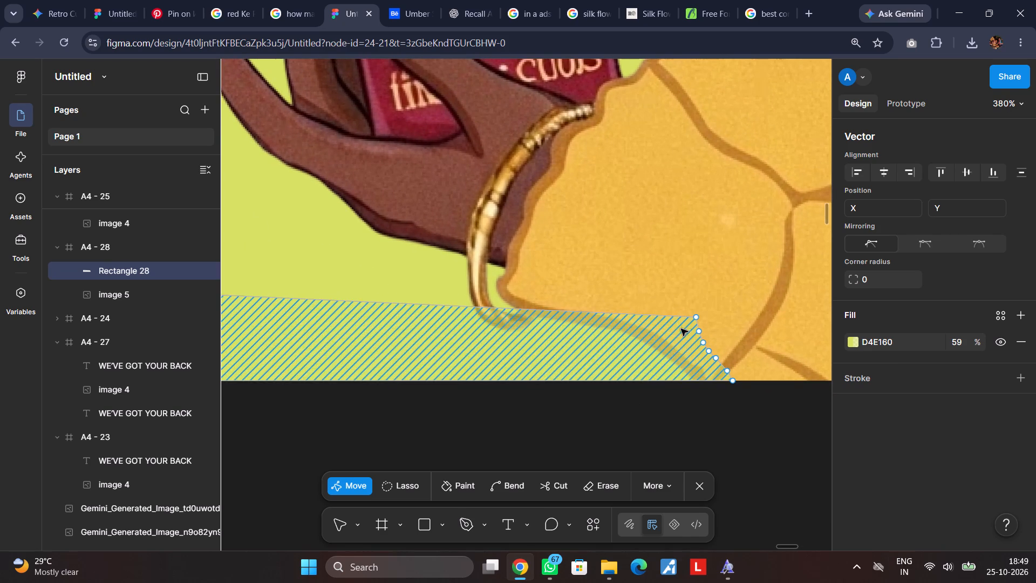
drag(695, 315, 630, 335)
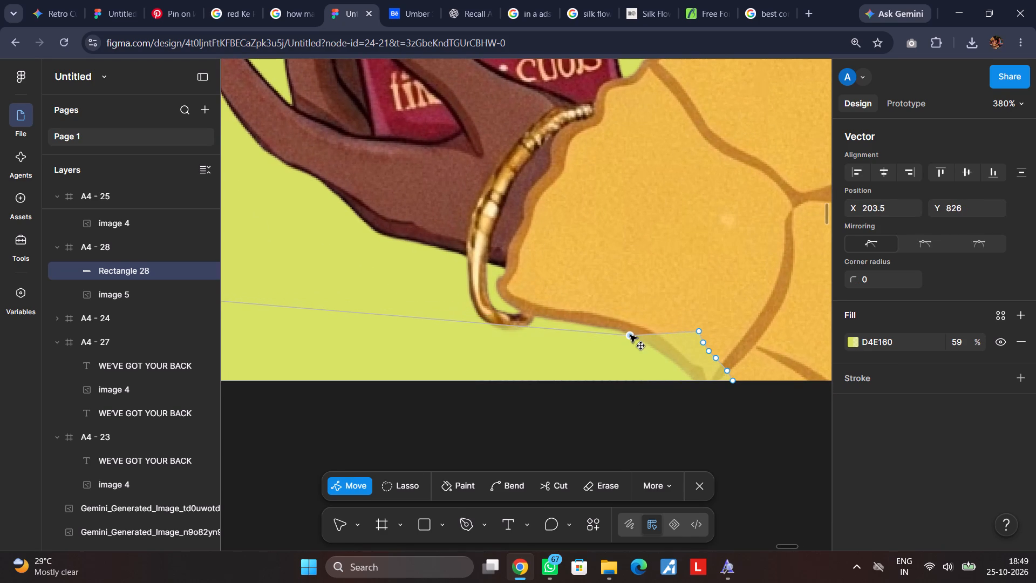
drag(630, 335, 623, 334)
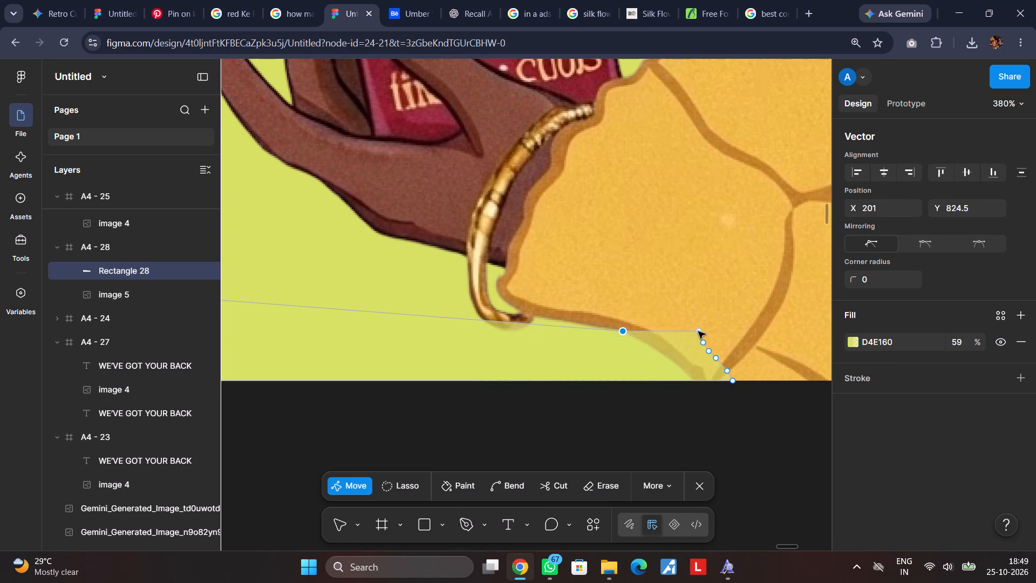
drag(698, 331, 656, 351)
drag(704, 343, 676, 357)
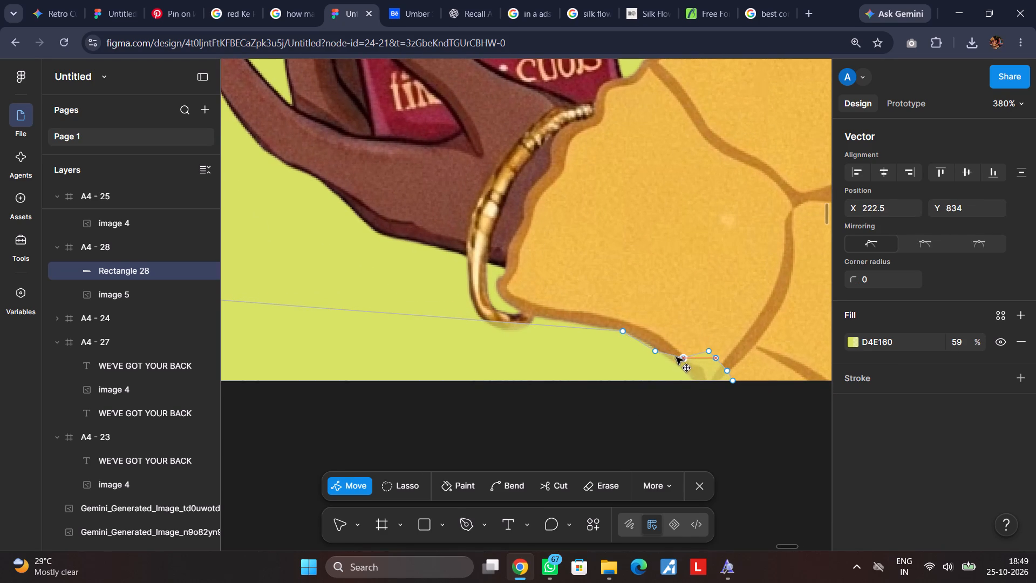
drag(676, 357, 672, 360)
drag(709, 350, 684, 371)
drag(715, 357, 694, 378)
drag(727, 371, 711, 381)
click(730, 381)
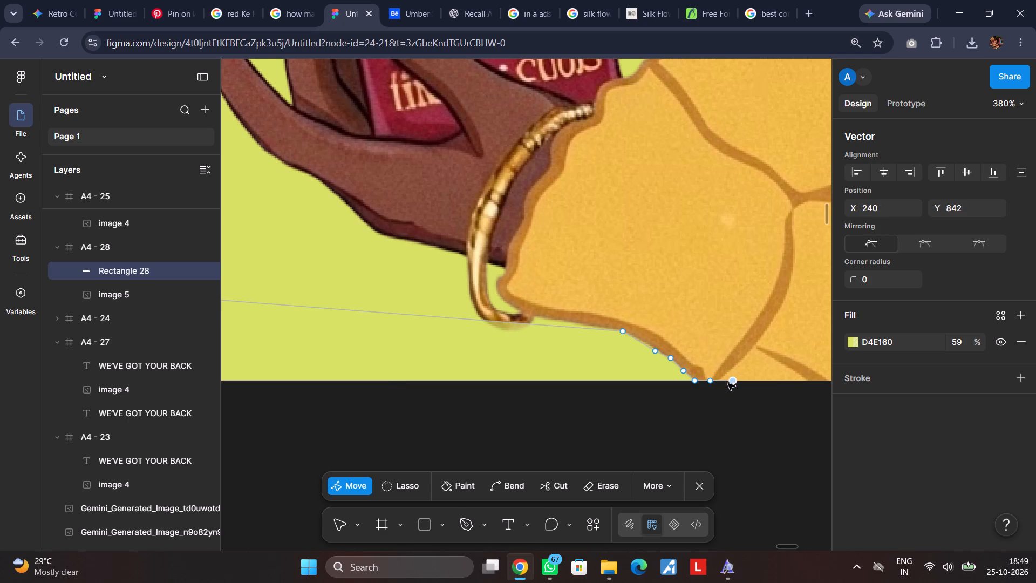
triple_click(758, 450)
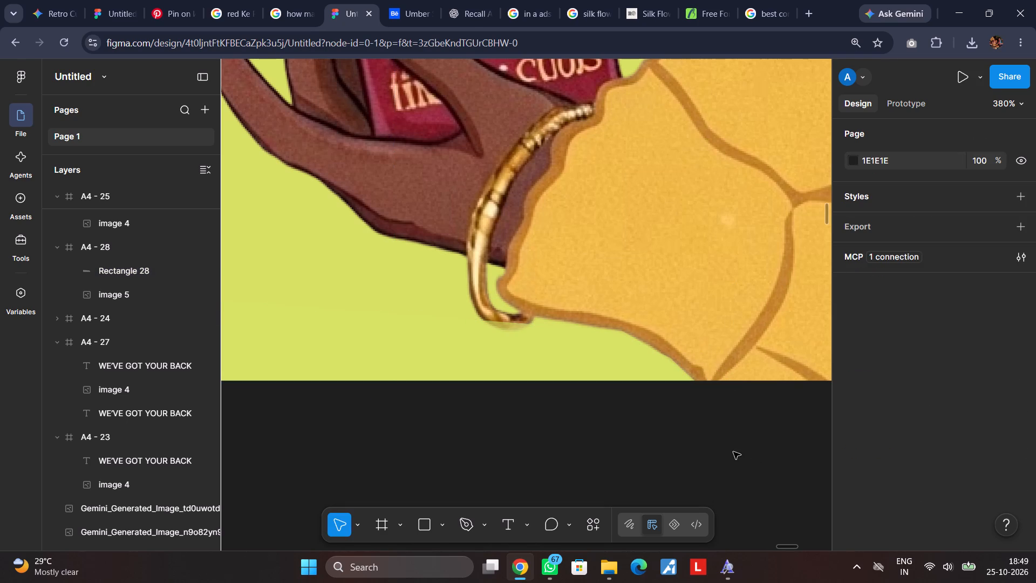
Reshape the cover shape's top edge so it passes just beneath the gold bracelet, adding a point below the bangle.
scroll(634, 447, down, 1)
scroll(590, 227, up, 1)
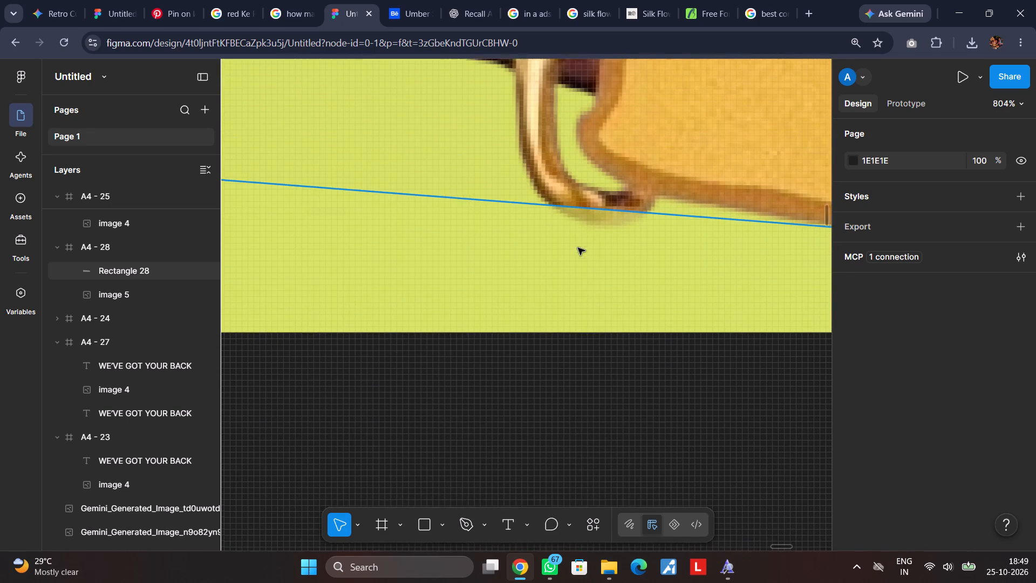
scroll(578, 248, up, 1)
double_click(572, 315)
double_click(608, 297)
double_click(611, 299)
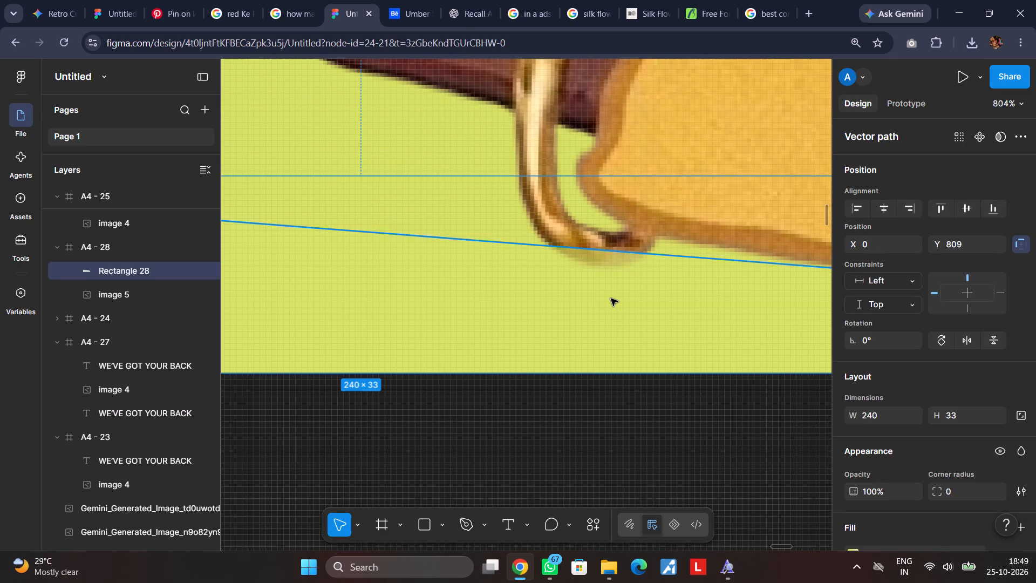
scroll(613, 293, up, 1)
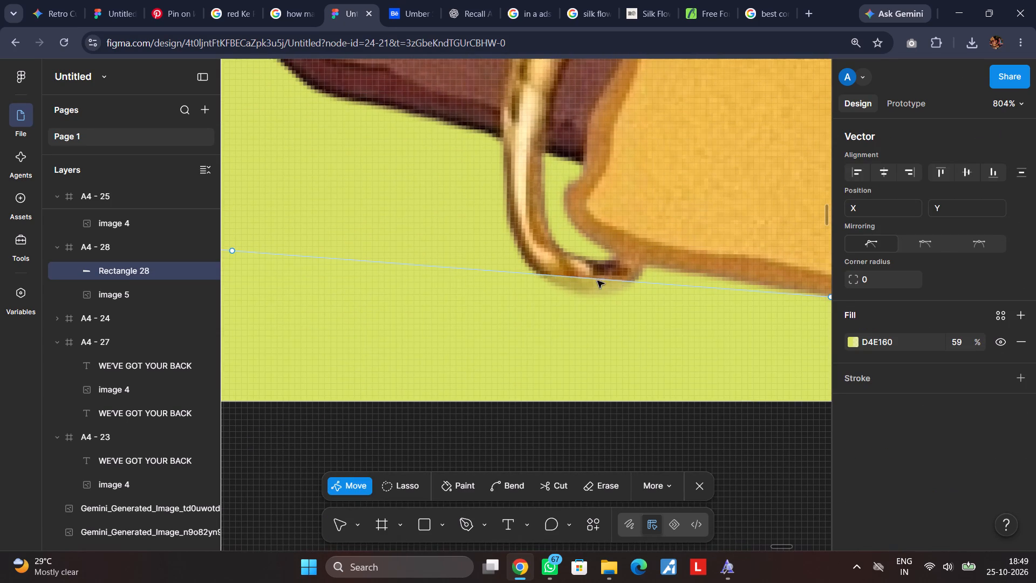
drag(232, 250, 244, 248)
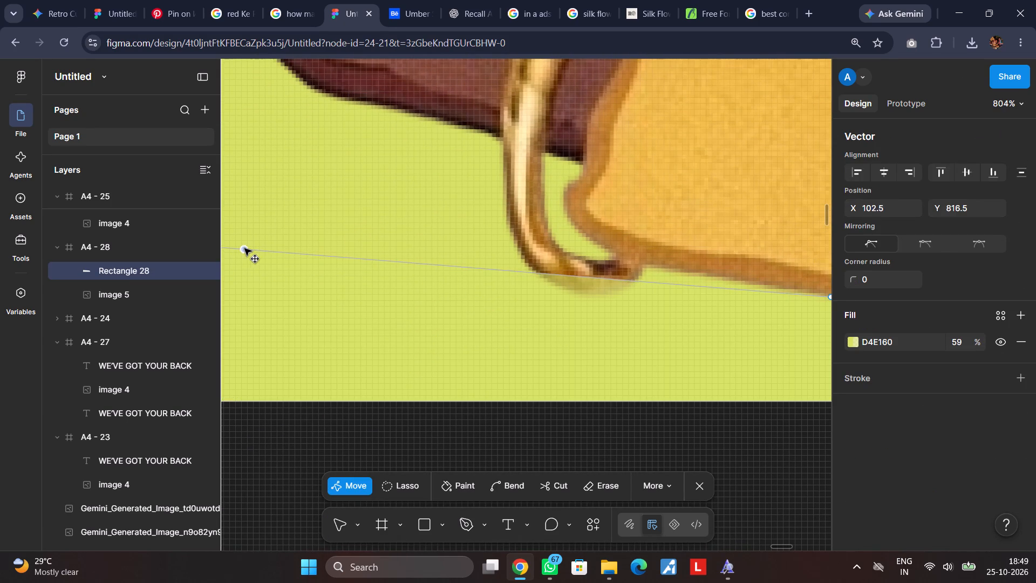
drag(244, 248, 327, 248)
drag(580, 275, 576, 284)
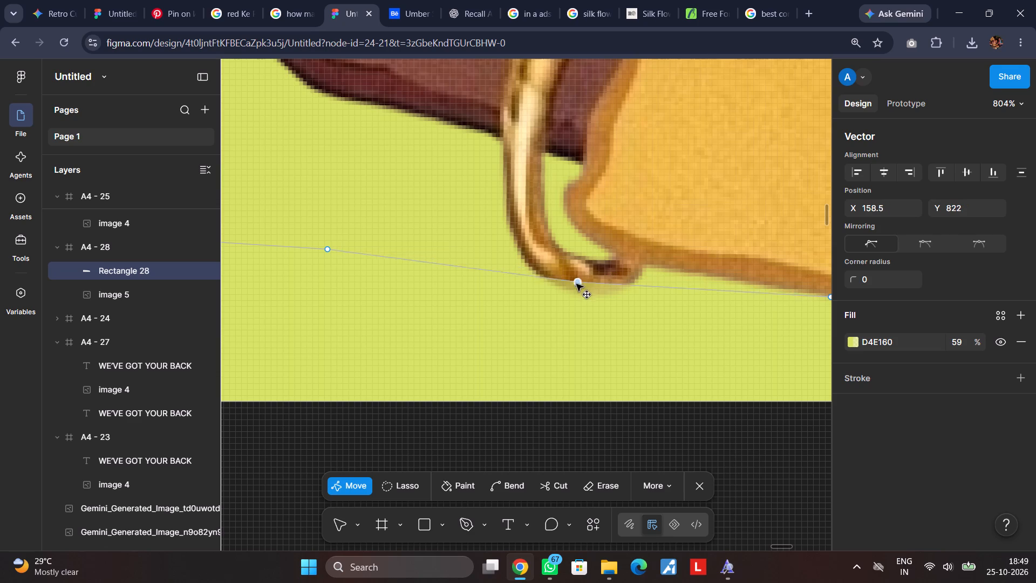
drag(576, 284, 576, 296)
double_click(710, 440)
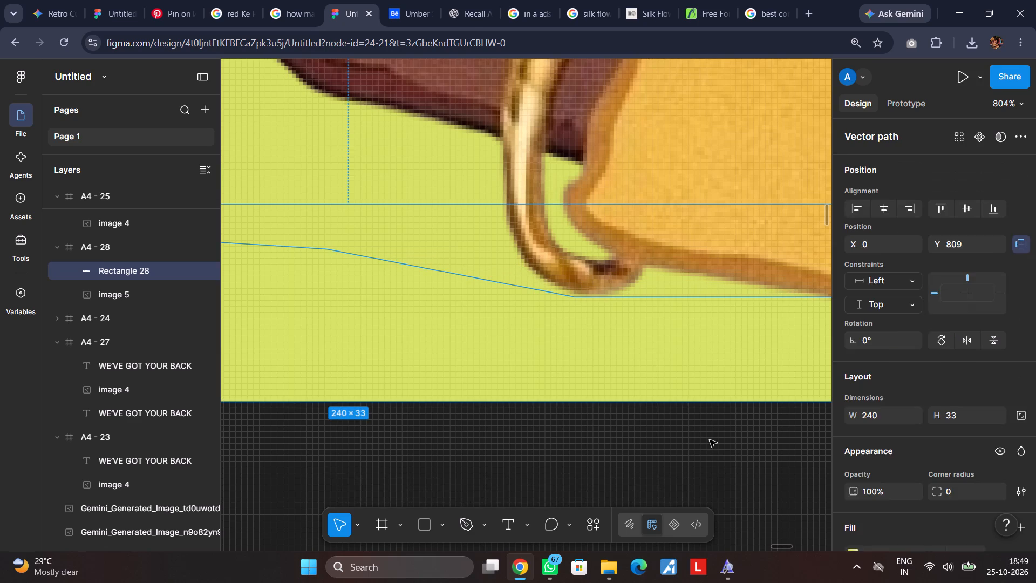
click(710, 440)
Nudge the red-haired woman illustration in A4 - 28 straight down to Y 229, keeping X at 7.
scroll(753, 472, left, 2)
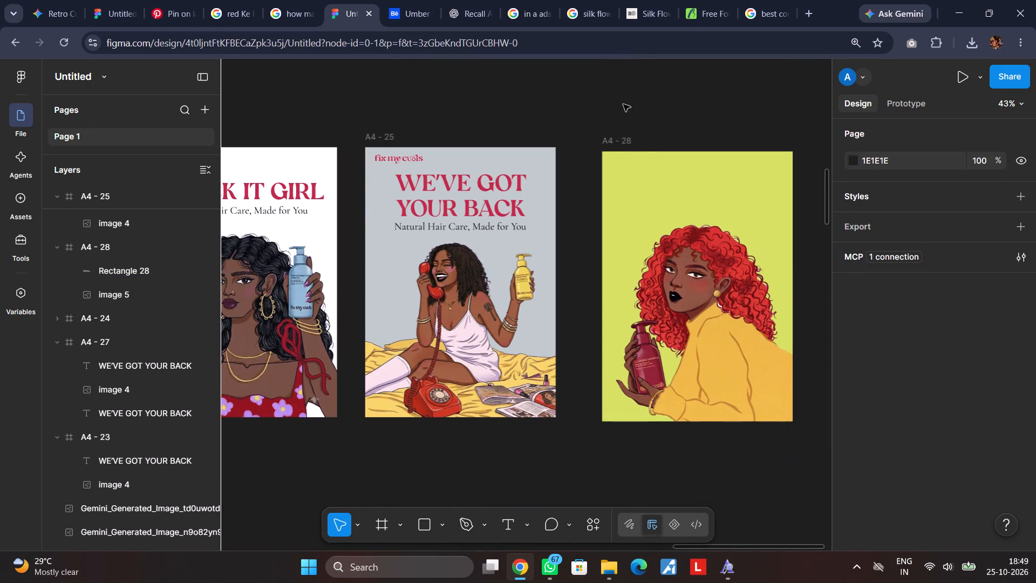
click(623, 92)
scroll(623, 92, right, 1)
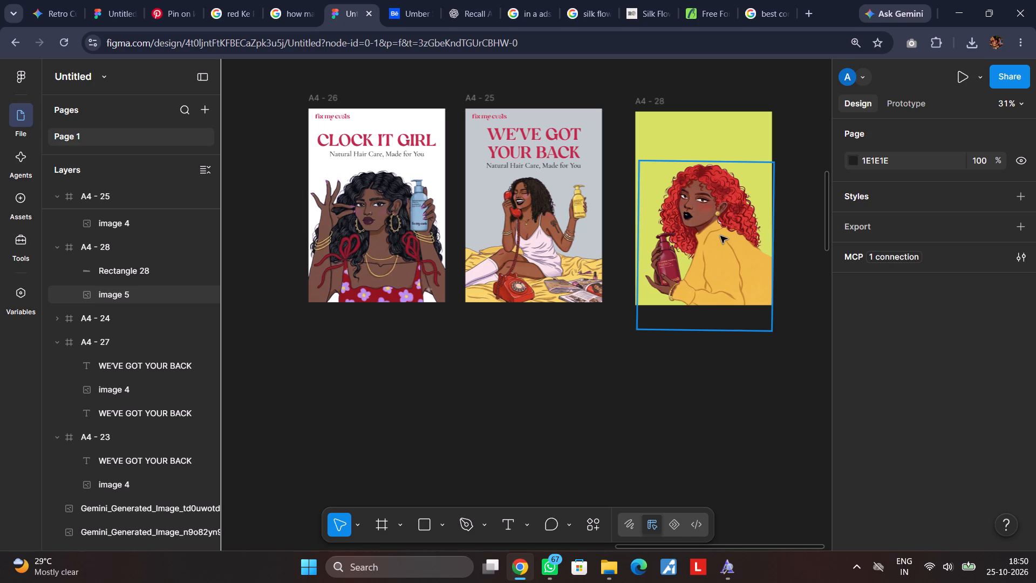
click(695, 219)
key(Down)
key(Down)
key(Down)
key(Down)
key(Down)
key(Down)
key(Down)
key(Down)
key(Down)
key(Down)
key(Down)
key(Down)
key(Down)
key(Down)
key(Down)
key(Down)
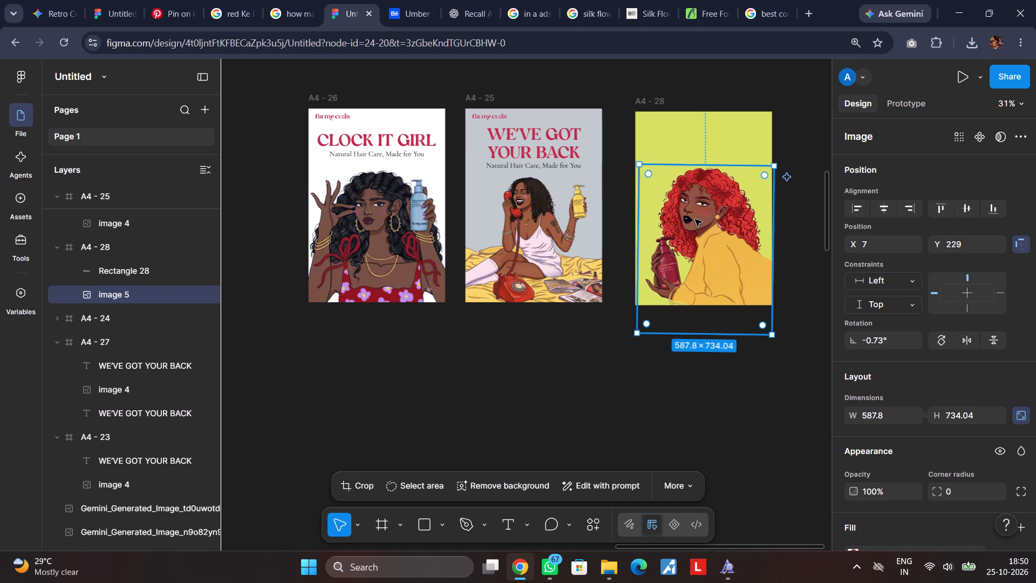
click(673, 412)
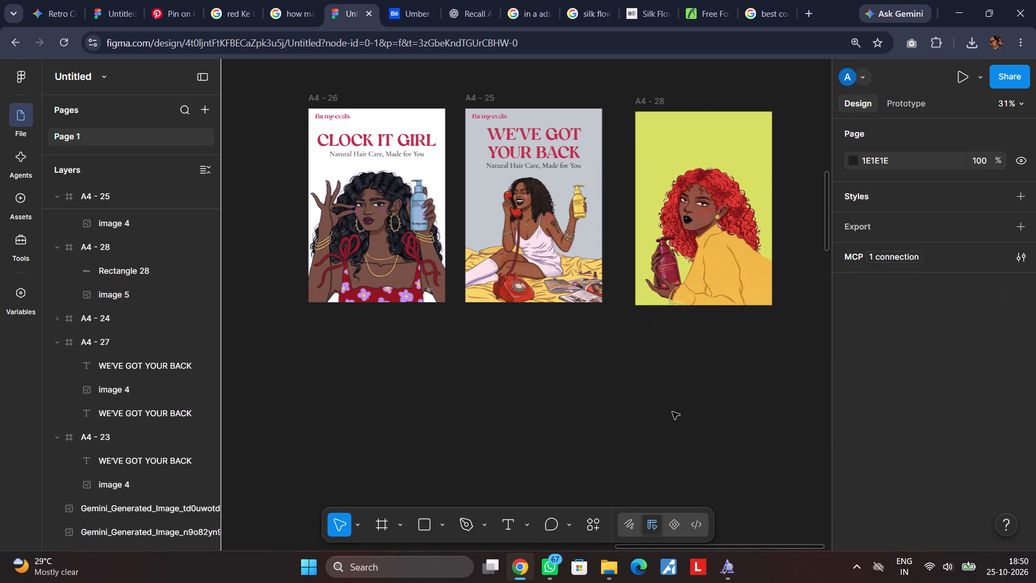
Move the lime cover shape's points down around the bracelet and along the sleeve's lower edge to uncover the lowered illustration.
scroll(699, 372, up, 2)
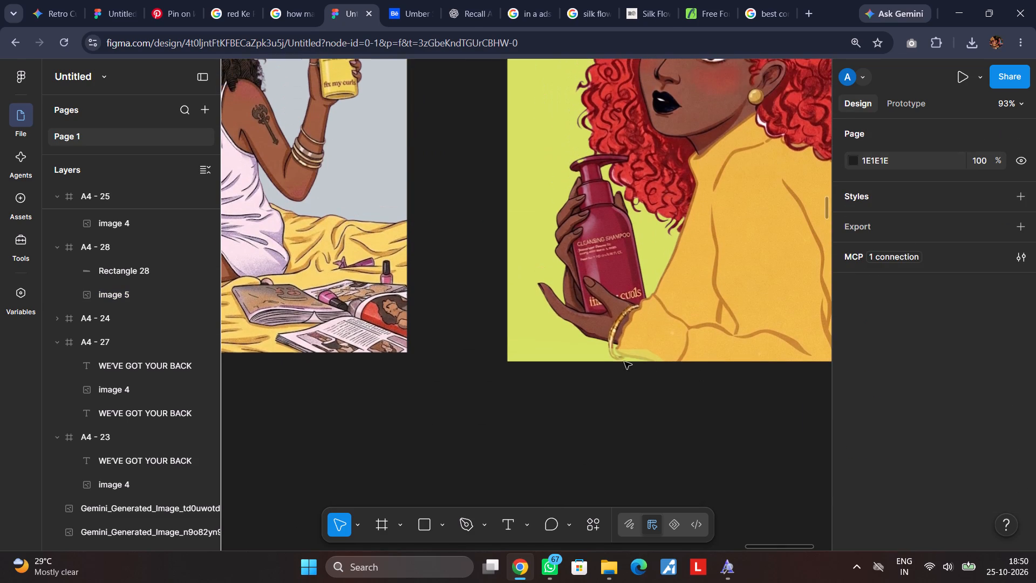
click(626, 352)
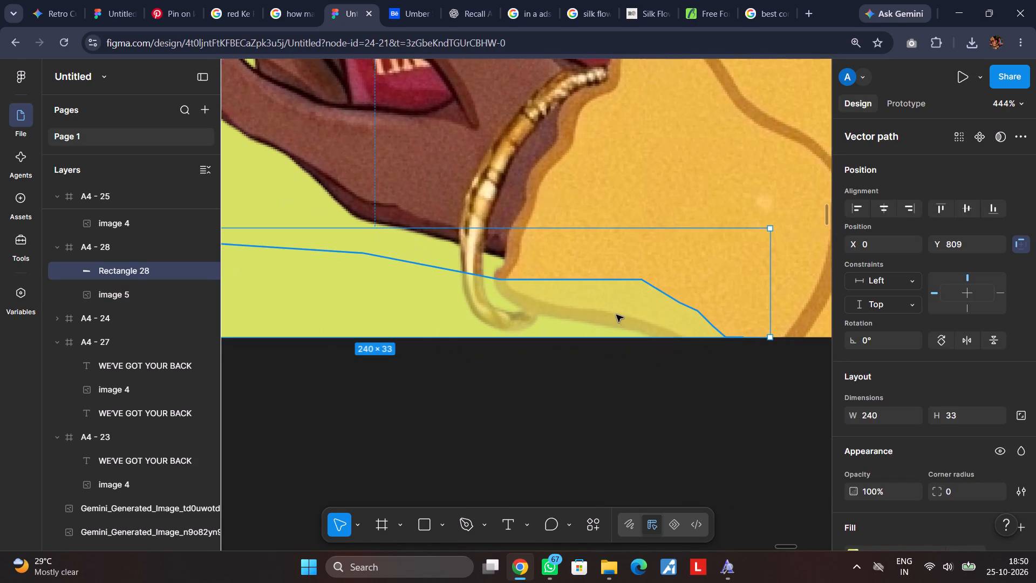
click(615, 310)
click(615, 316)
double_click(638, 310)
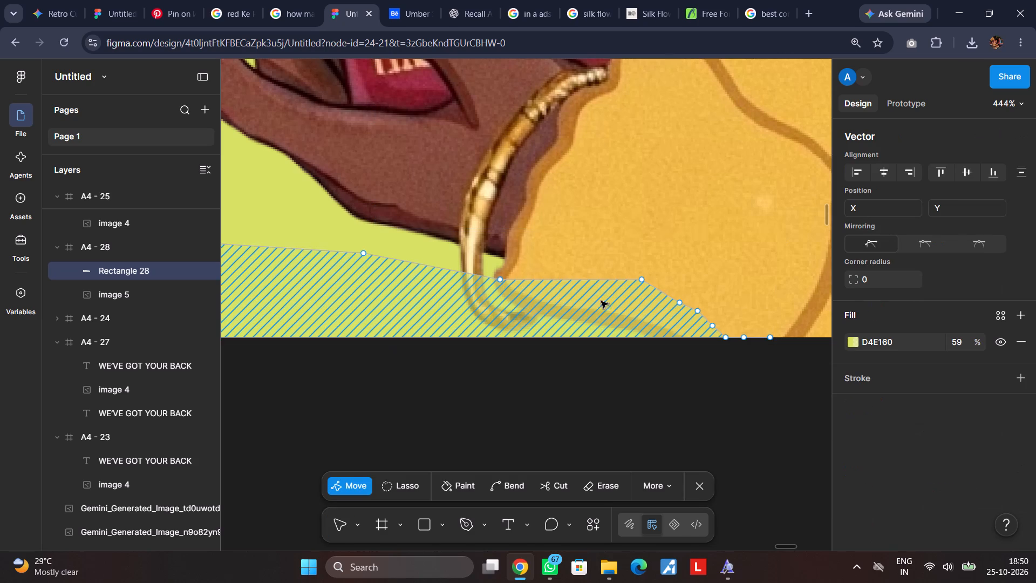
drag(499, 279, 476, 313)
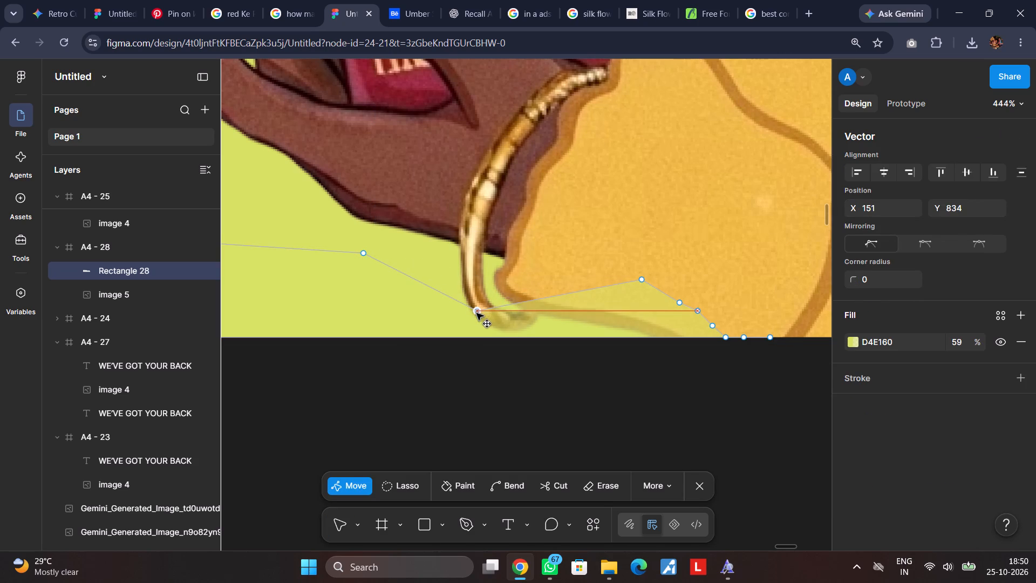
drag(476, 313, 475, 317)
drag(642, 275, 530, 330)
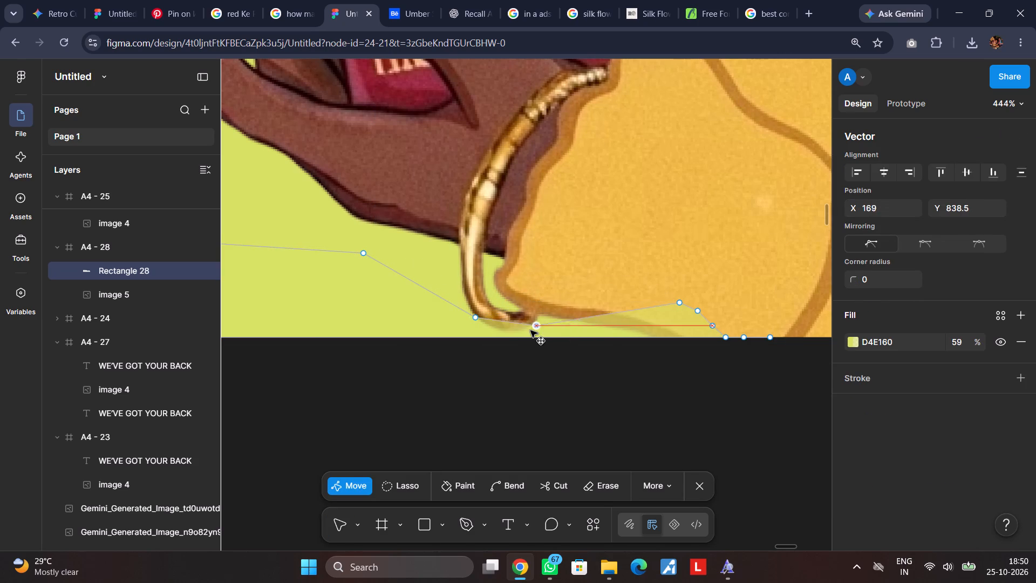
drag(530, 330, 508, 332)
drag(680, 303, 676, 306)
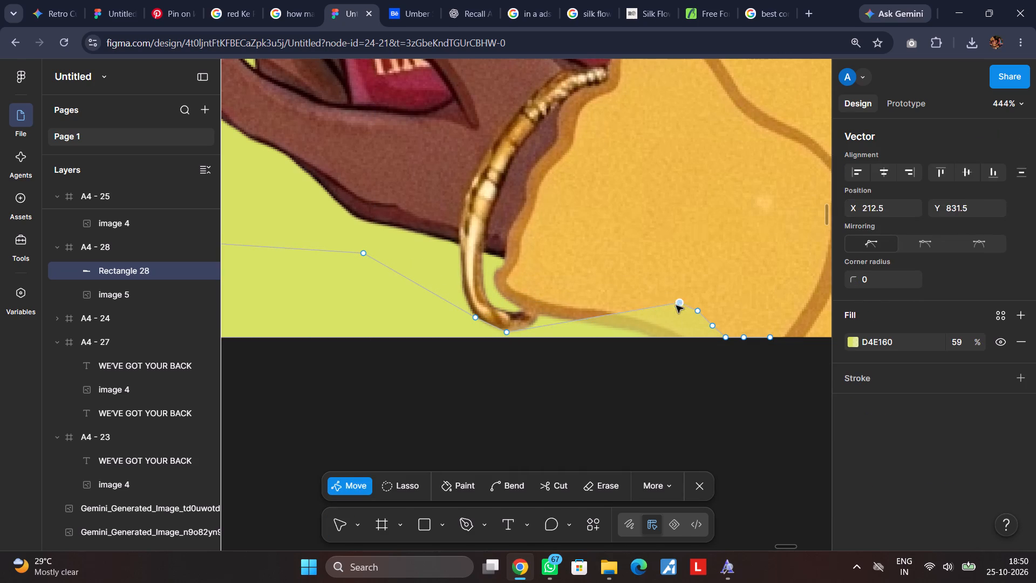
drag(676, 306, 561, 329)
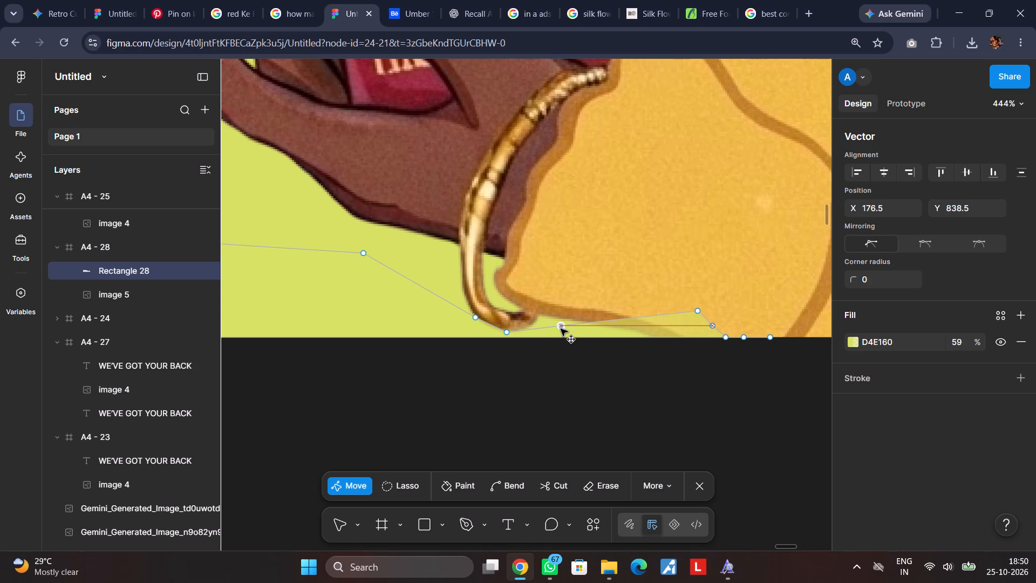
drag(561, 329, 561, 331)
drag(697, 311, 598, 334)
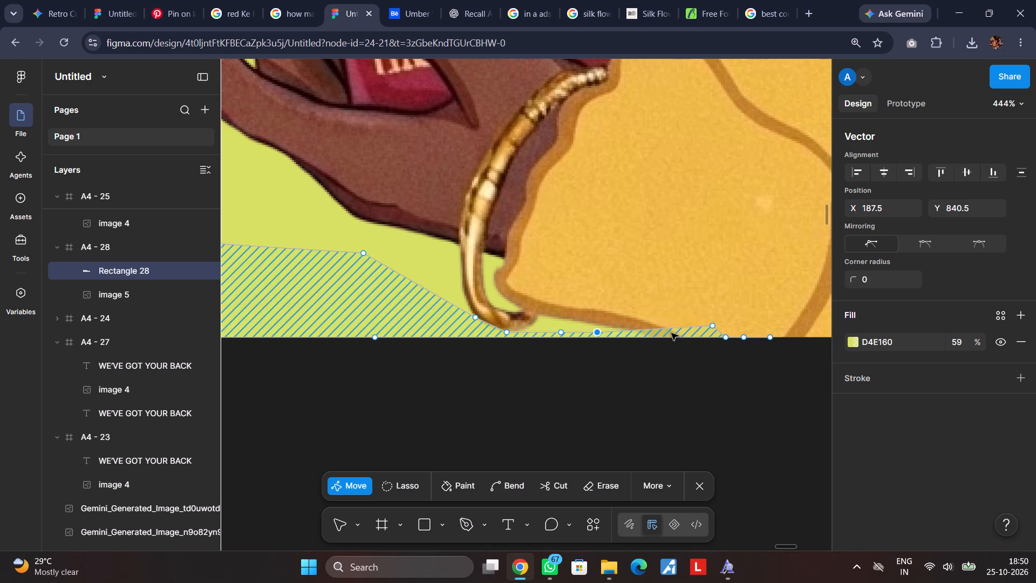
drag(711, 324, 633, 336)
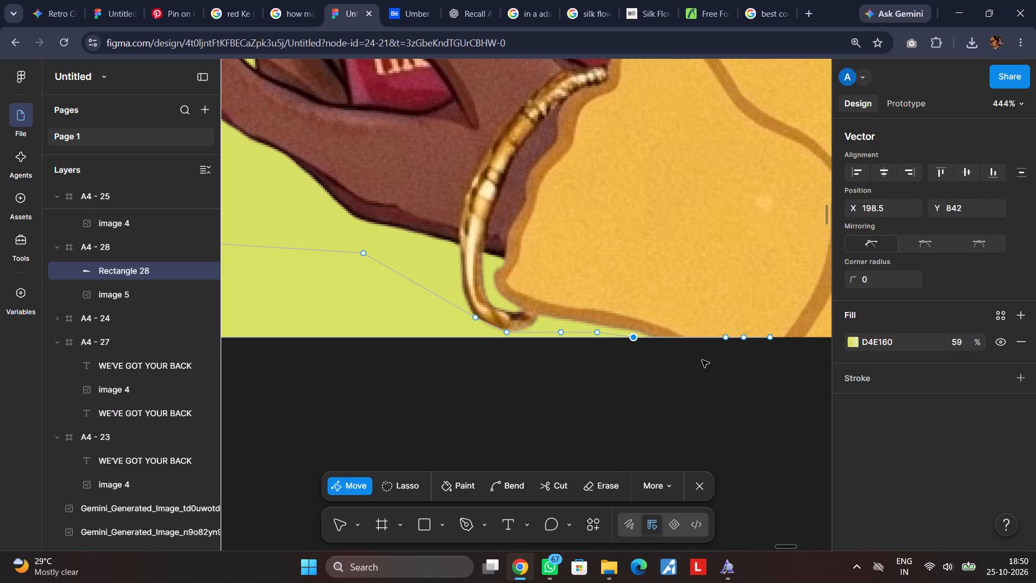
triple_click(697, 415)
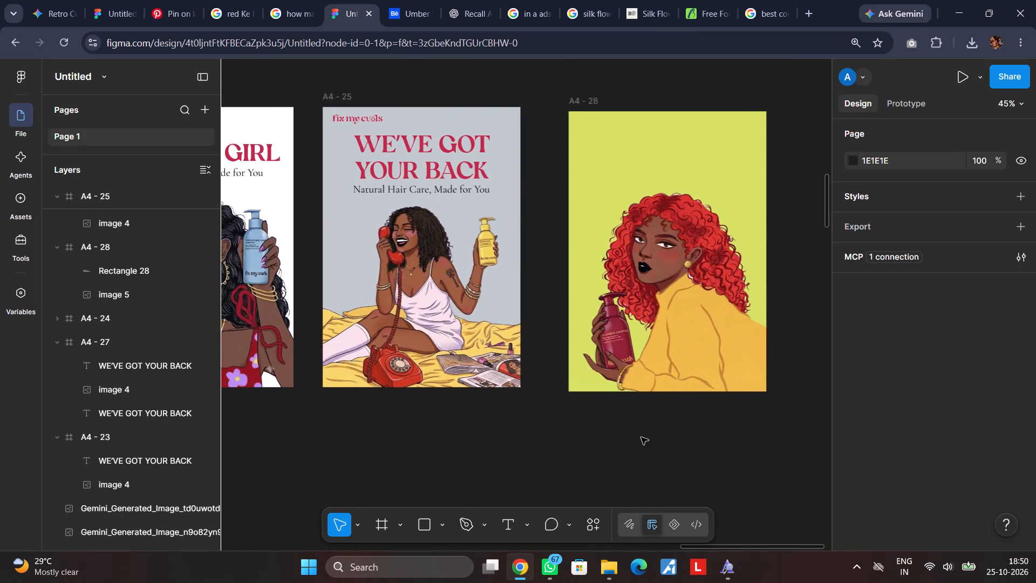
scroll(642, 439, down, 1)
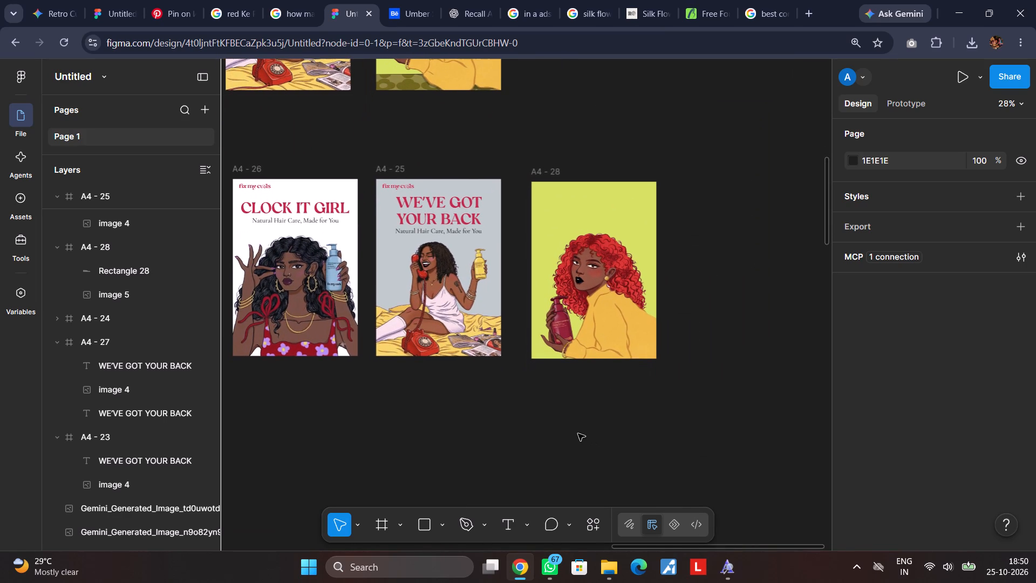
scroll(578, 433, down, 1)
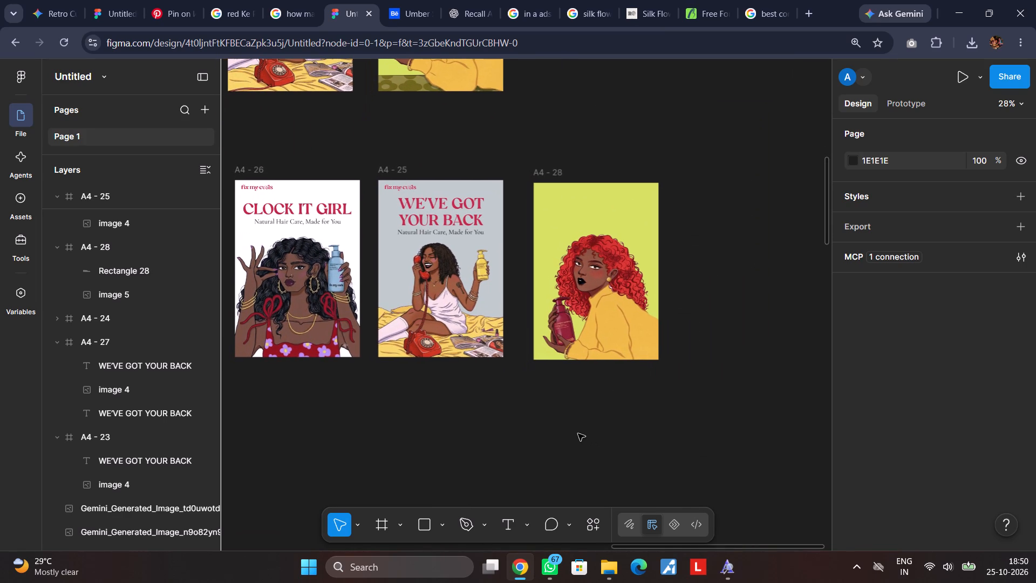